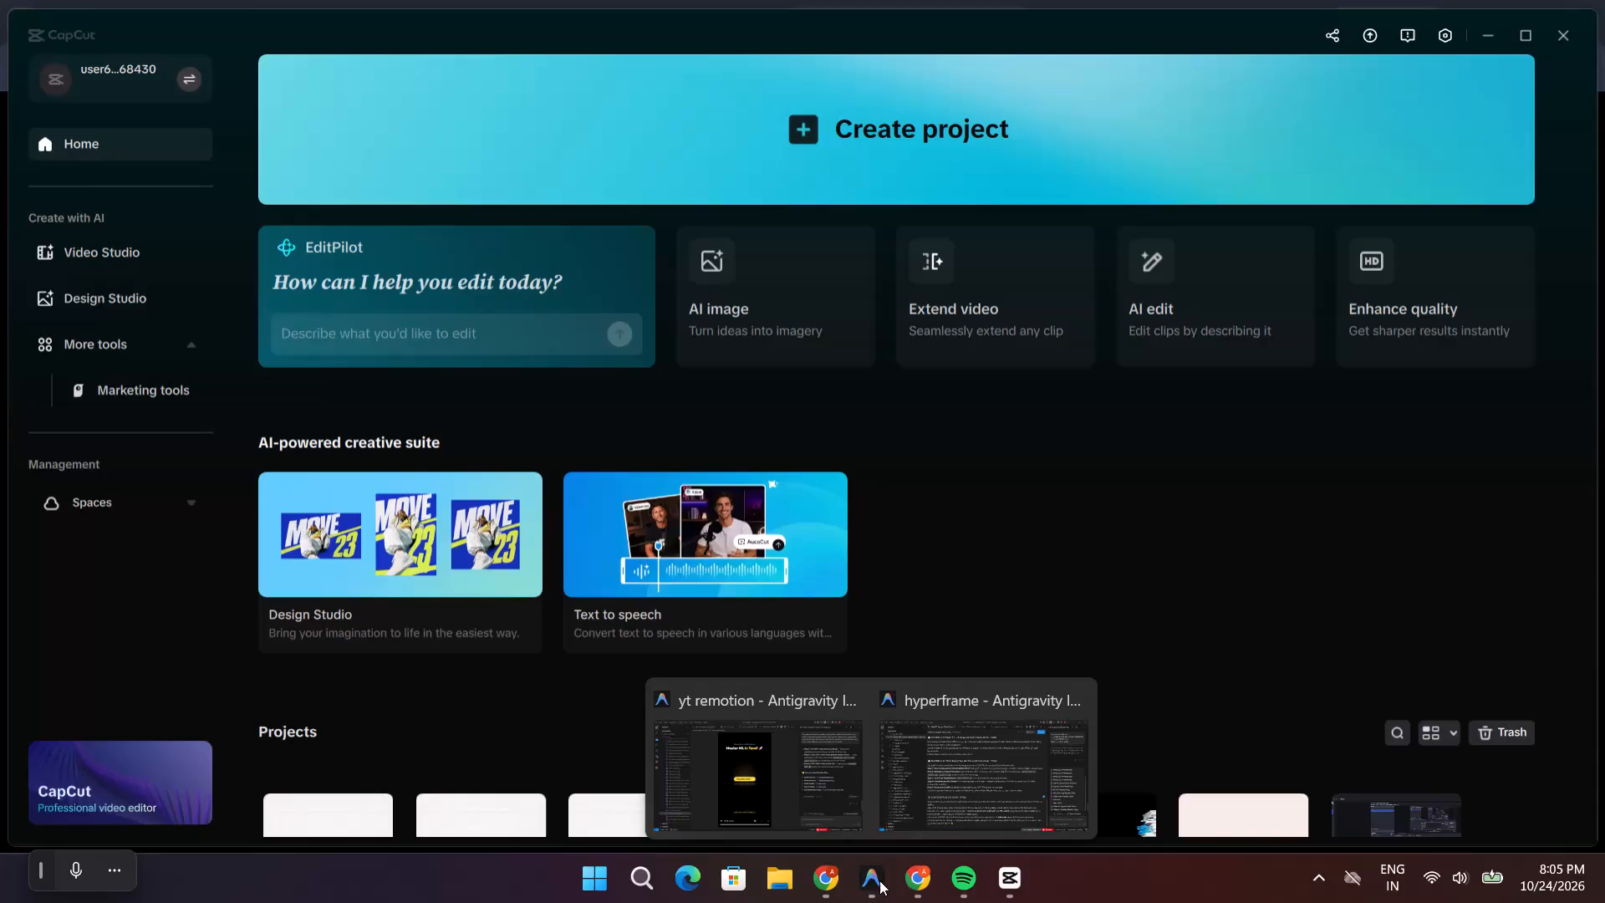
Switch to CapCut and create a new project.
click(1014, 884)
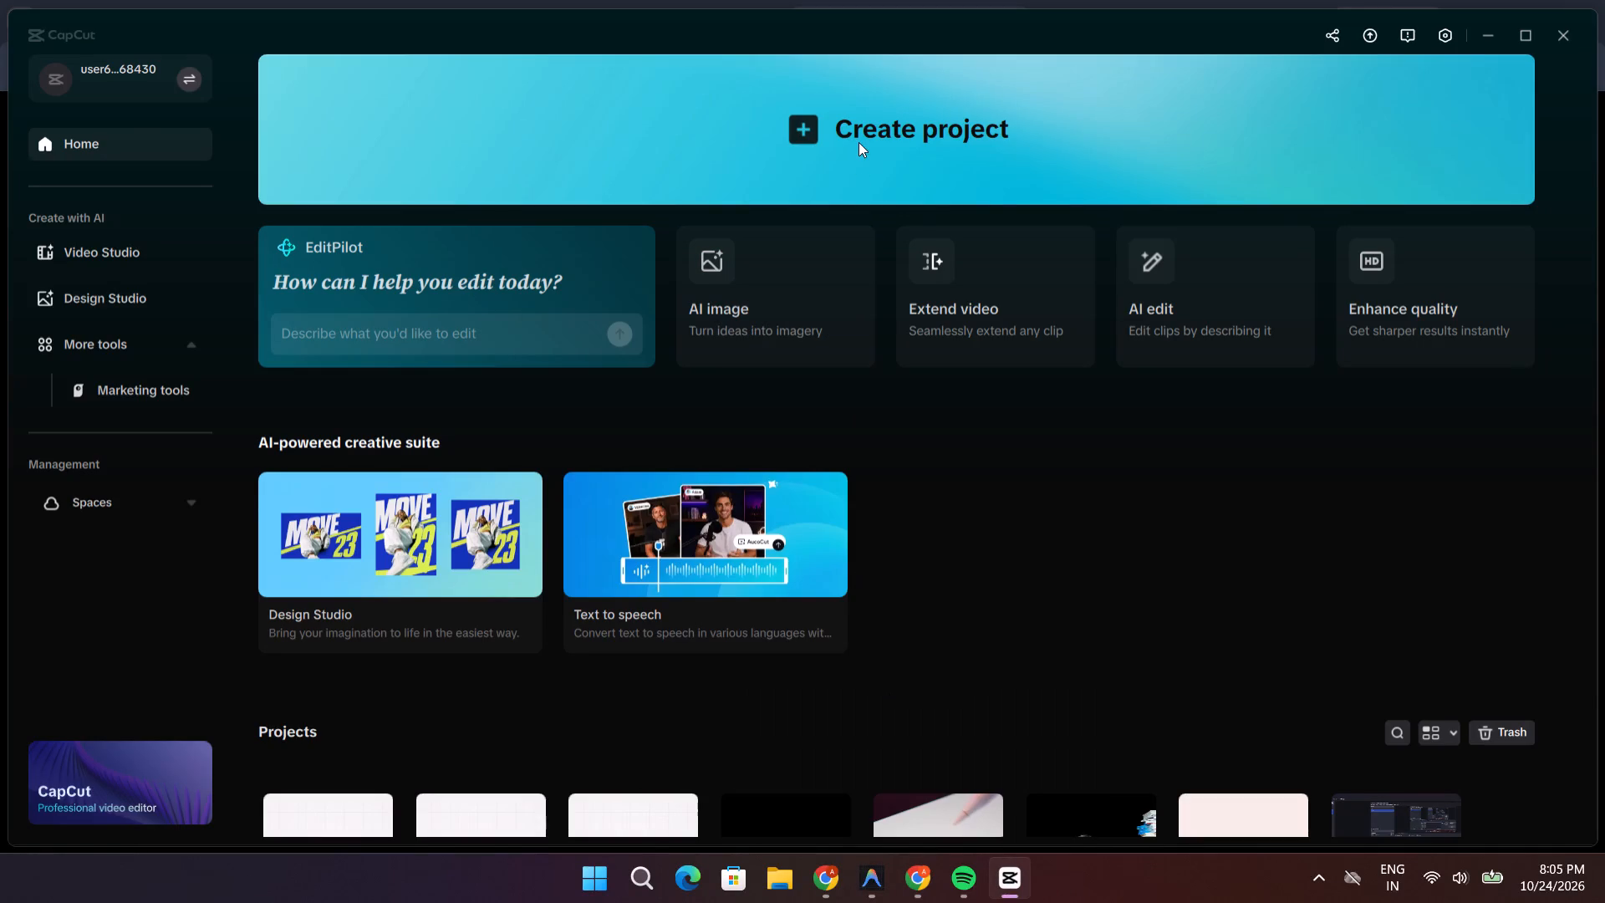
click(859, 142)
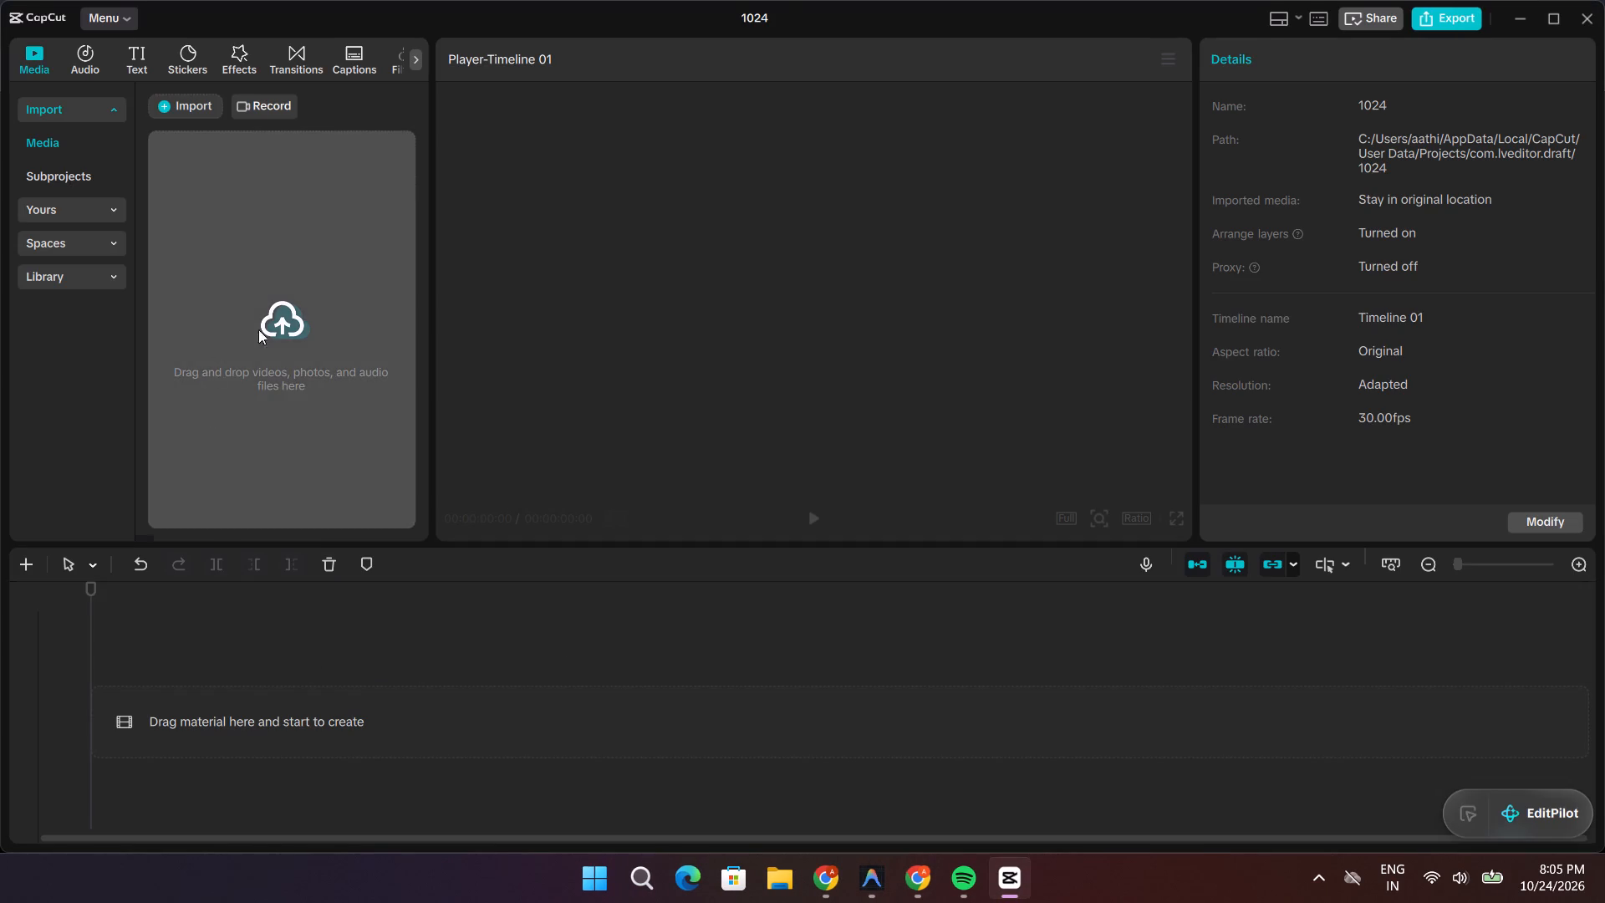
Open the media import and look through the yt-remotion out folder for the rendered video files.
click(265, 327)
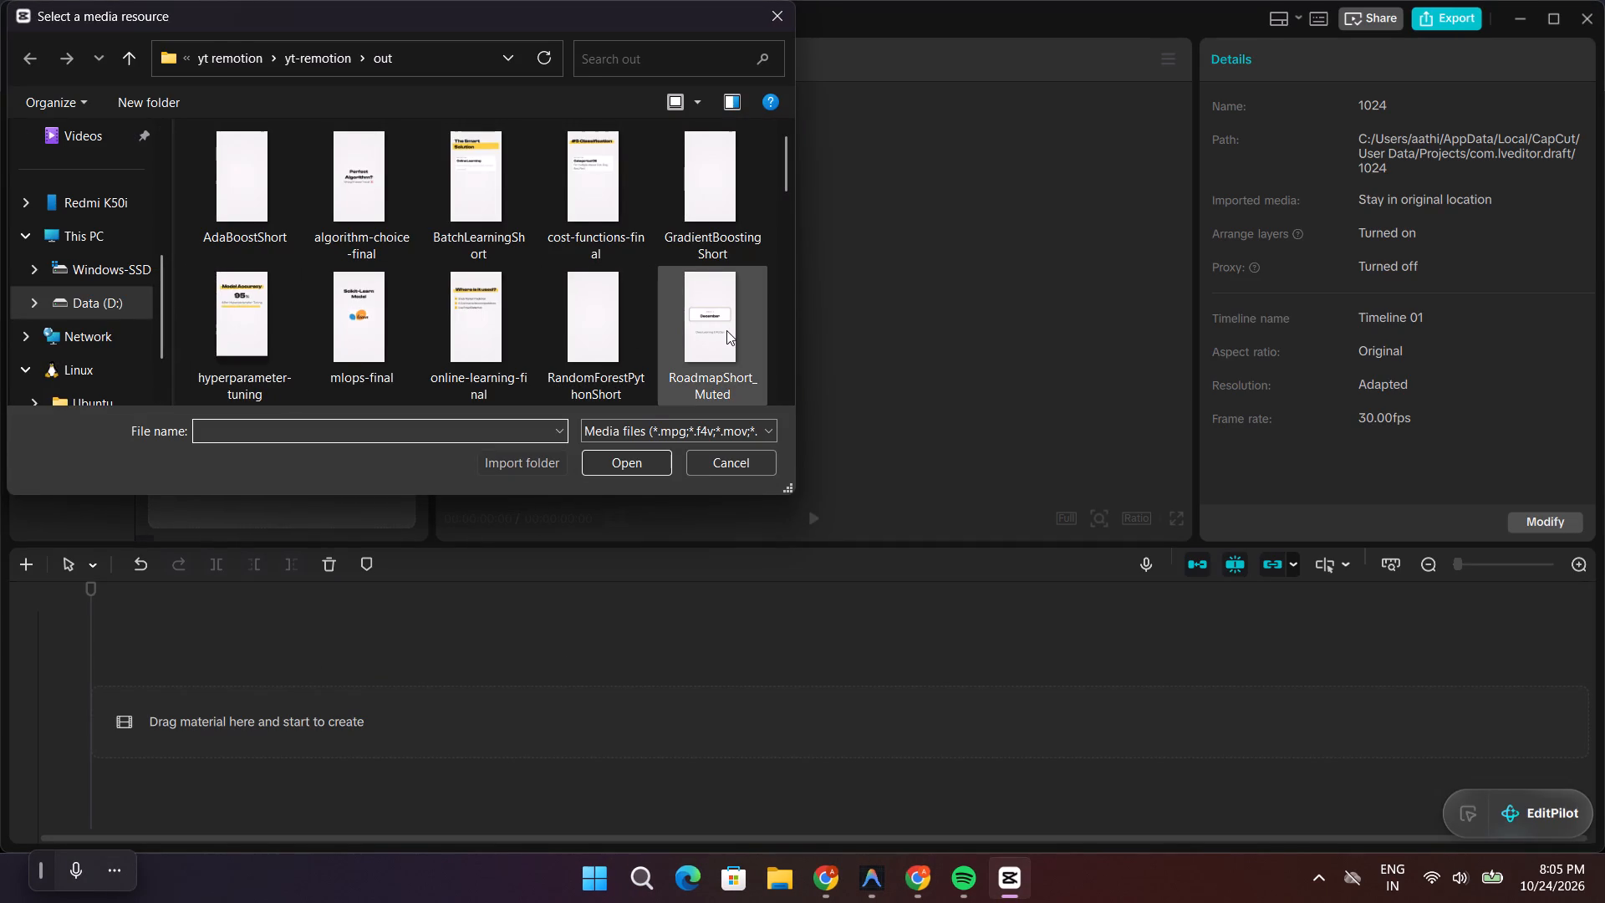
scroll(728, 330, down, 7)
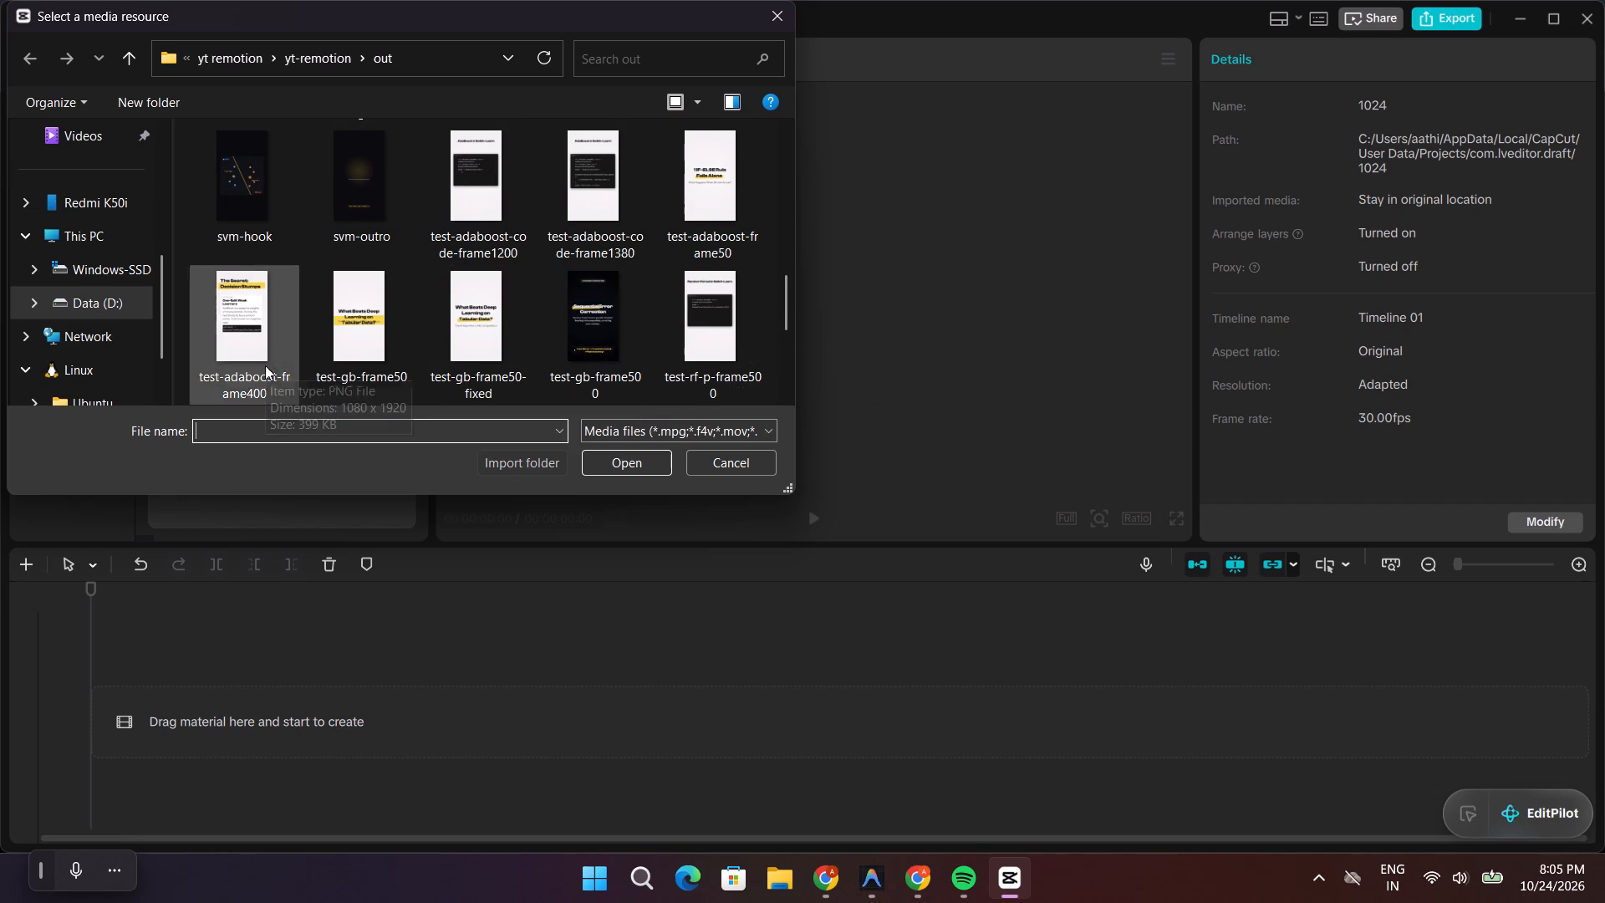
scroll(265, 365, up, 4)
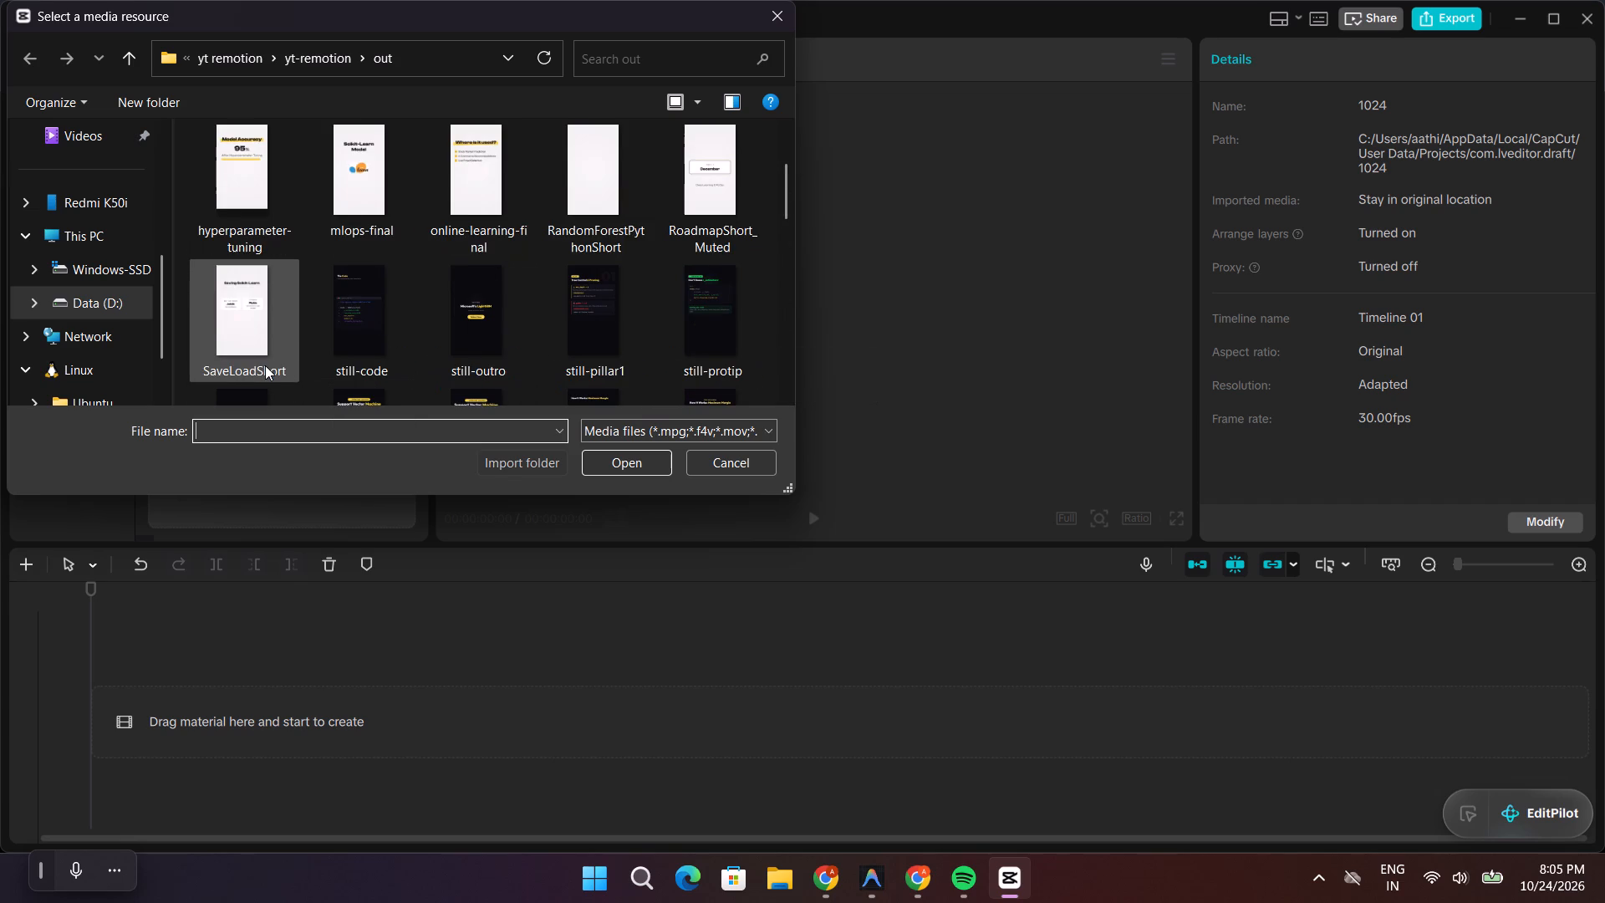
scroll(670, 362, down, 8)
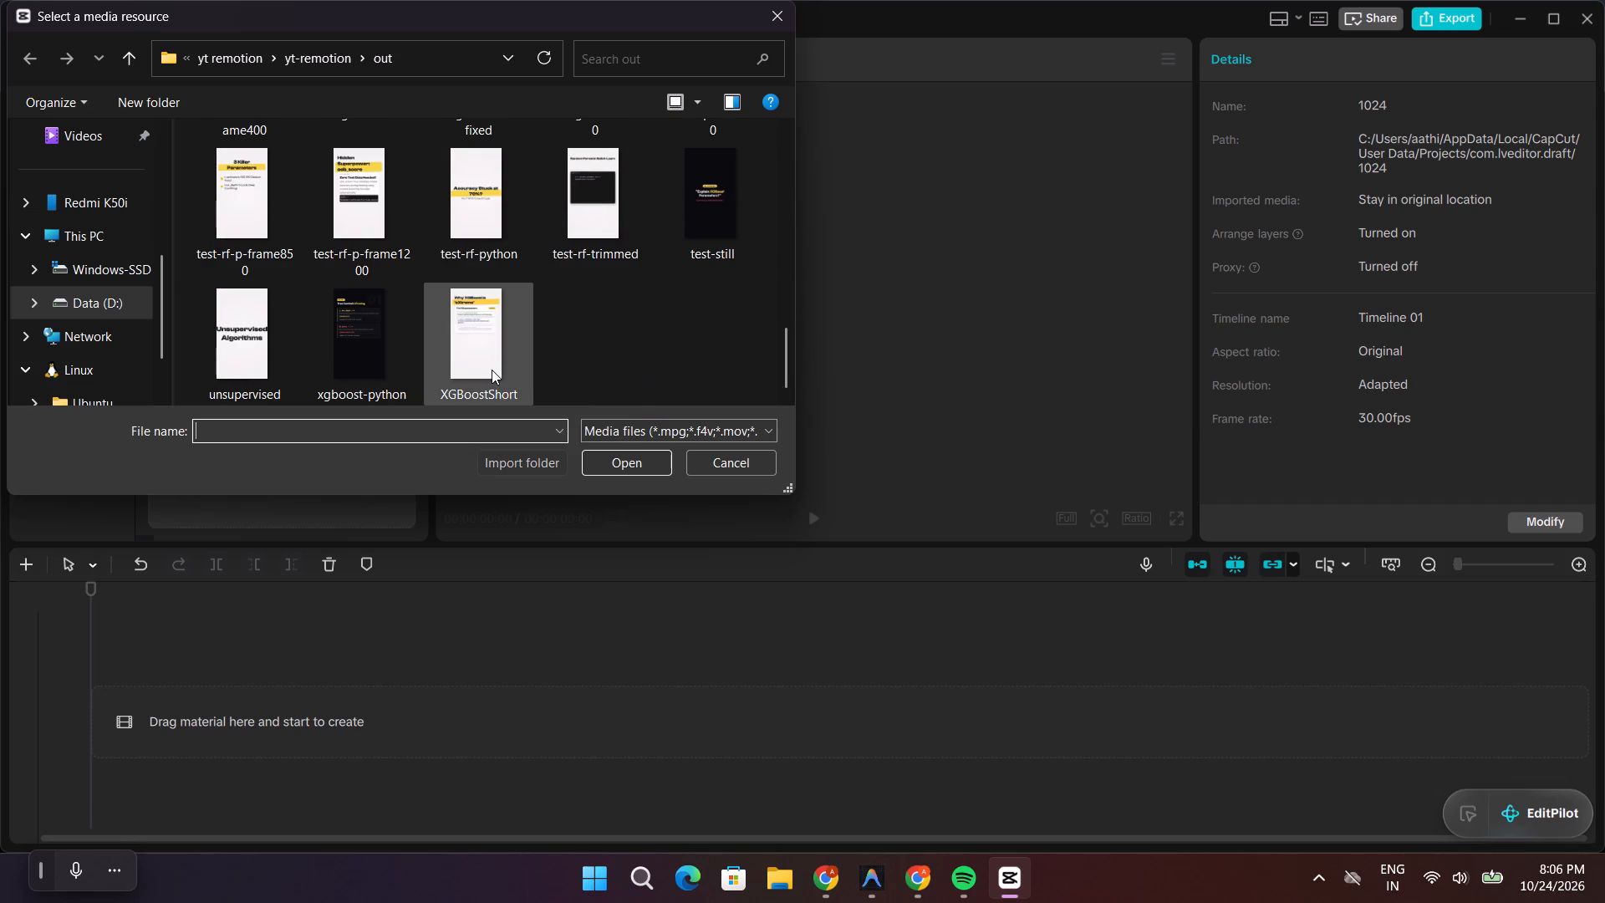
scroll(492, 370, up, 9)
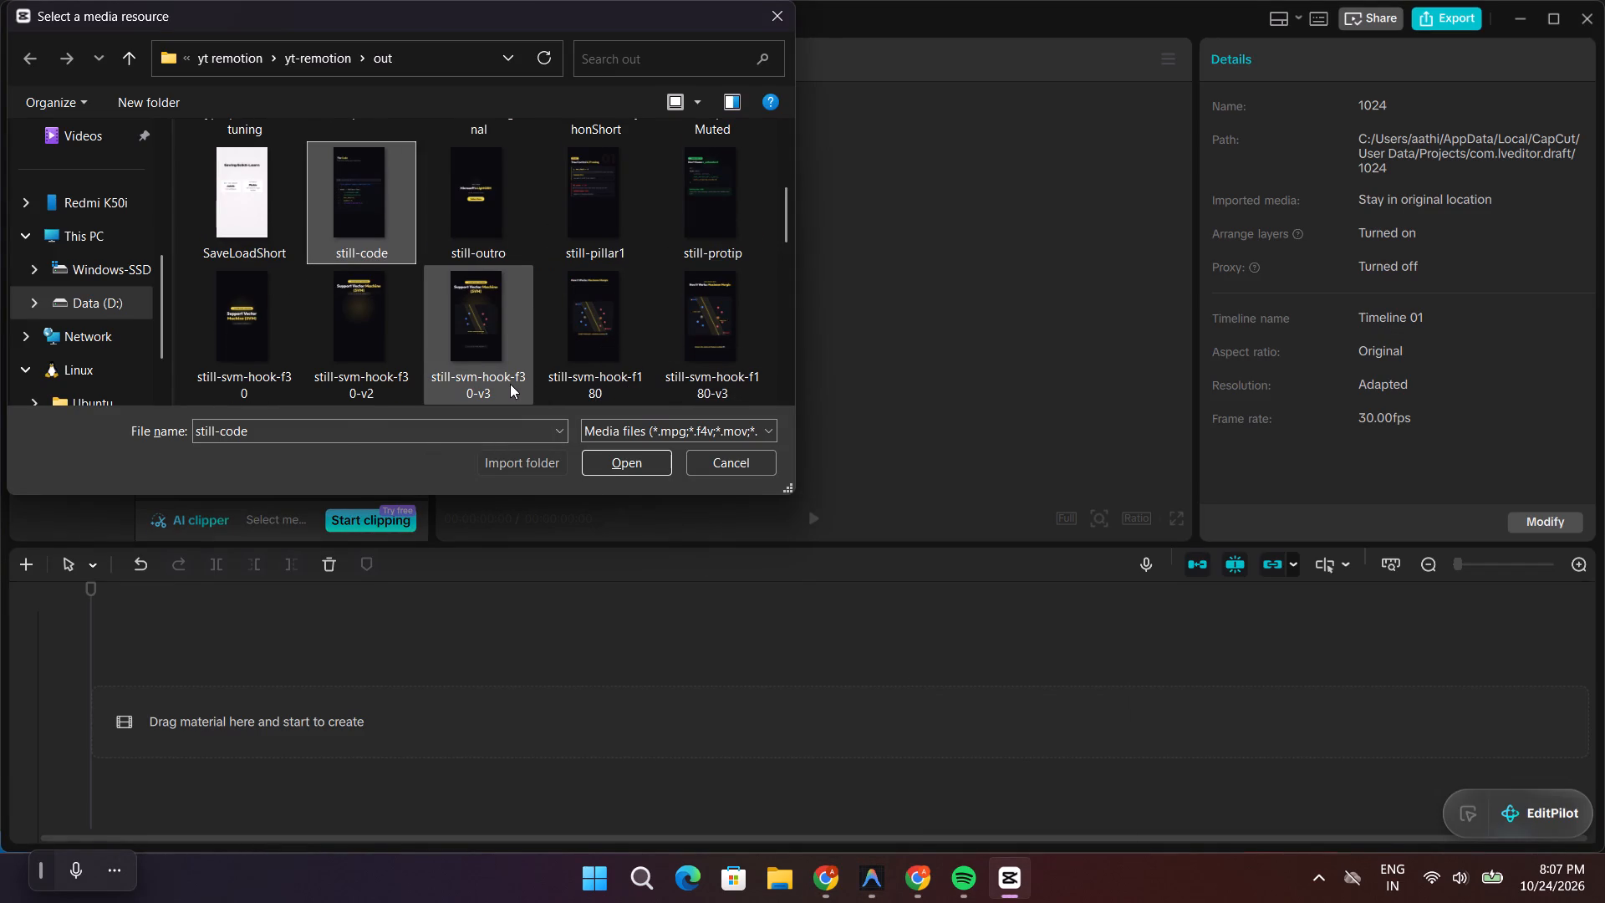
scroll(511, 387, down, 4)
scroll(665, 371, down, 4)
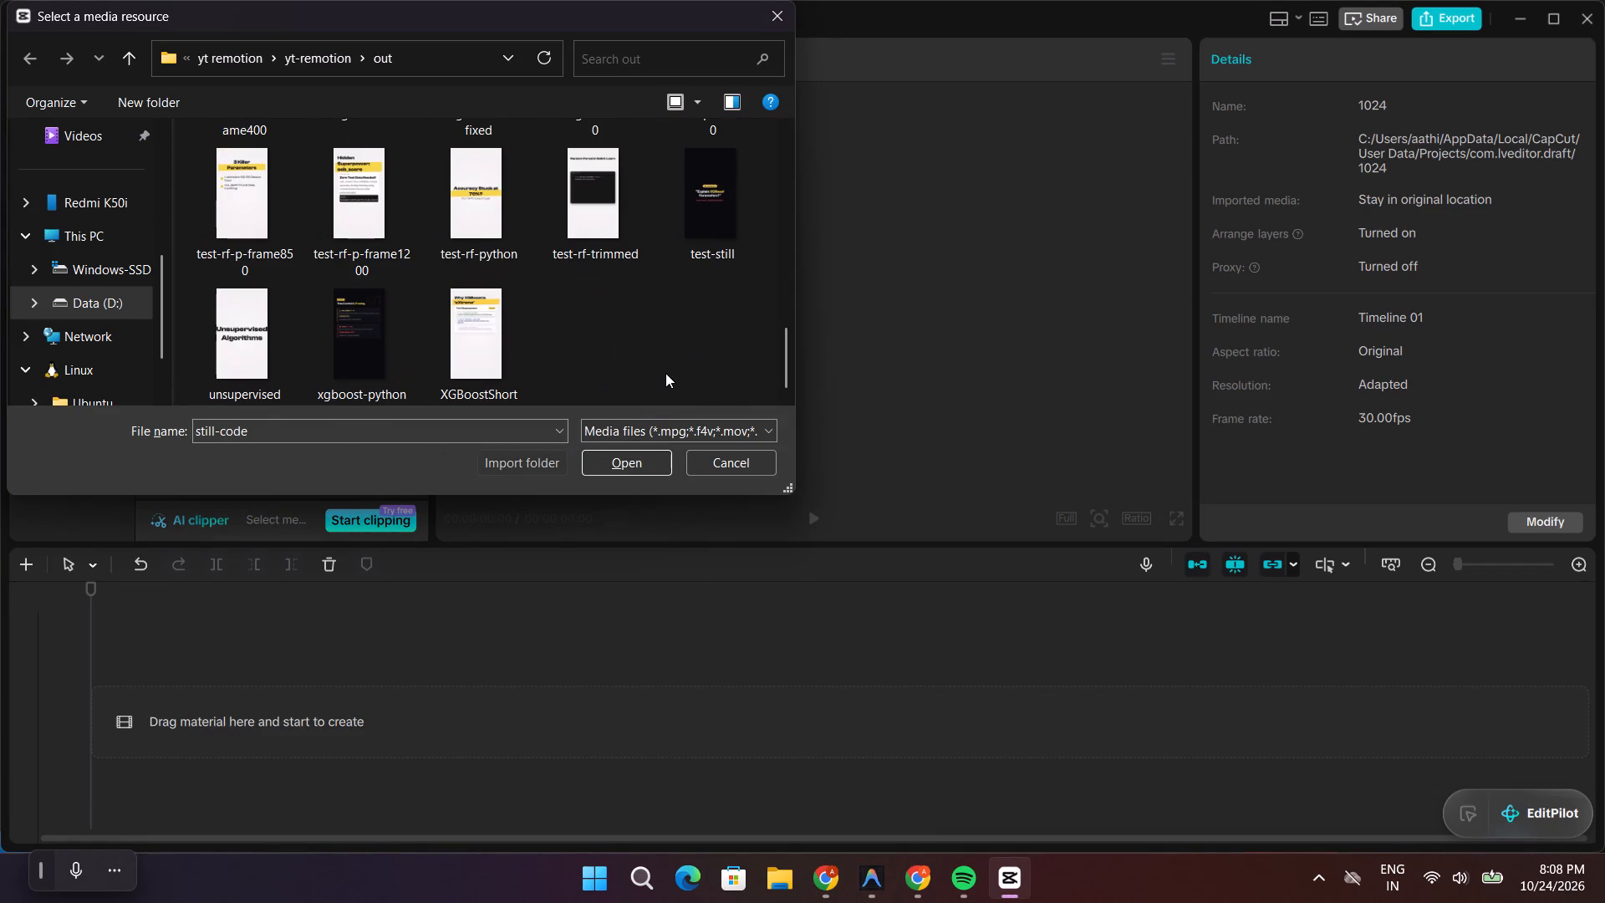
scroll(665, 373, up, 1)
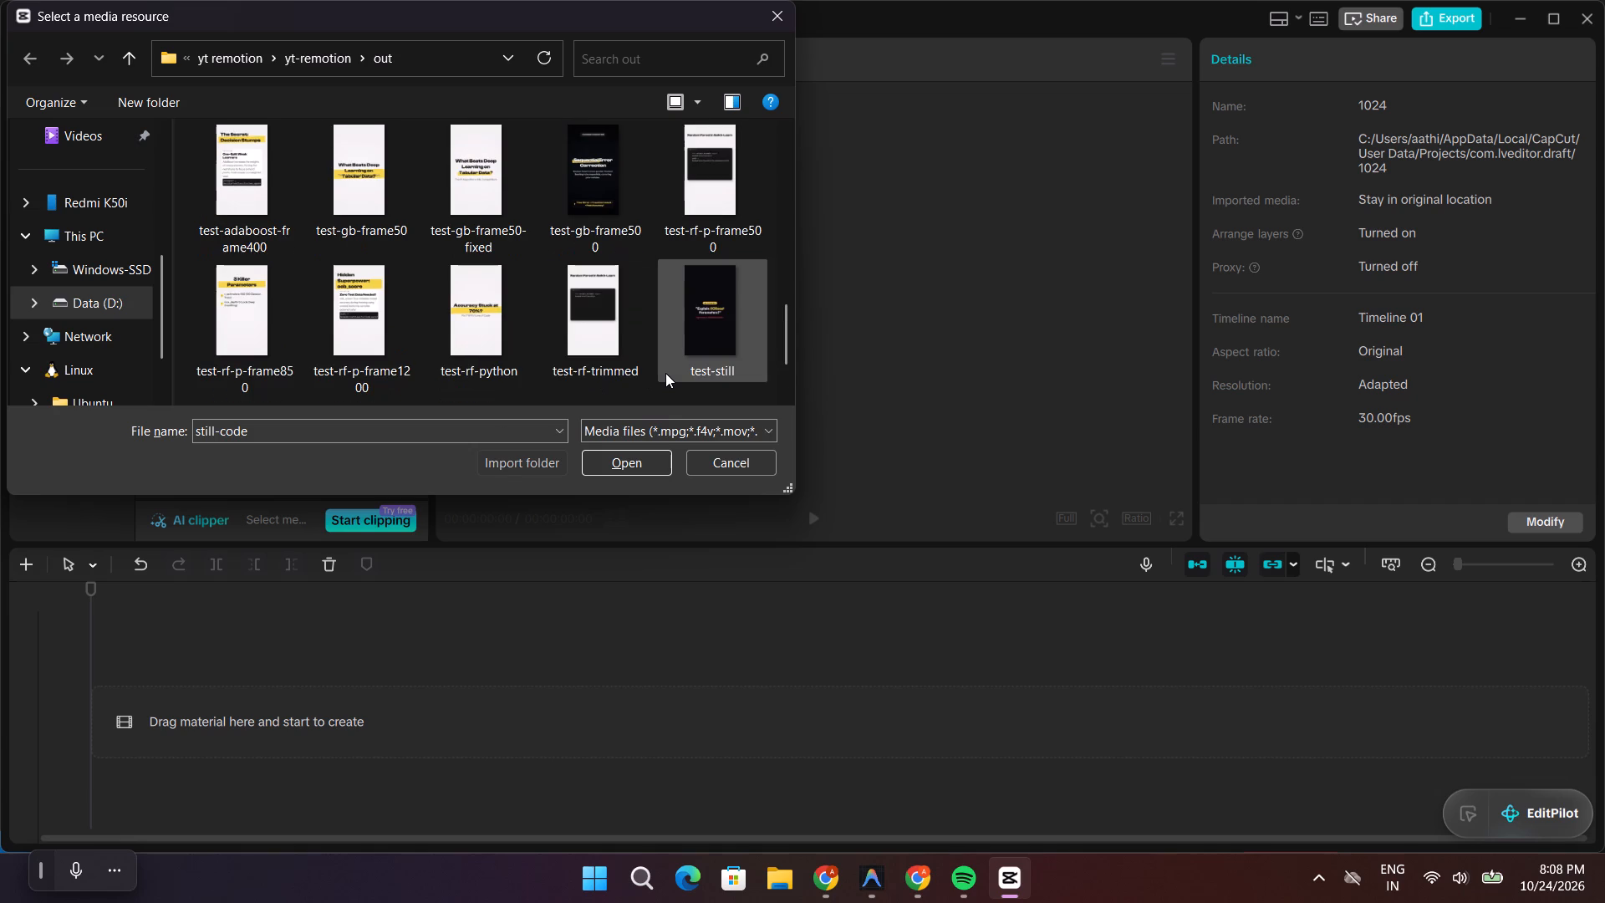
scroll(665, 373, up, 2)
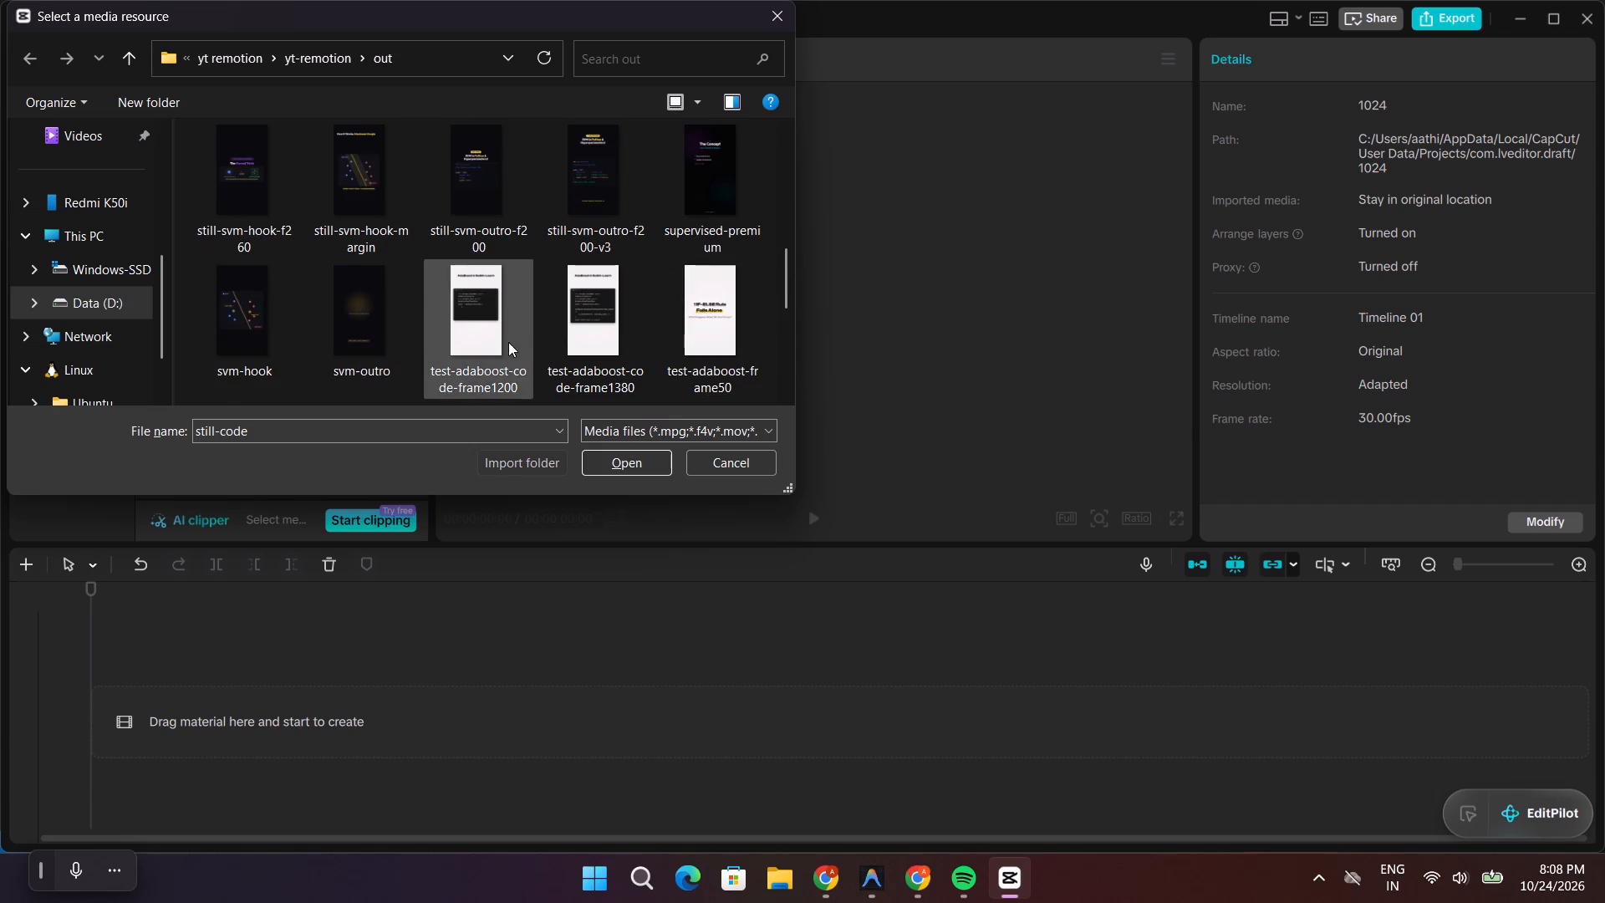
ctrl+click(255, 326)
ctrl+click(364, 320)
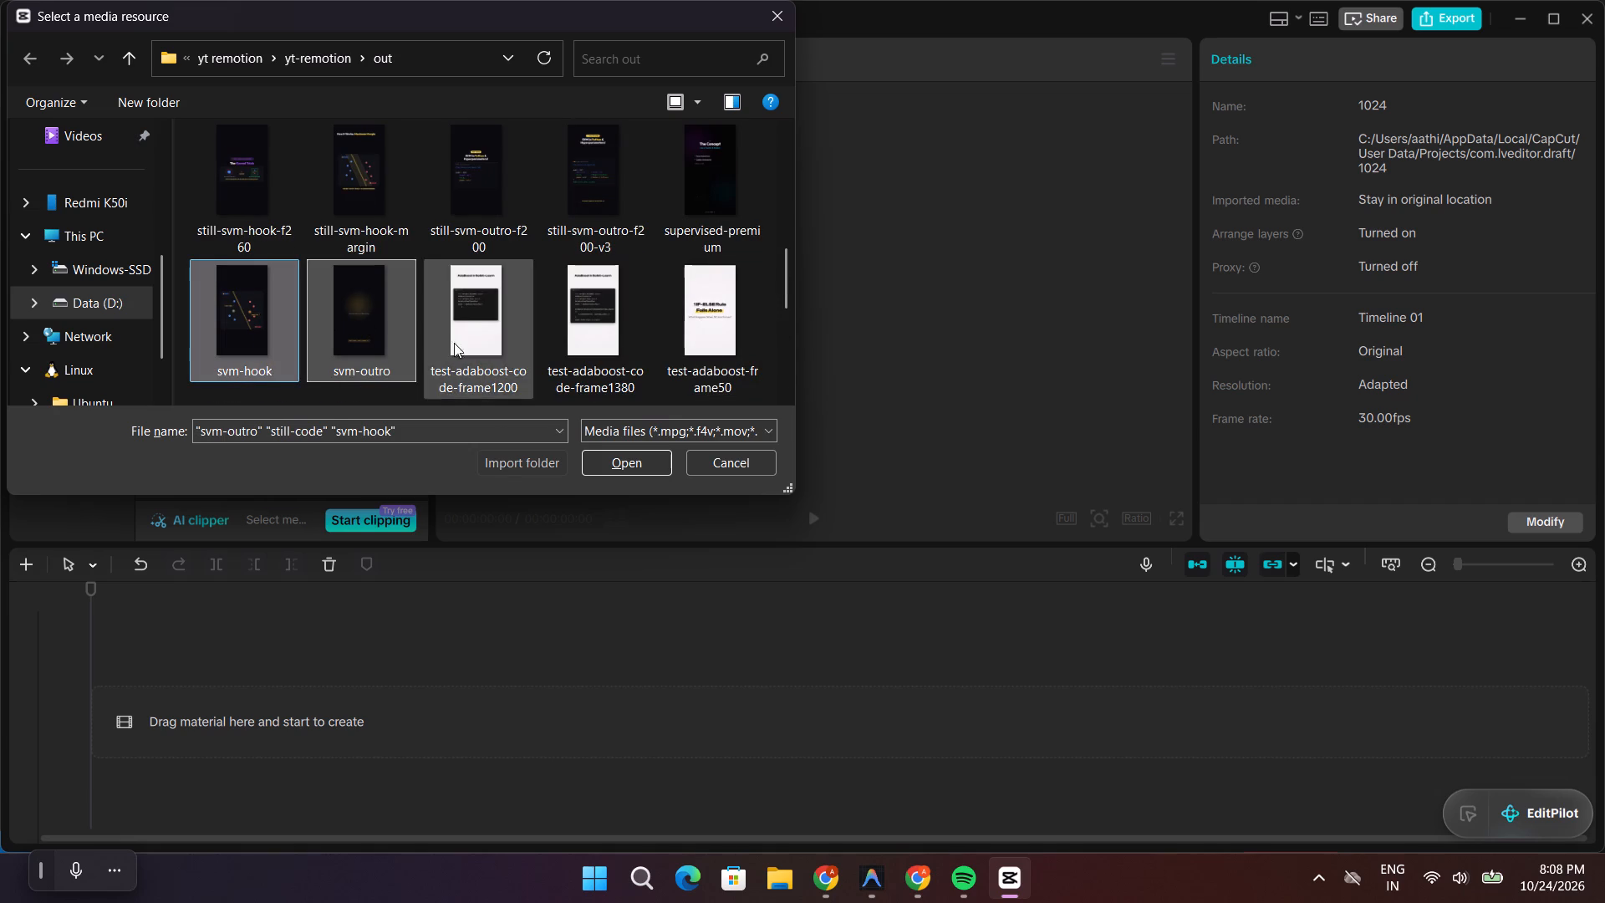
click(639, 458)
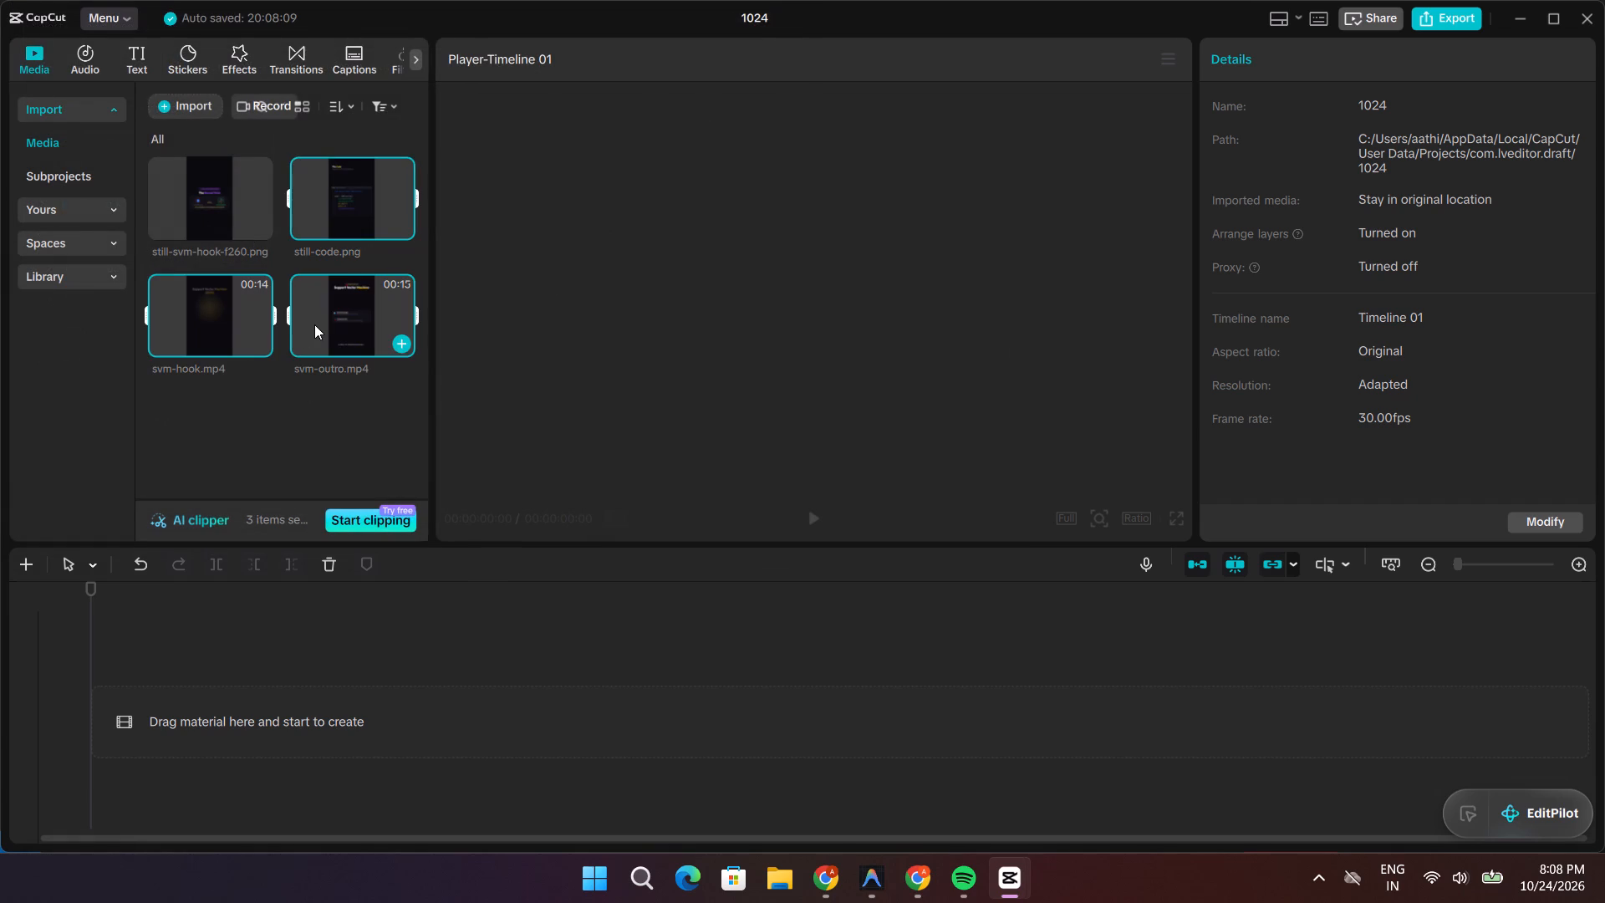
Play svm-hook.mp4 in full screen from its beginning to review it, and exit full screen.
click(239, 322)
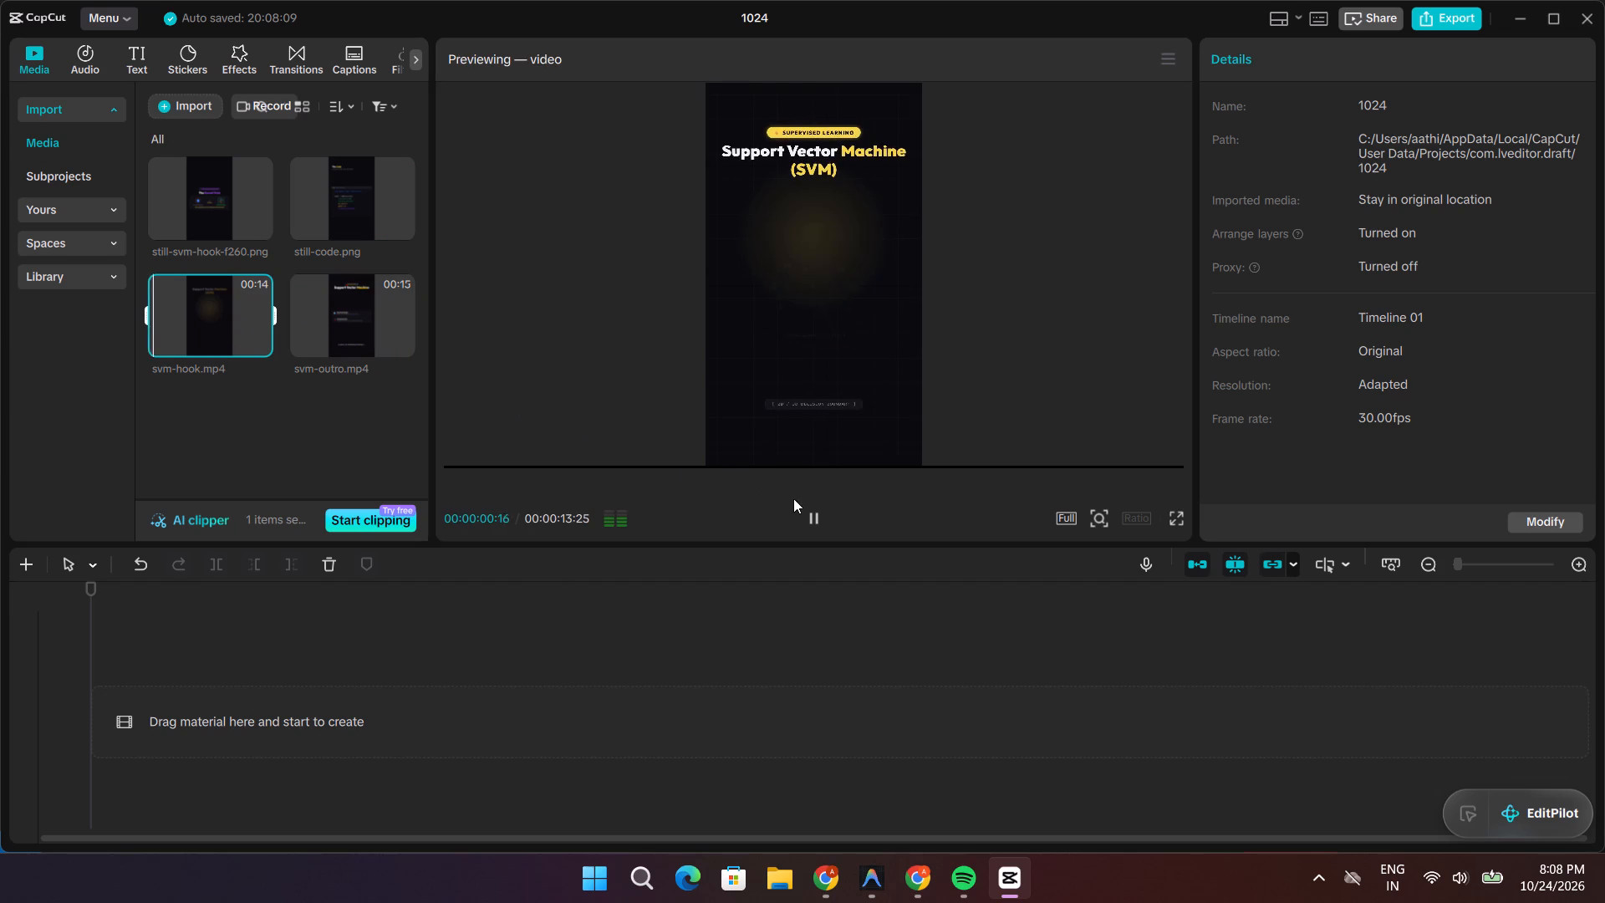
click(1176, 515)
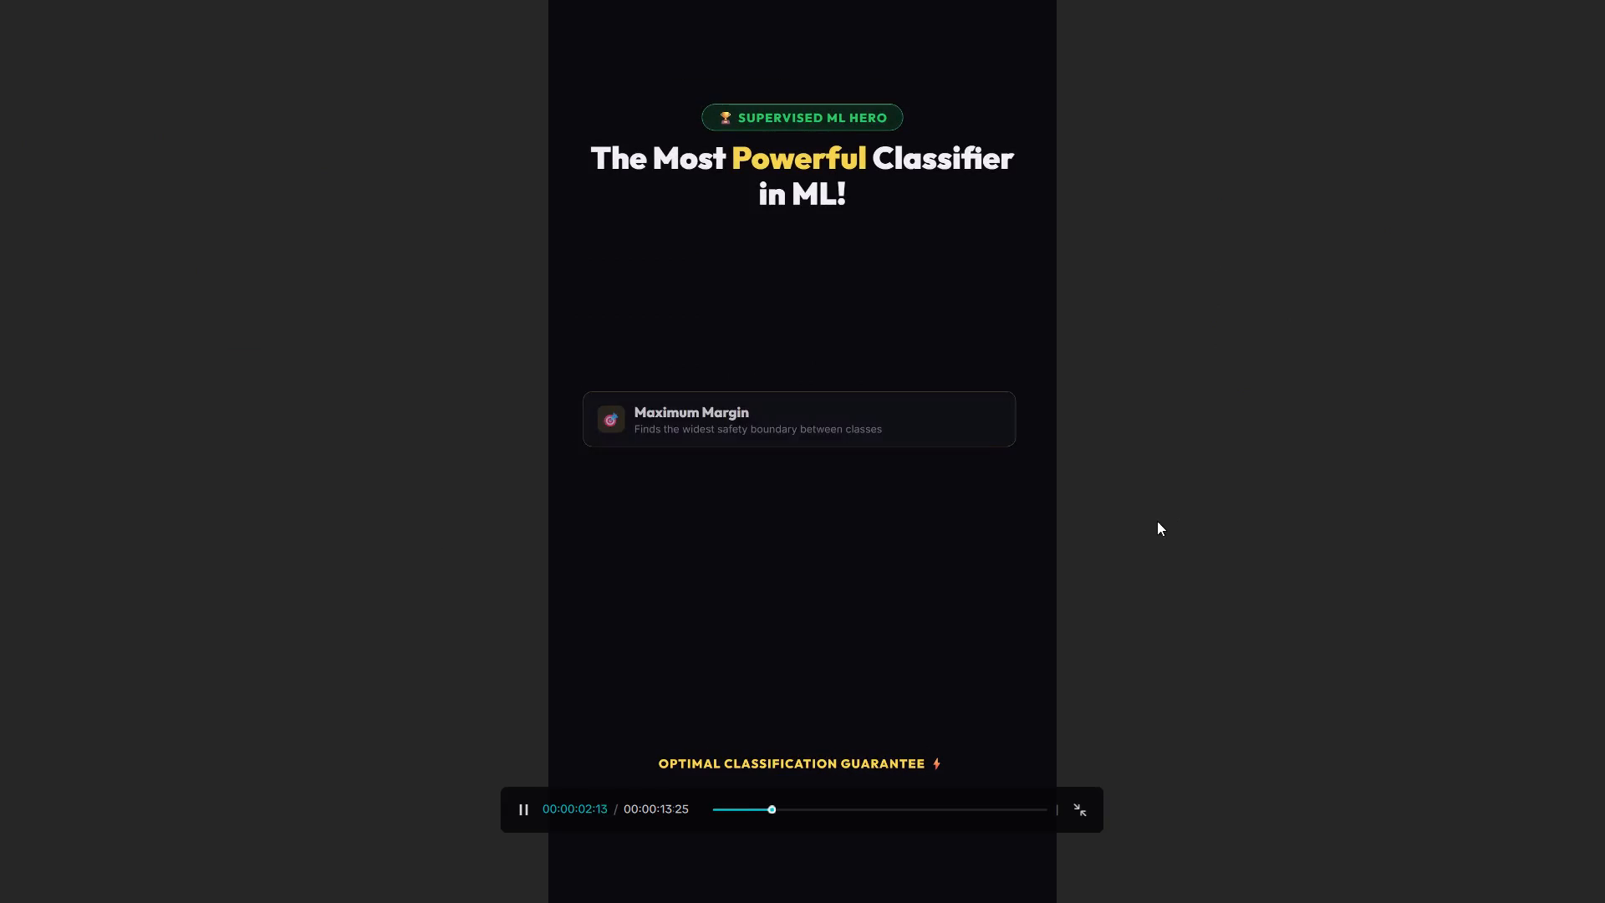
drag(814, 809, 622, 815)
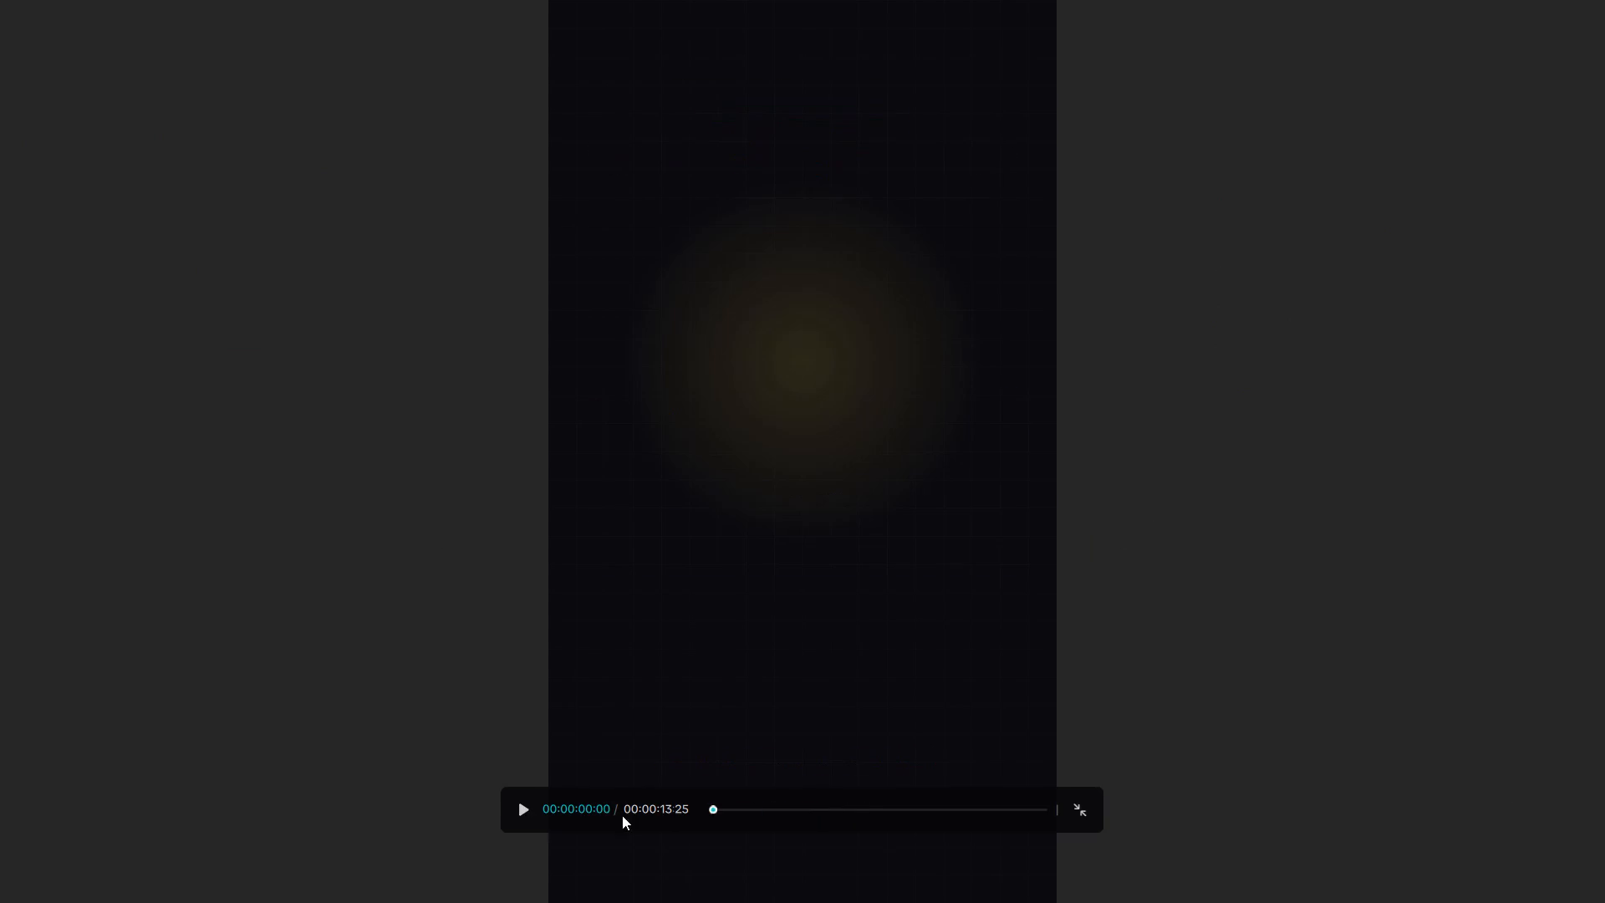
drag(622, 815, 513, 819)
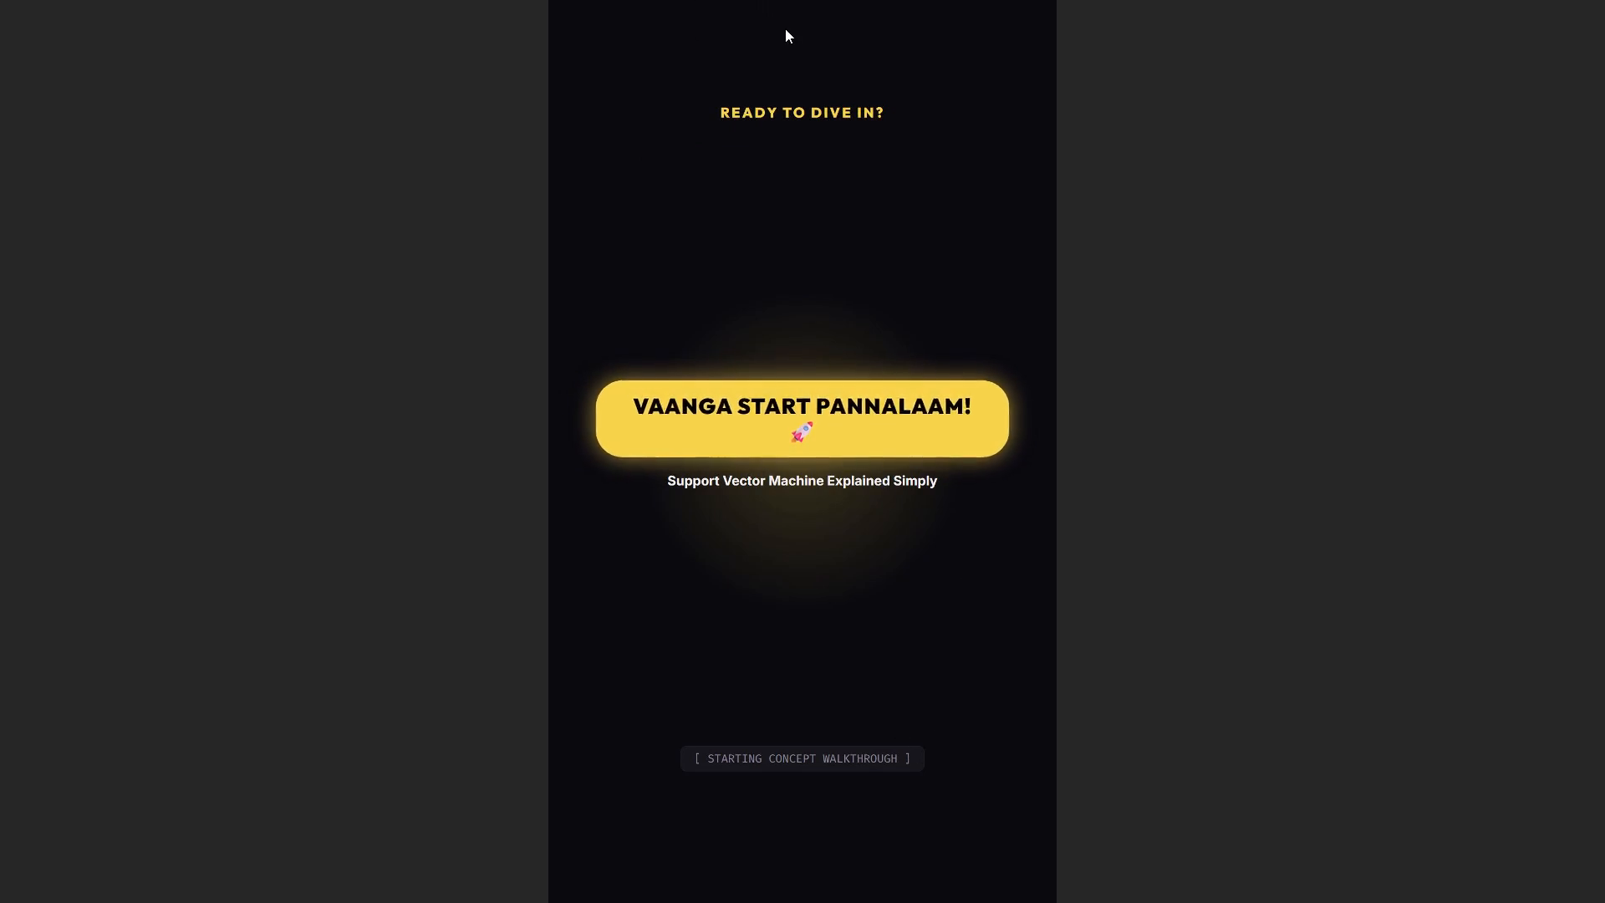
key(Escape)
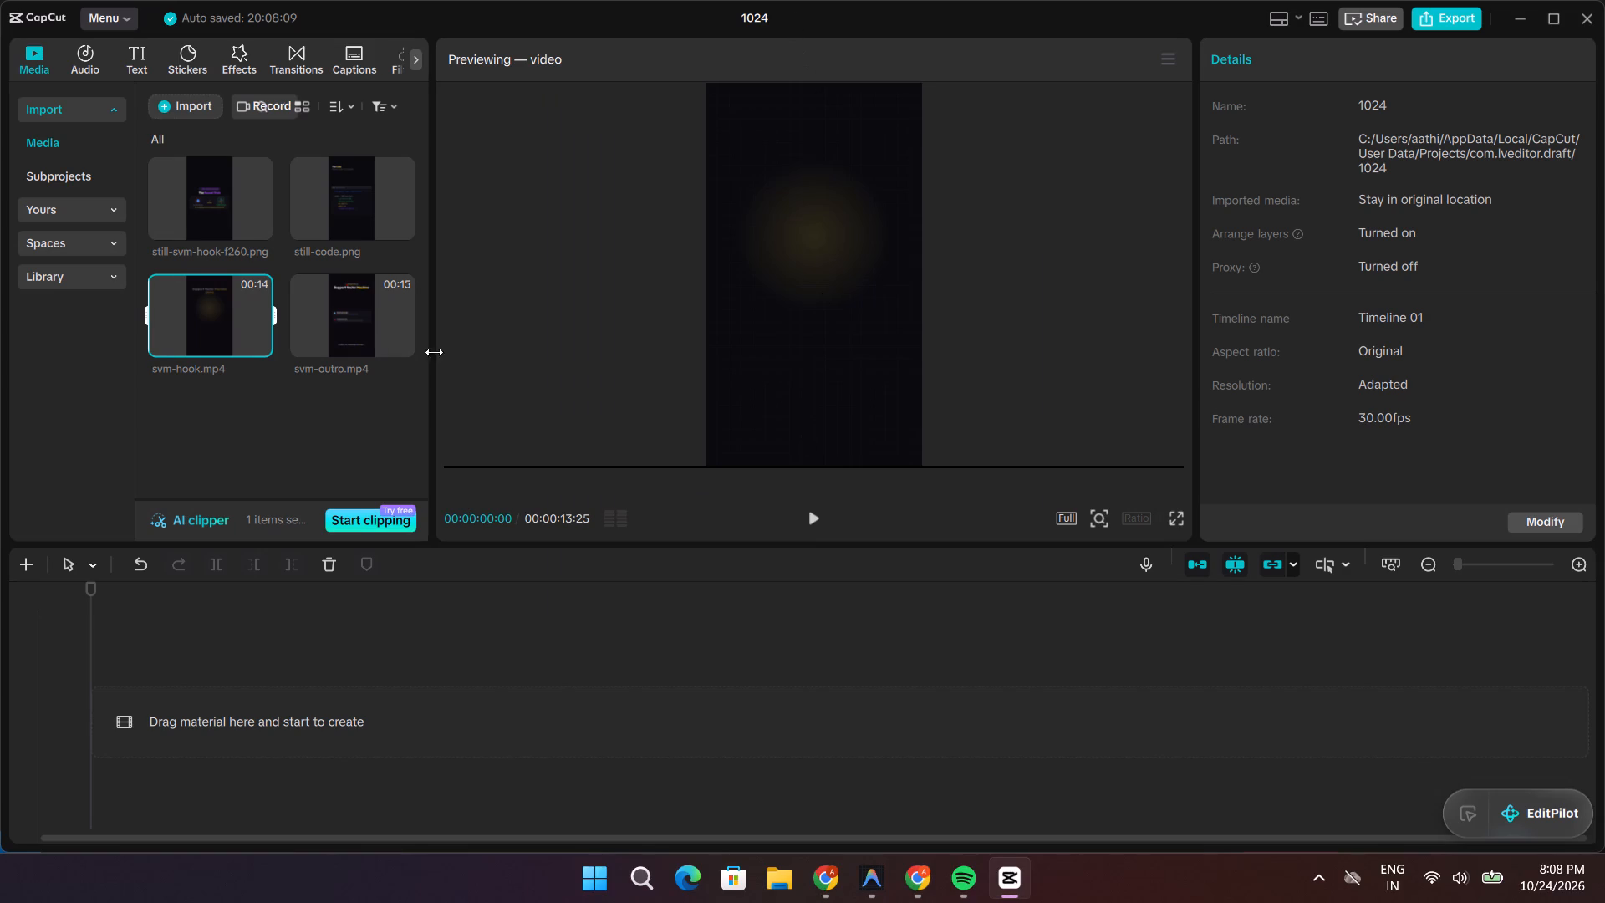
Briefly preview svm-outro.mp4 in the player.
click(372, 320)
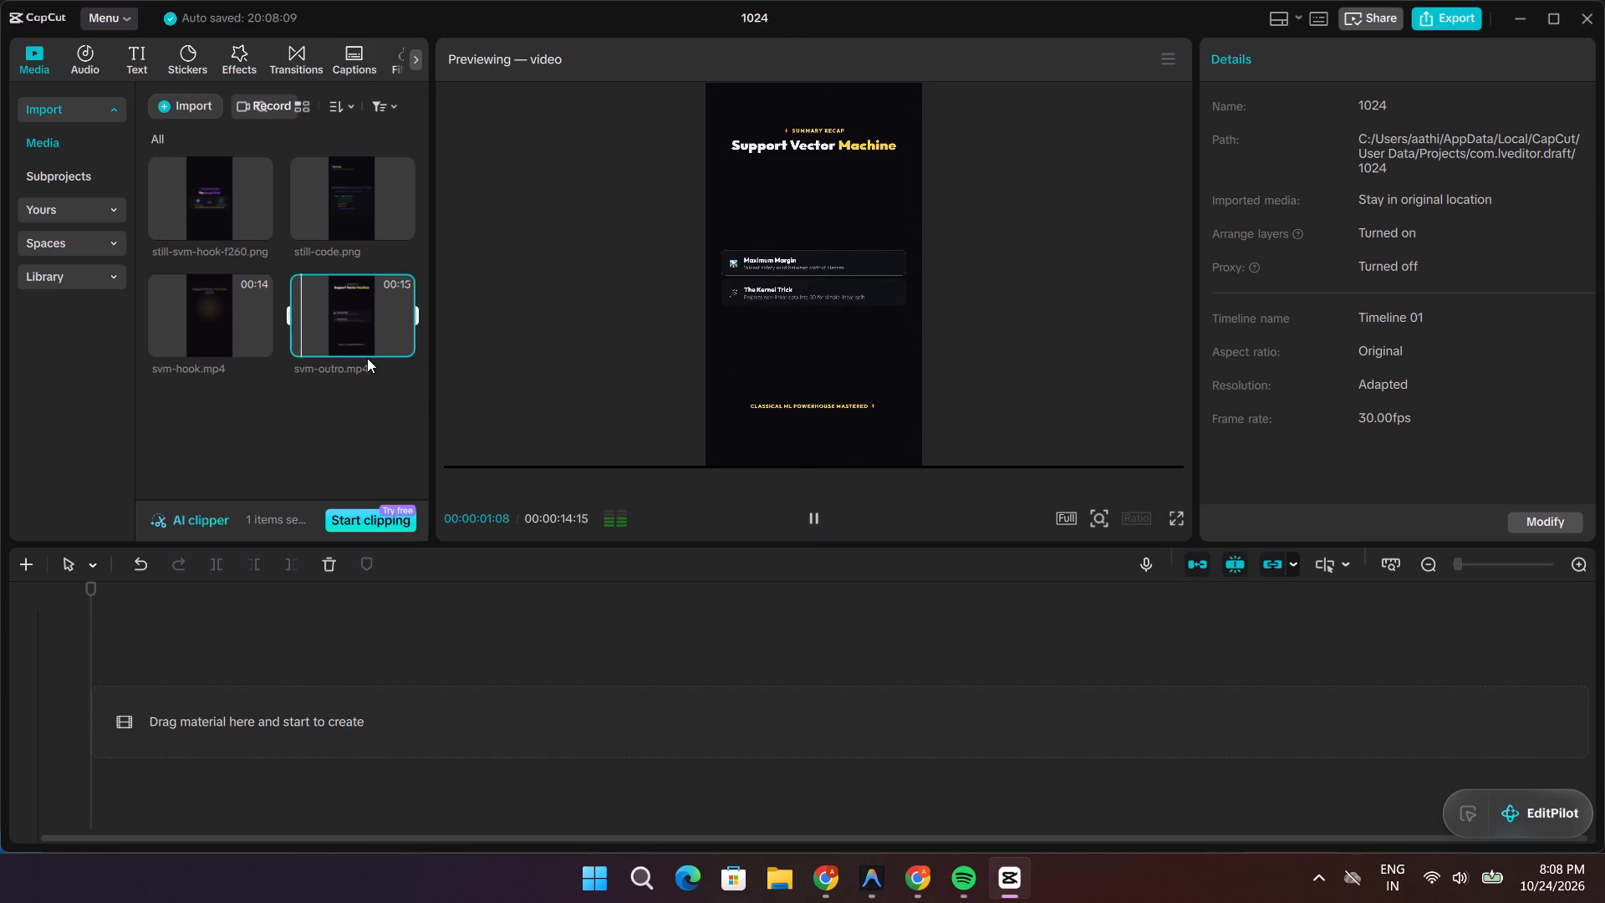
click(815, 513)
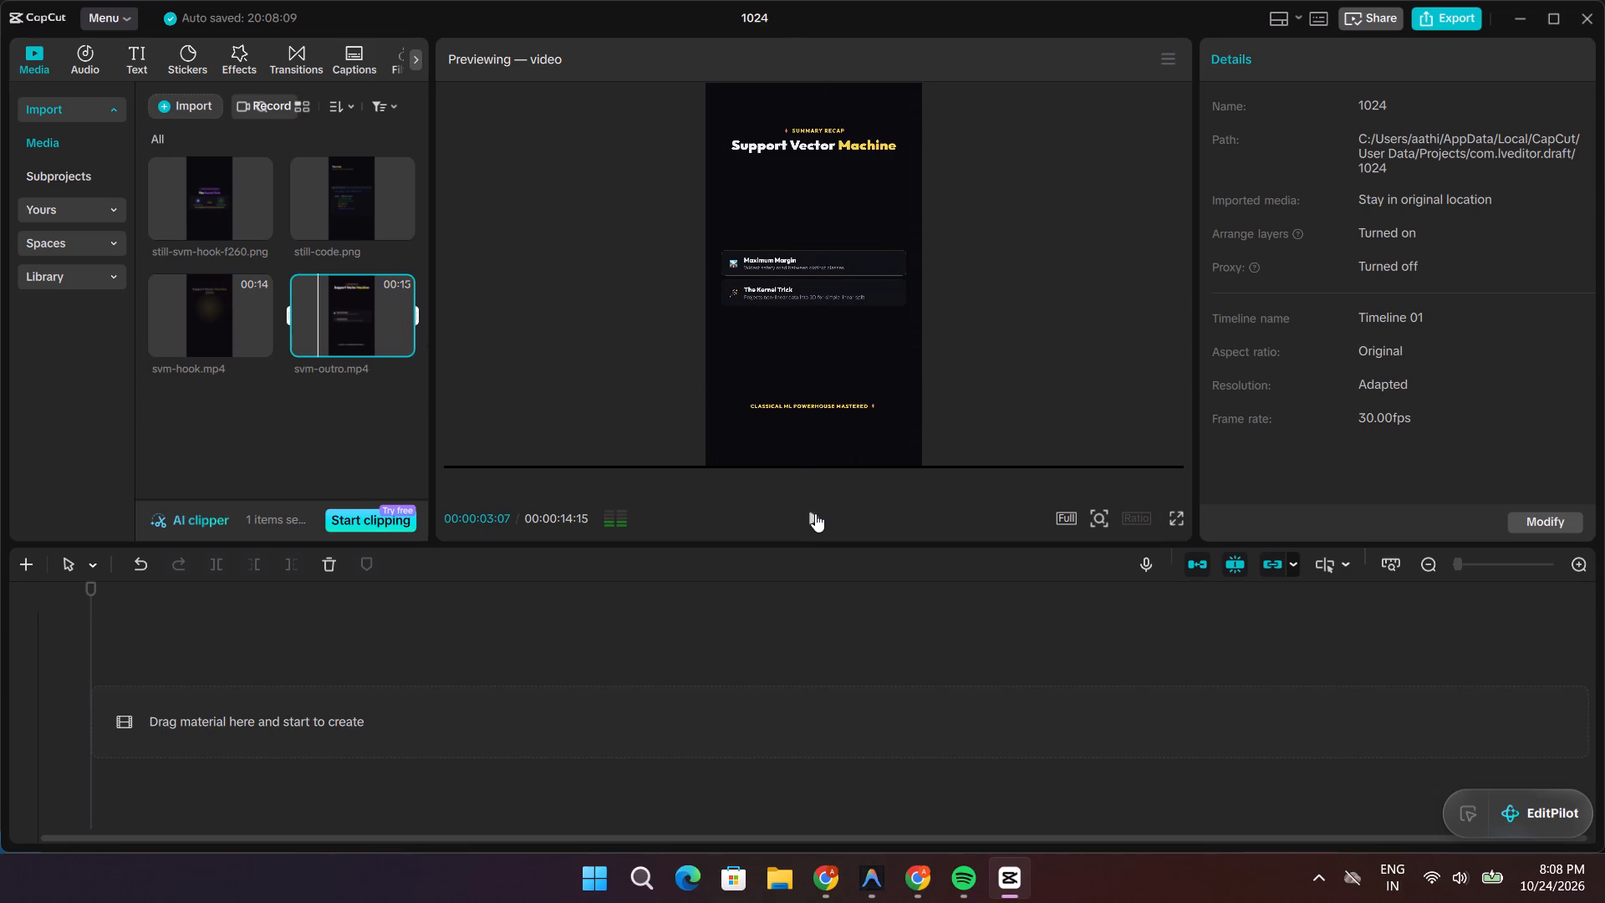
Import the voiceover audio from the yt-remotion public/audio/svm-concept folder into the project media.
click(183, 109)
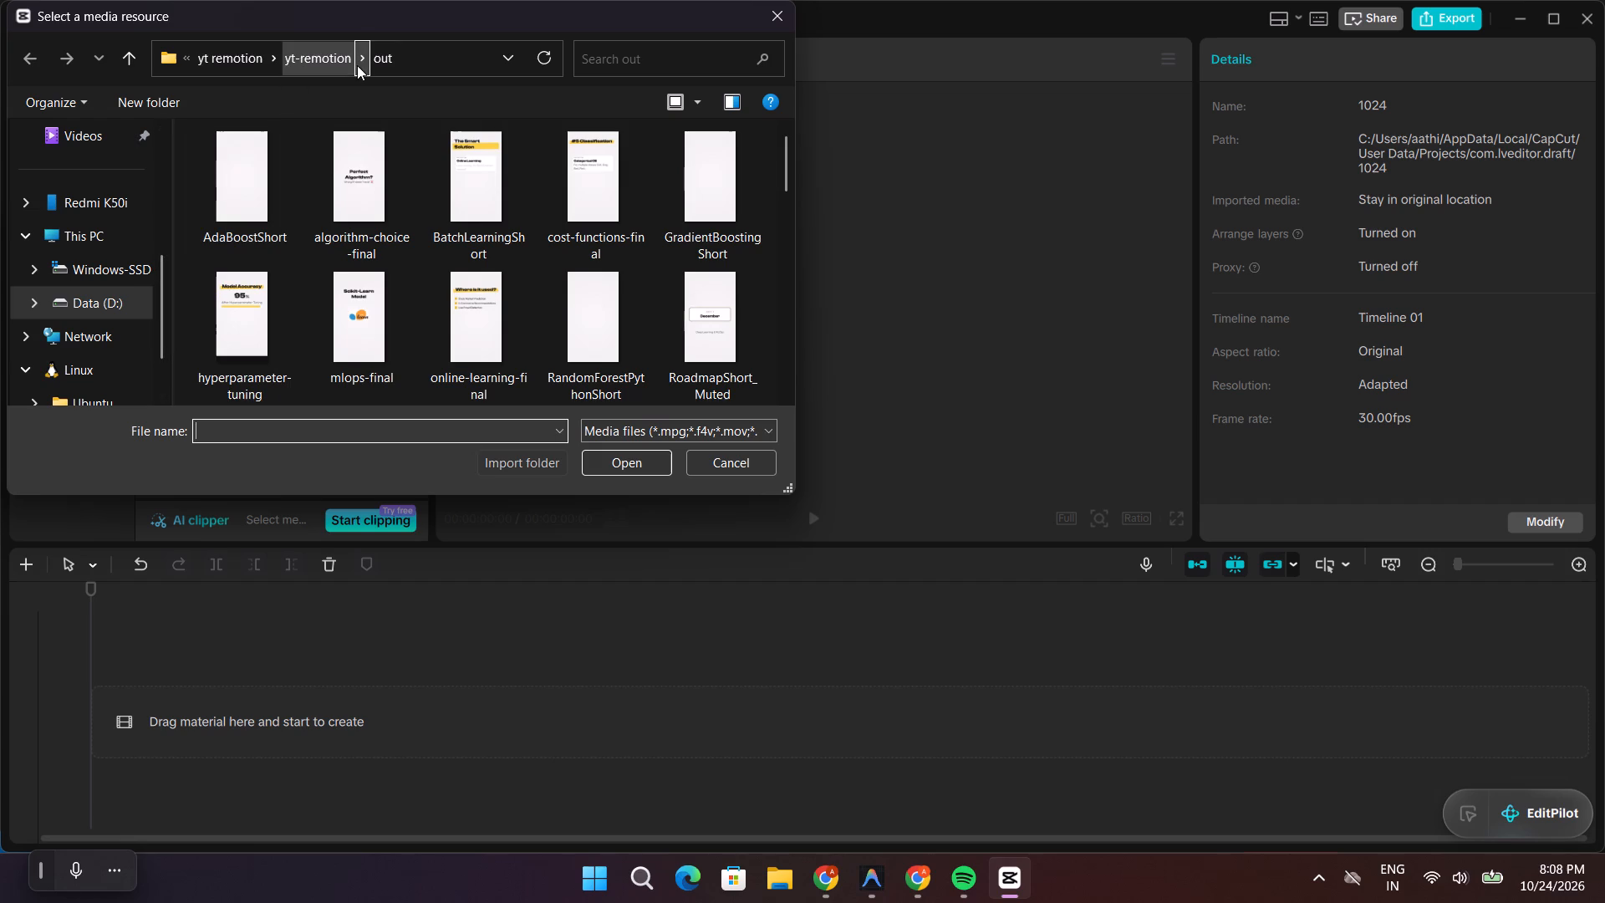
click(382, 62)
click(336, 56)
scroll(265, 330, up, 5)
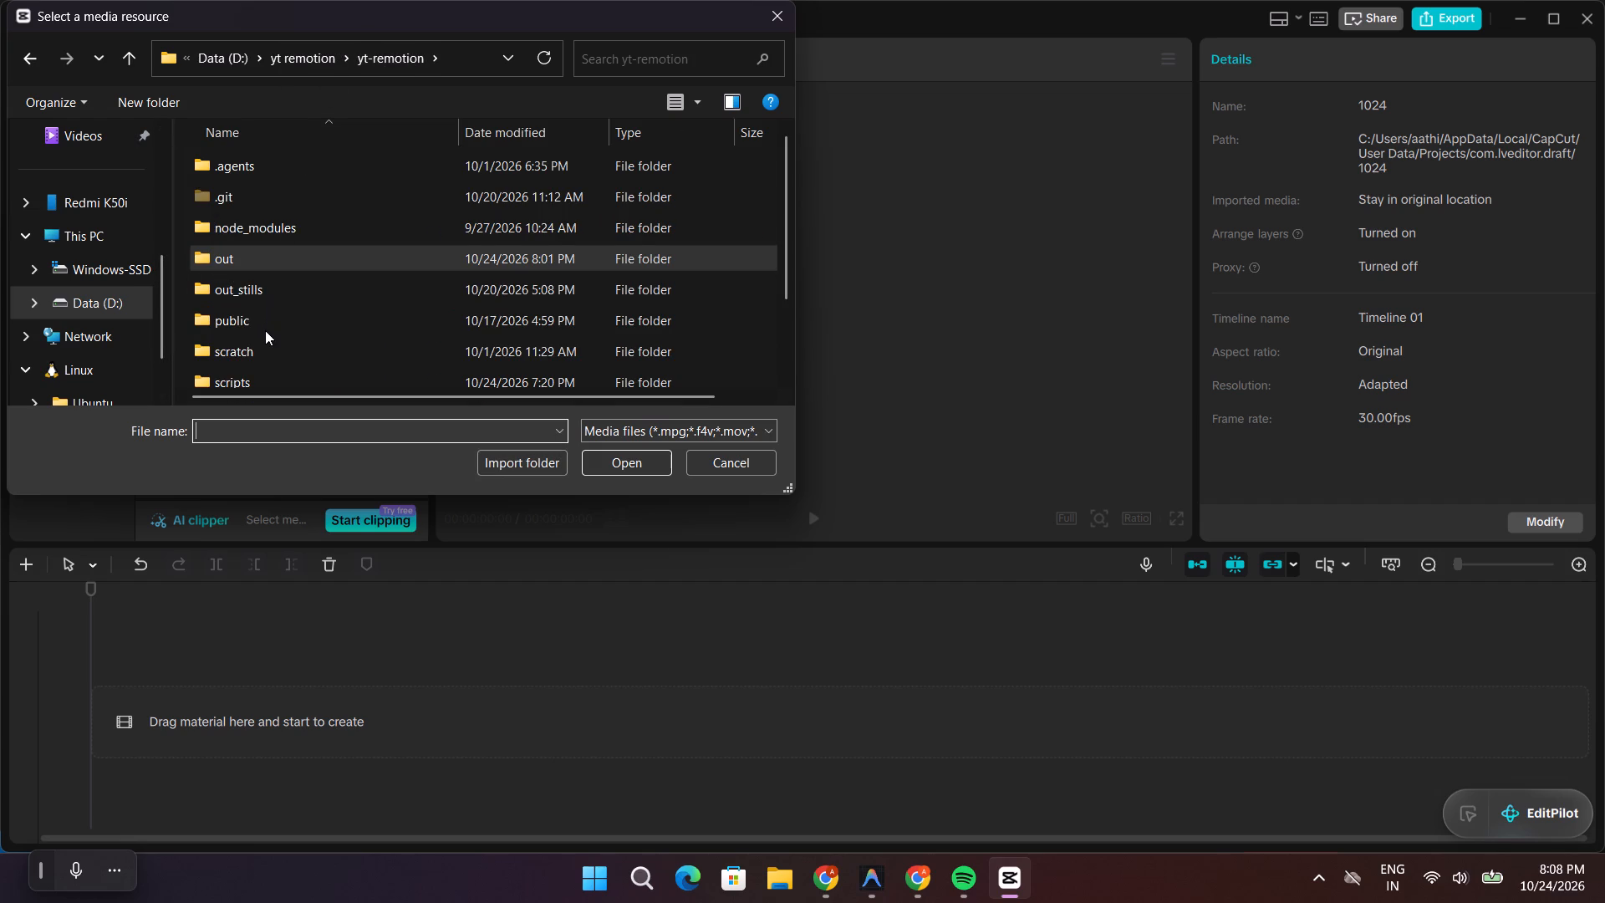
scroll(263, 256, down, 2)
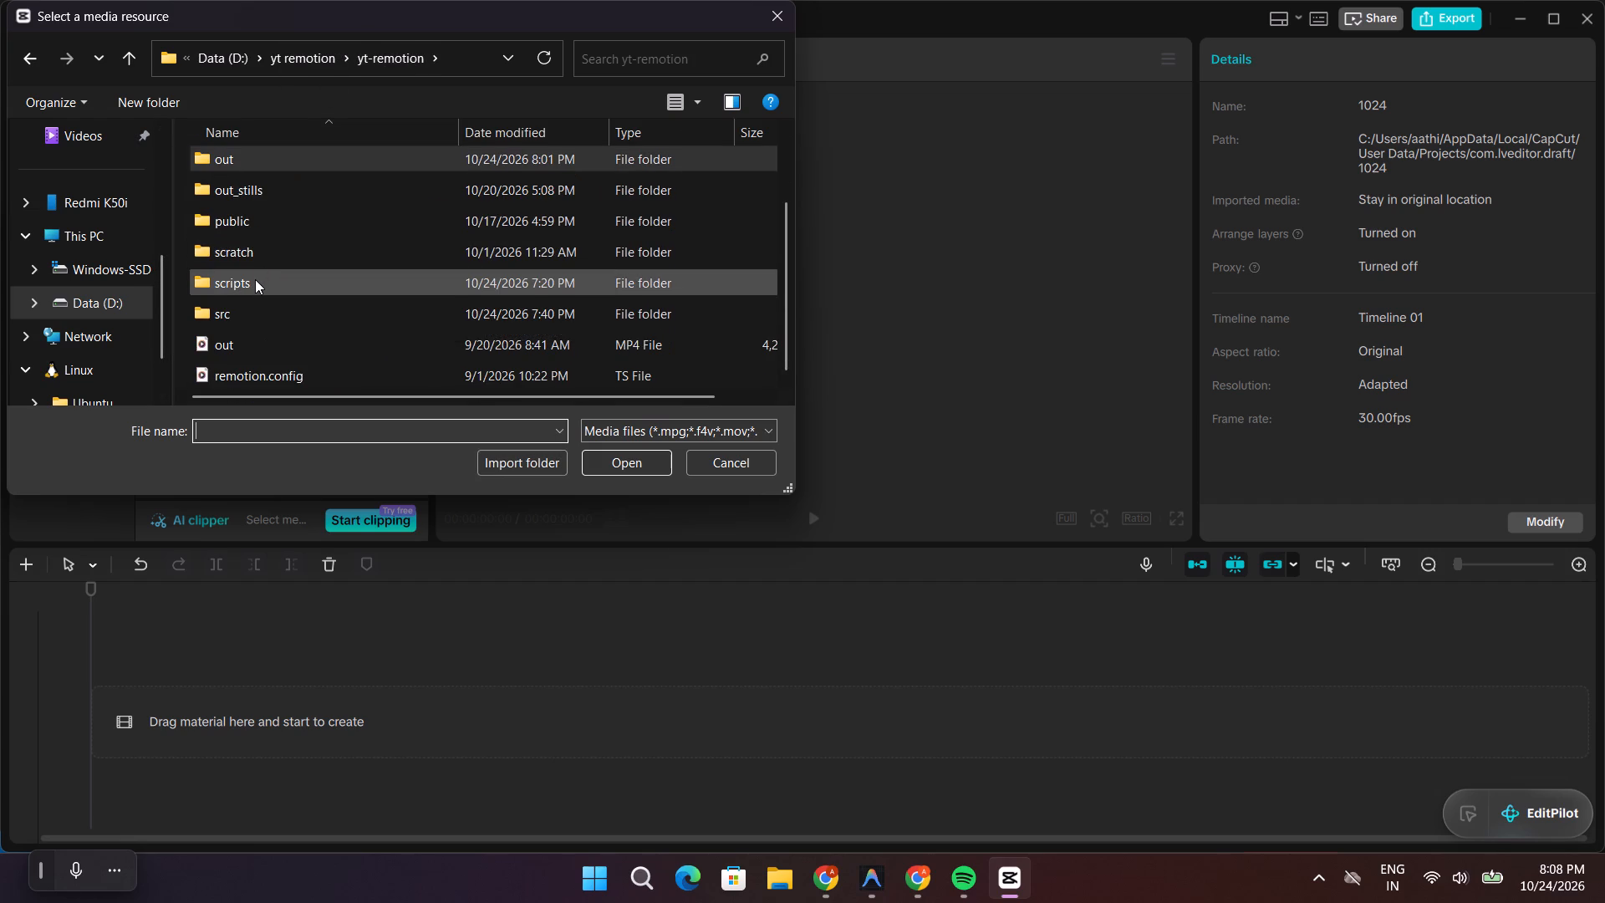
double_click(250, 226)
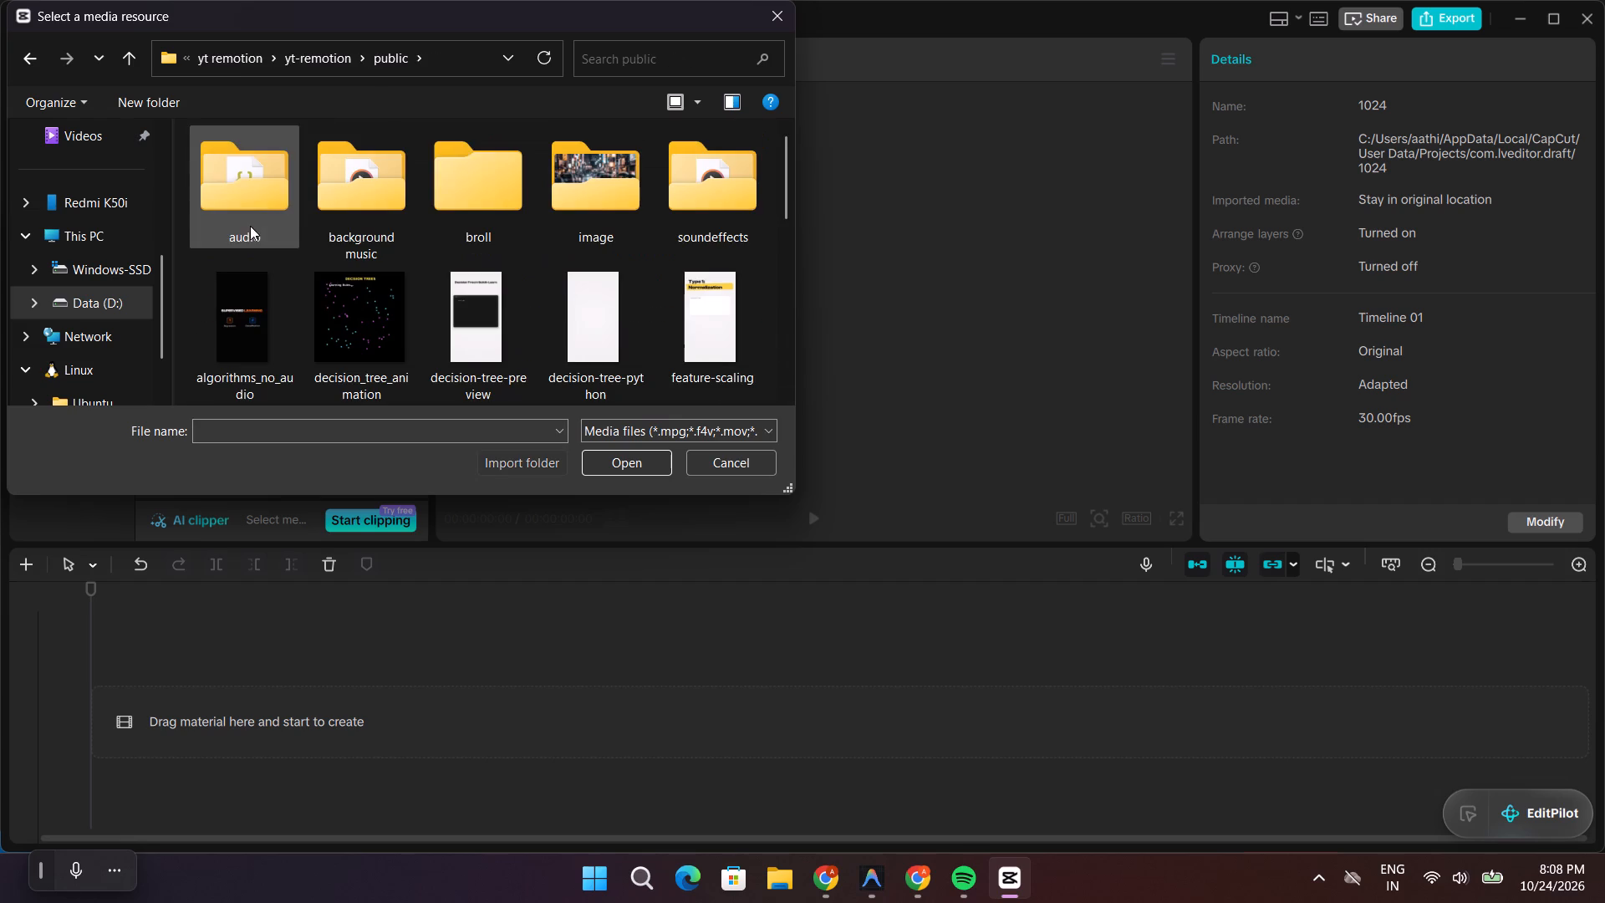
double_click(249, 199)
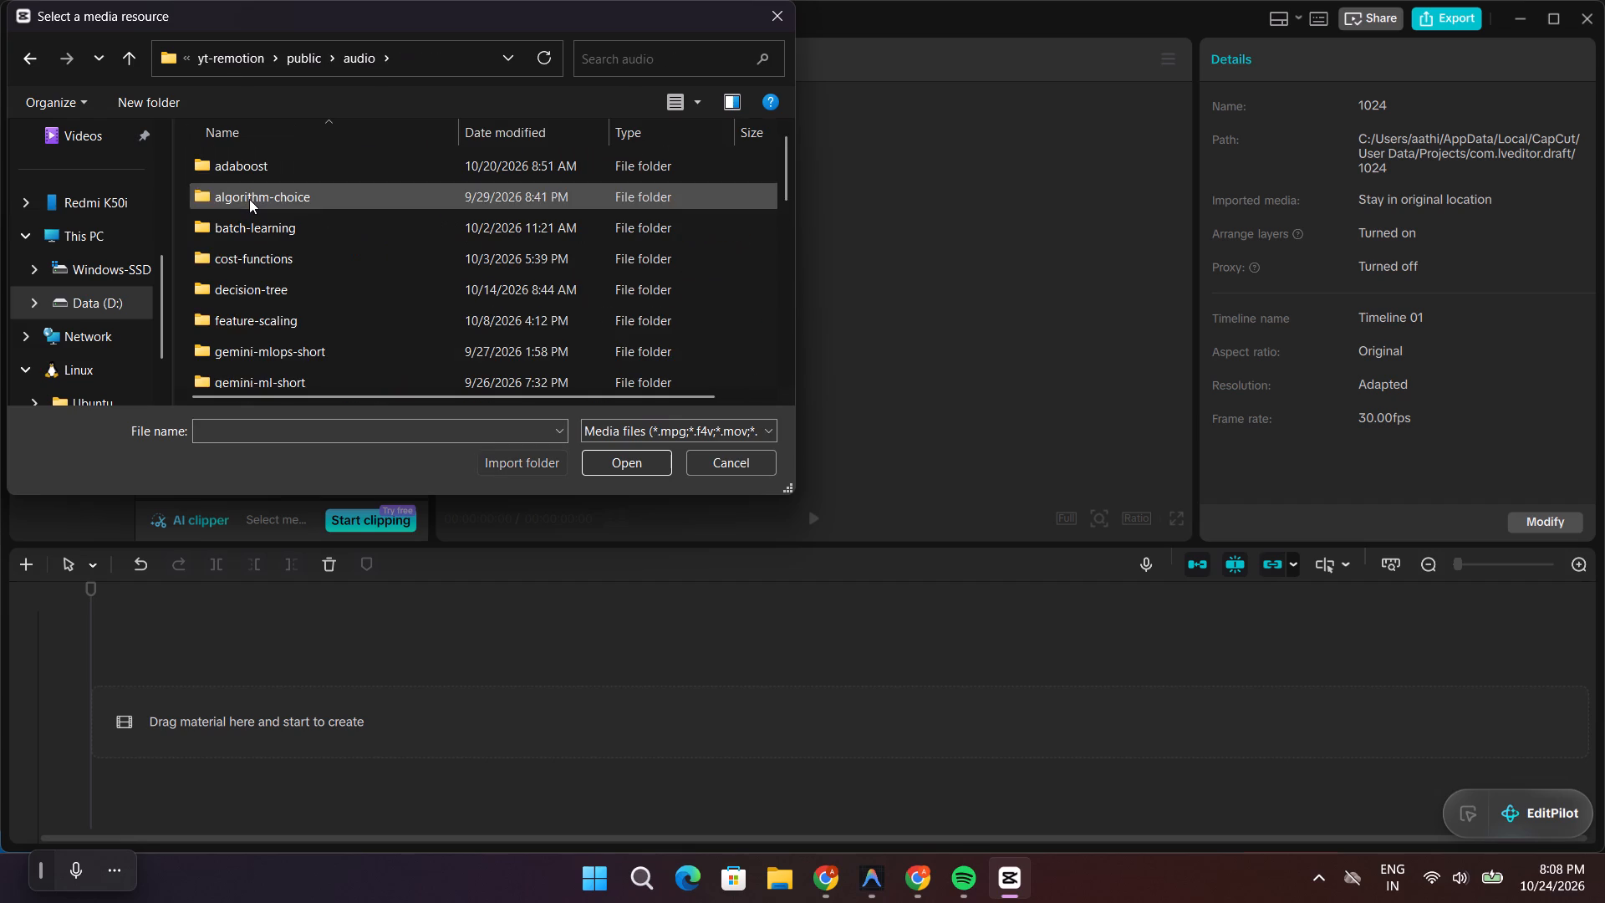
scroll(318, 337, down, 13)
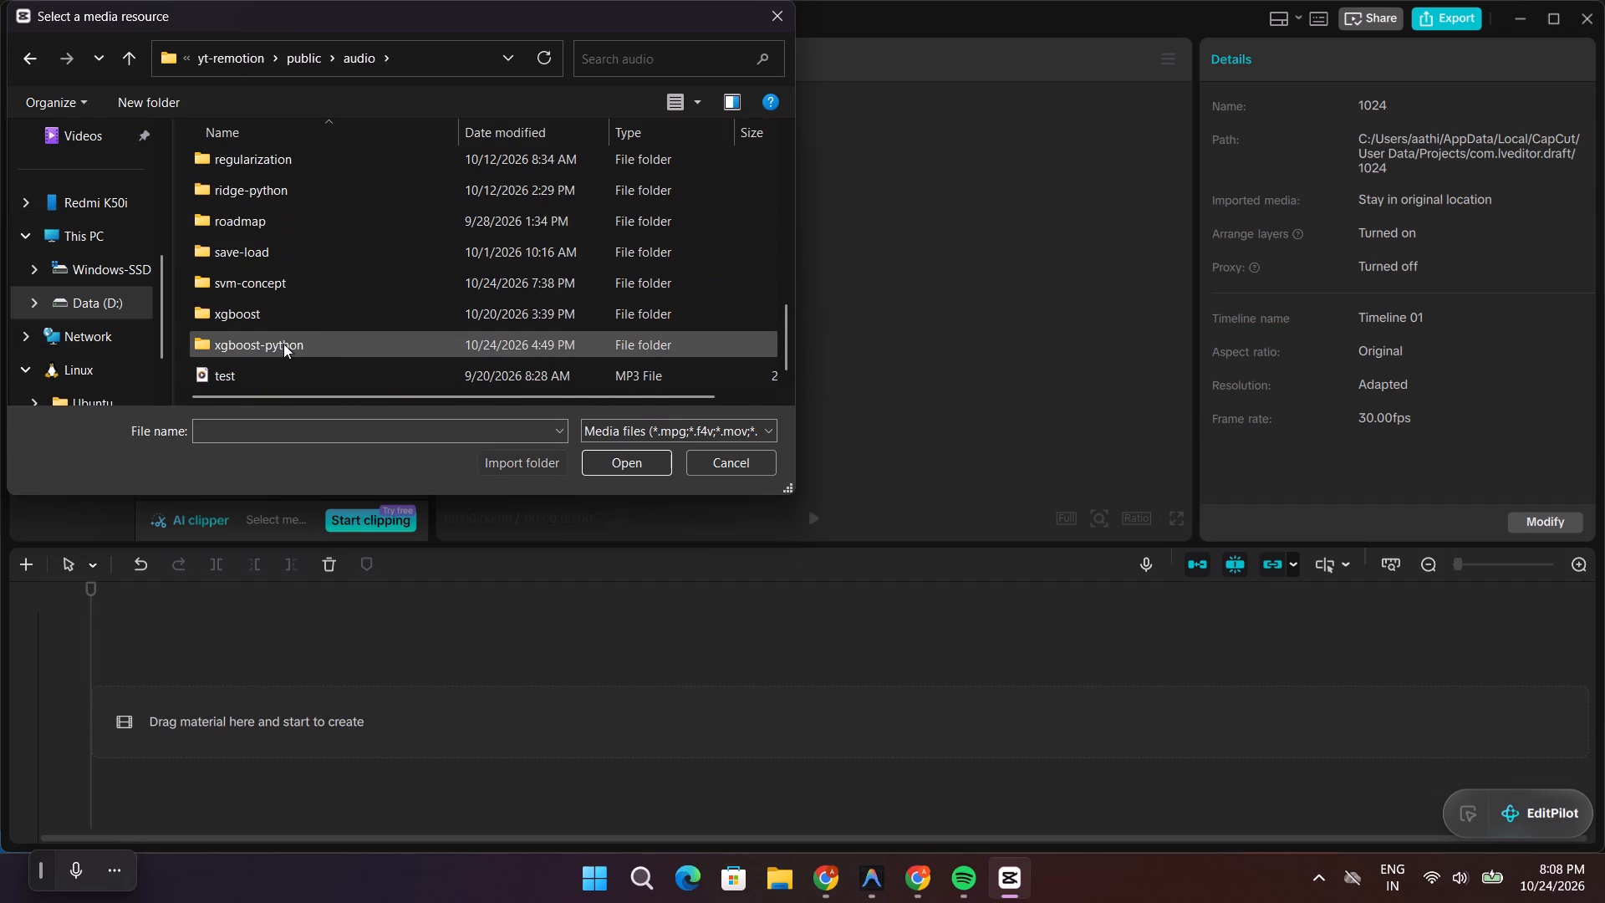
click(273, 283)
click(632, 462)
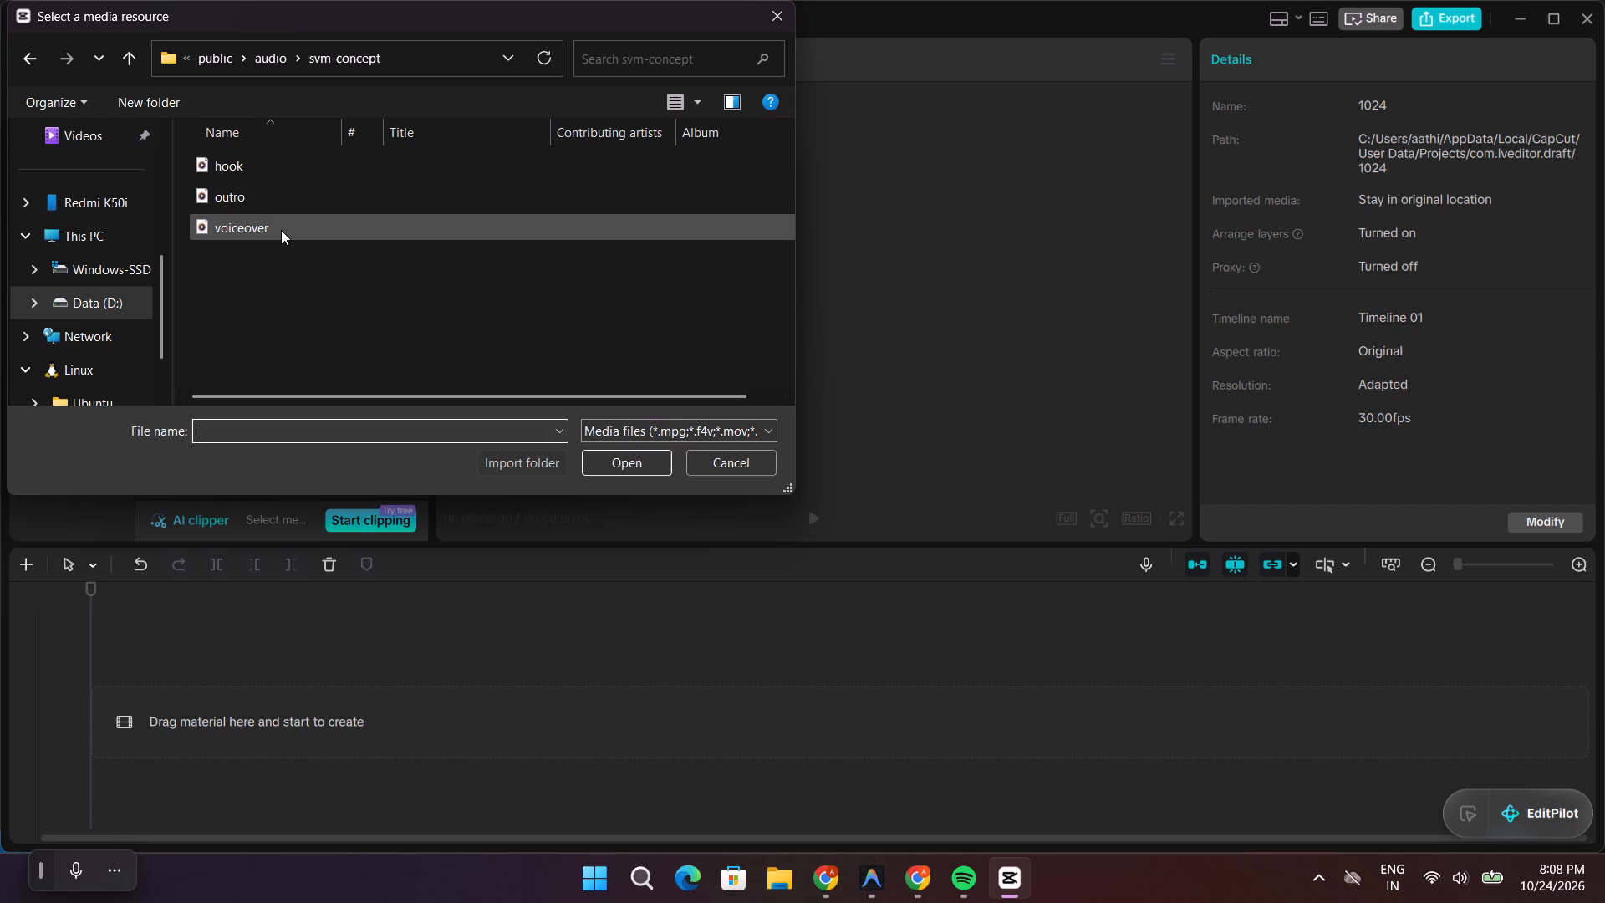
click(278, 228)
click(643, 461)
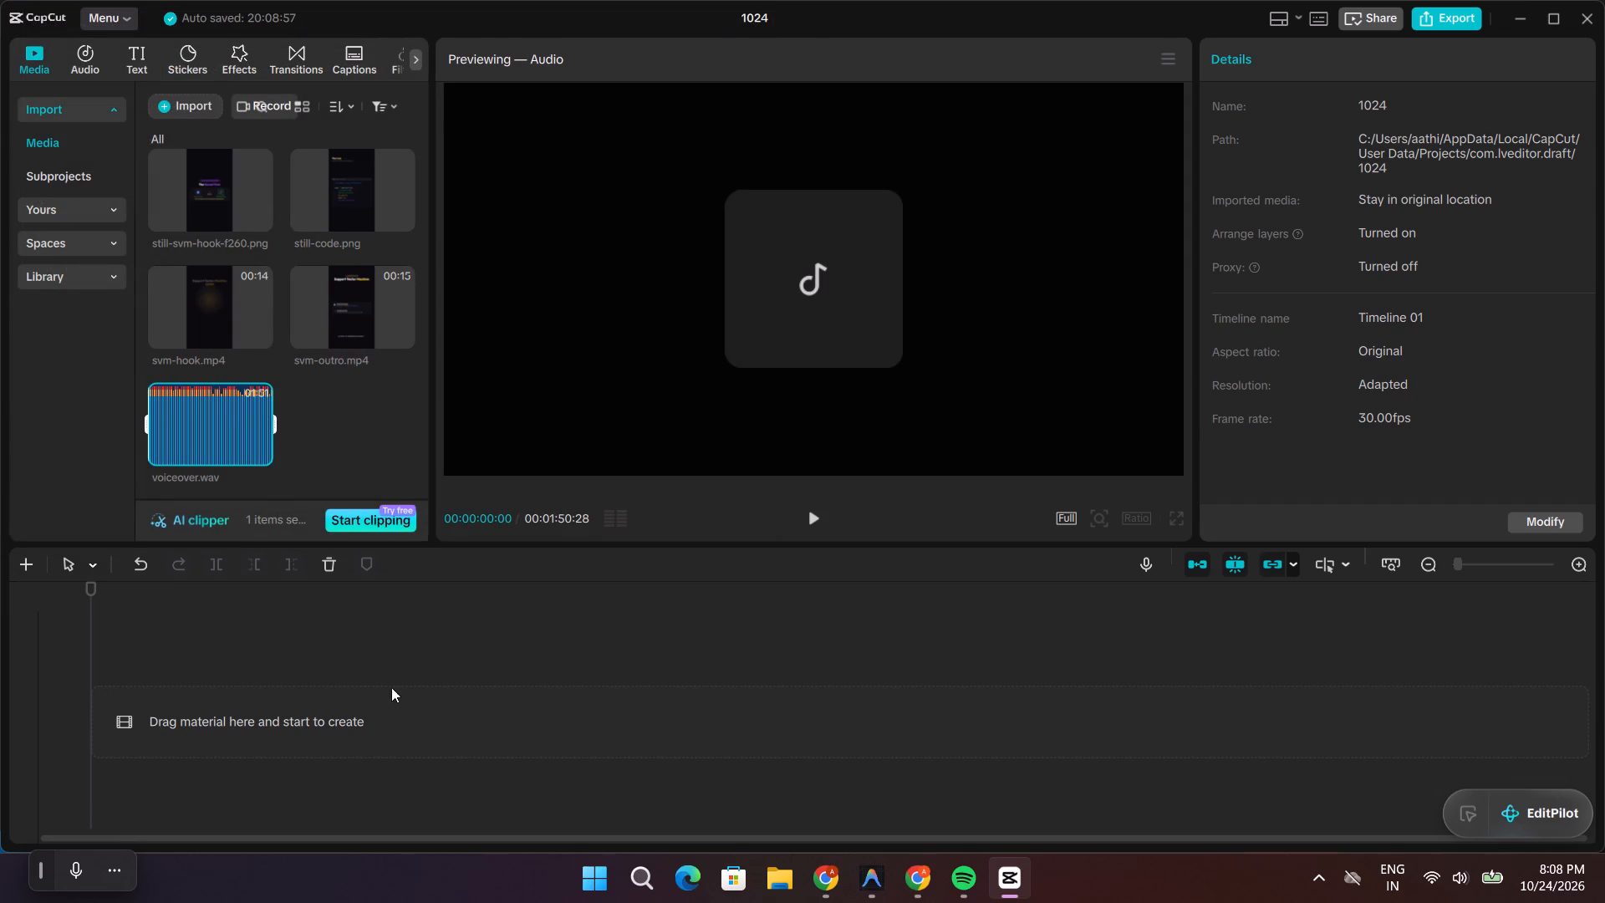
Place voiceover.wav on the timeline starting at 00:00.
drag(227, 416, 191, 726)
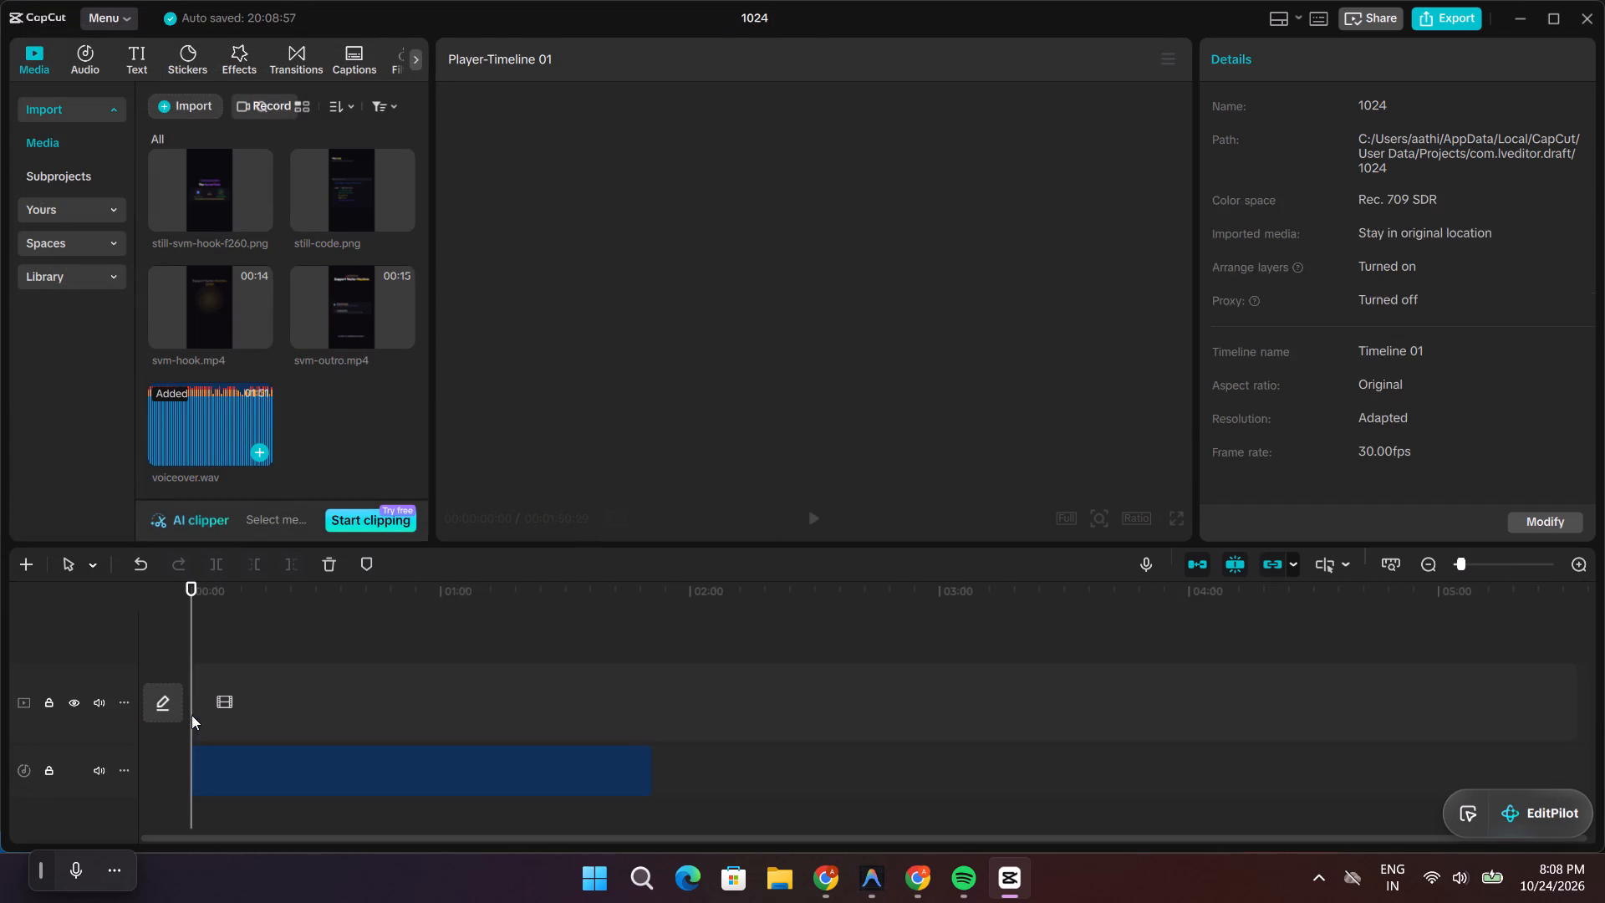
Listen to the voiceover's opening to find the cut point, split it at 00:00:13:14, and delete the portion before the cut.
scroll(262, 660, up, 11)
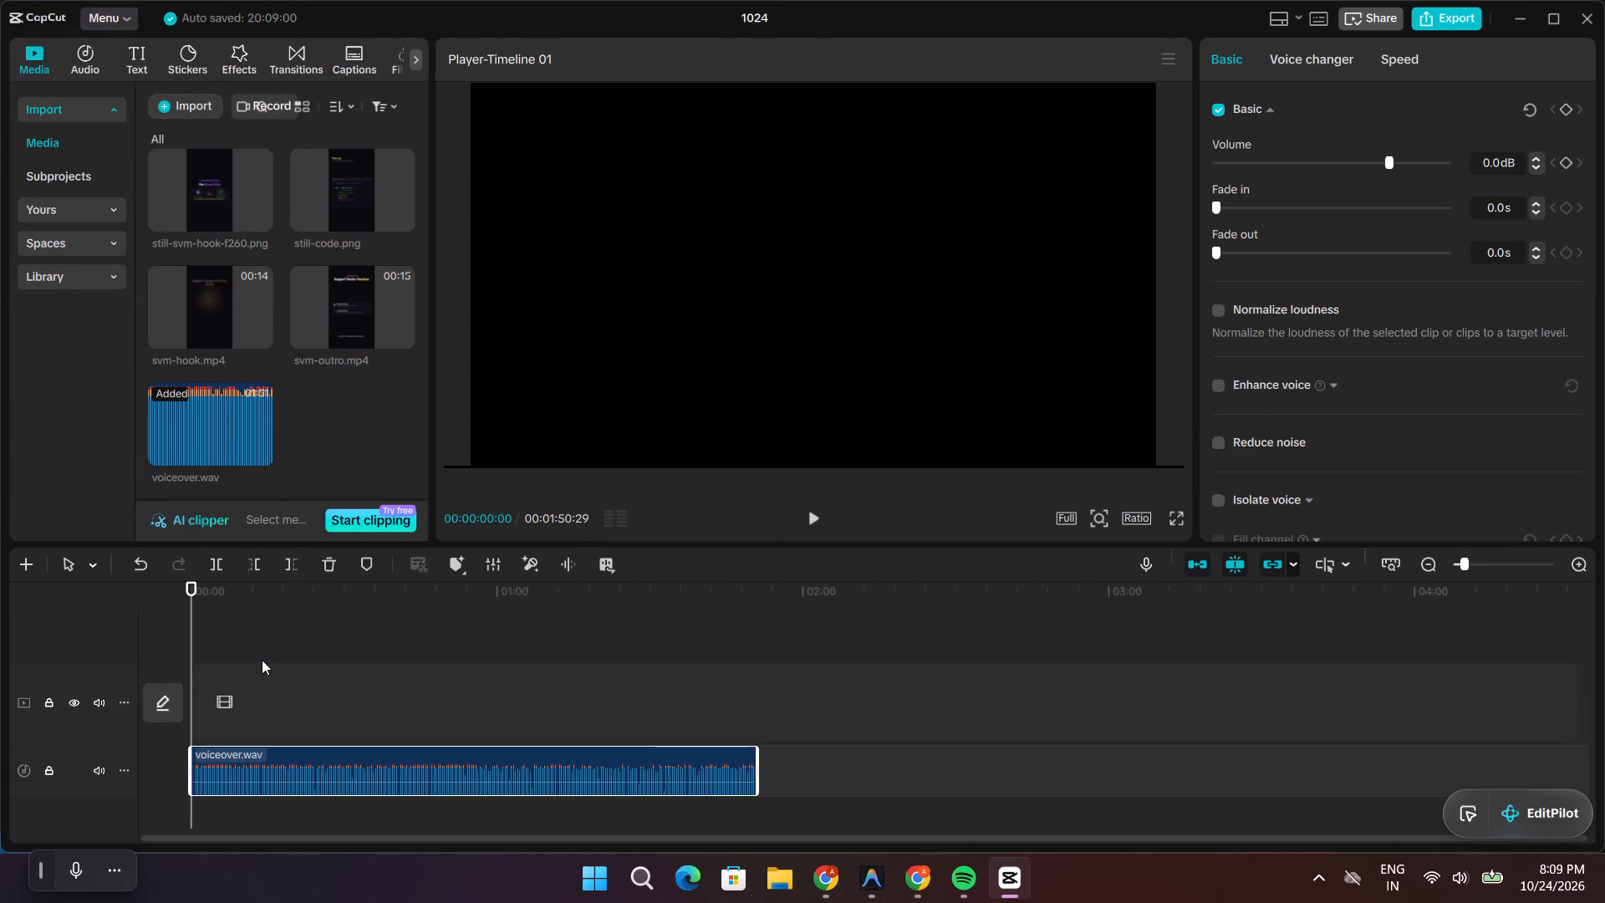
scroll(262, 660, up, 20)
scroll(262, 660, up, 11)
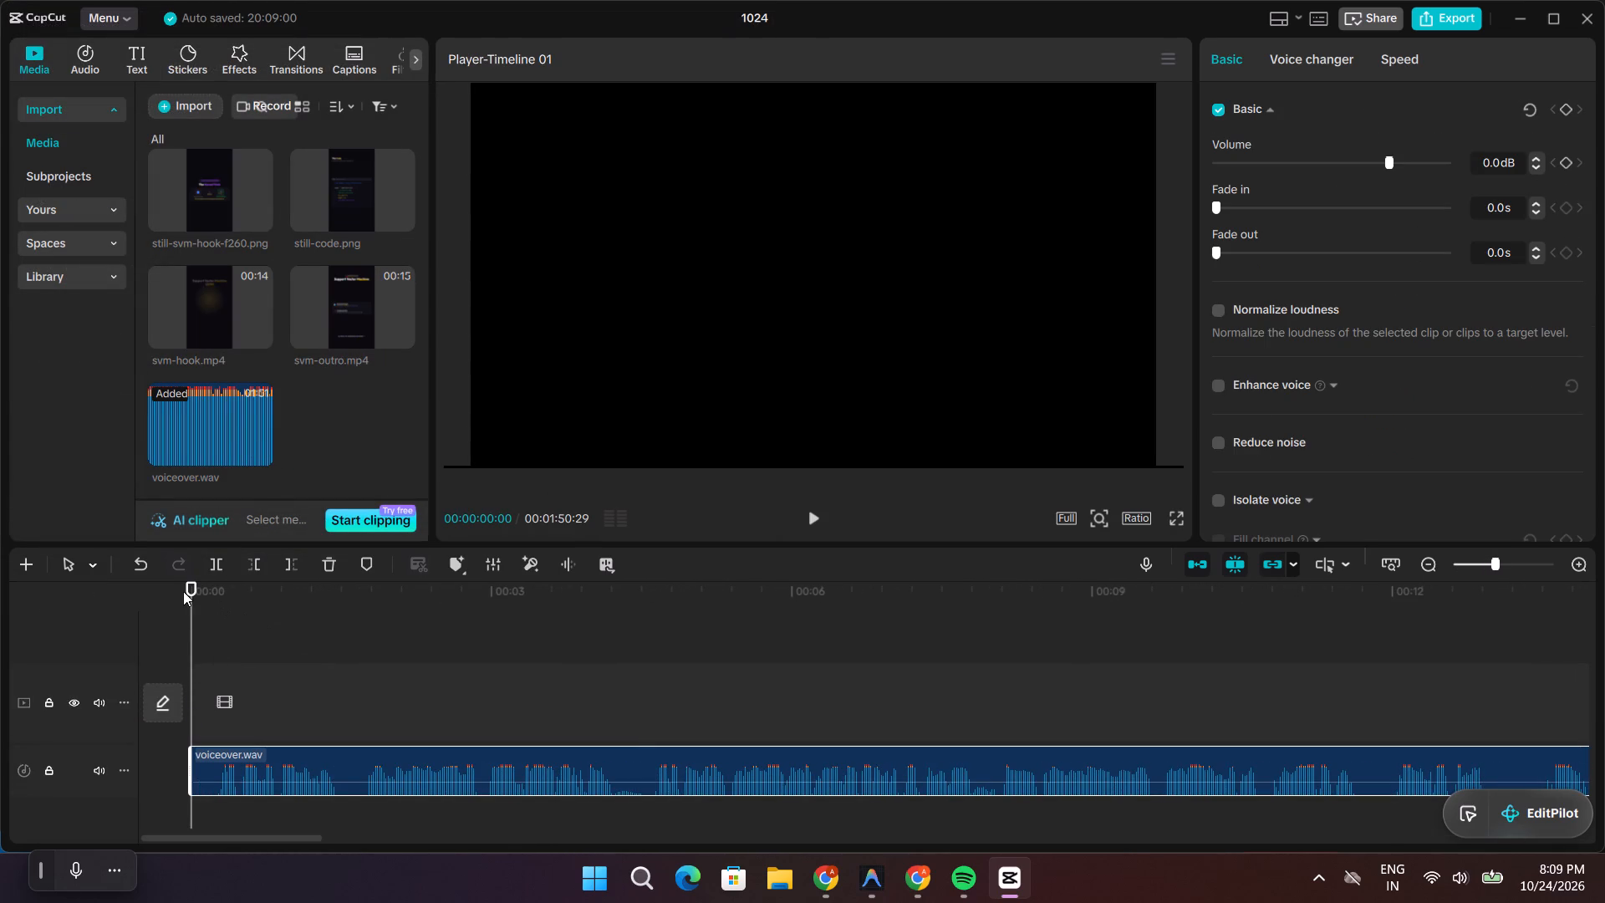
drag(195, 582, 497, 653)
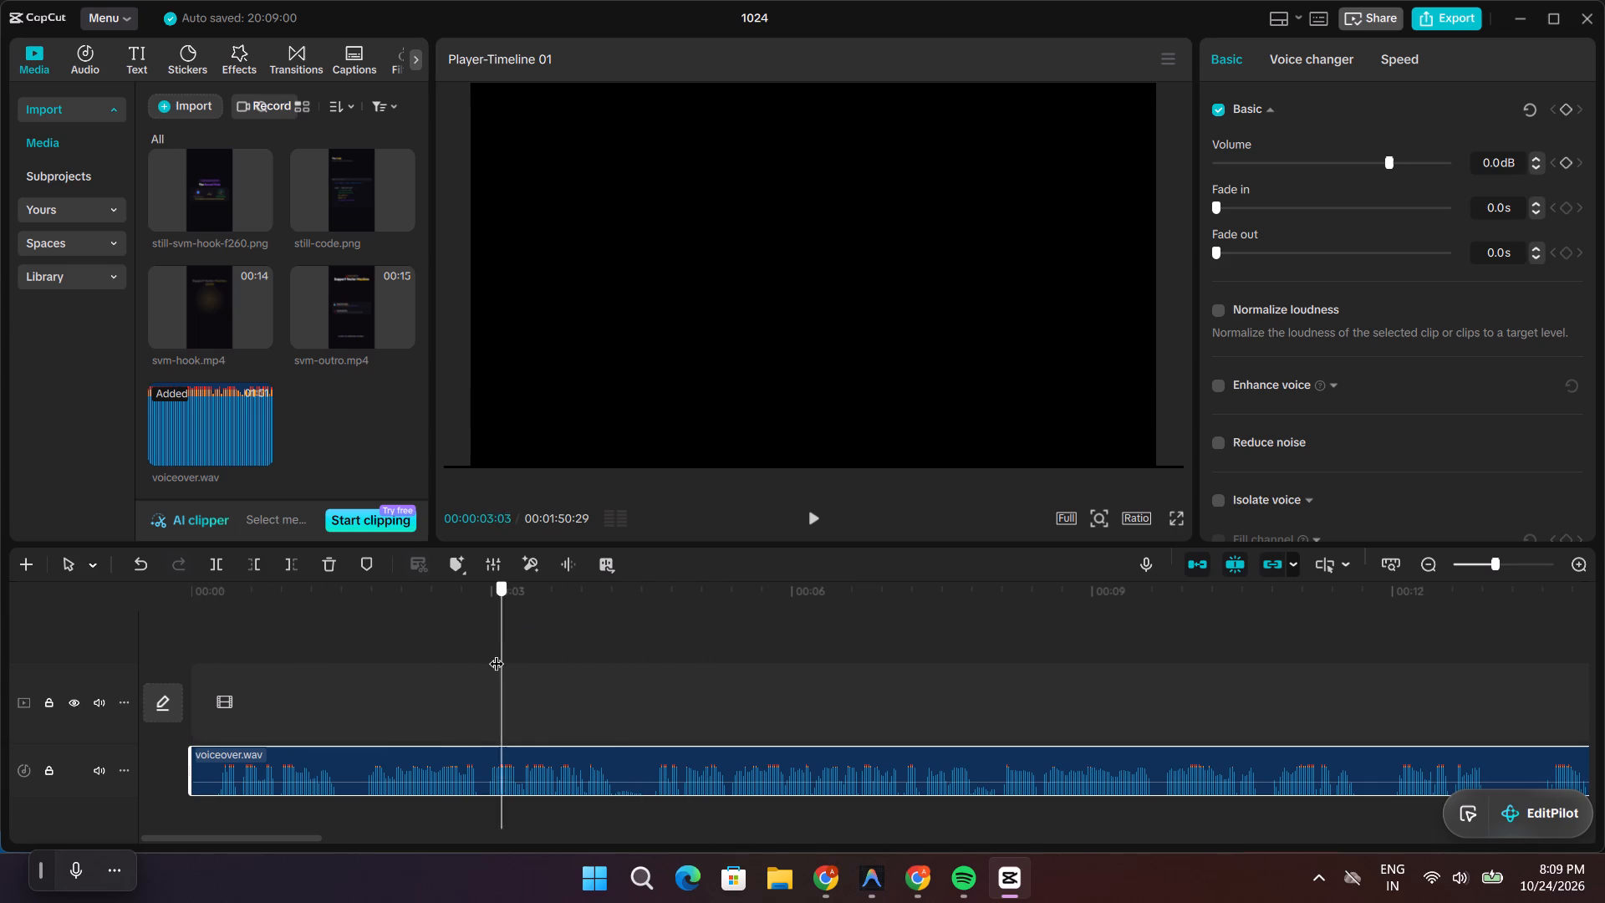
drag(497, 653, 485, 654)
key(space)
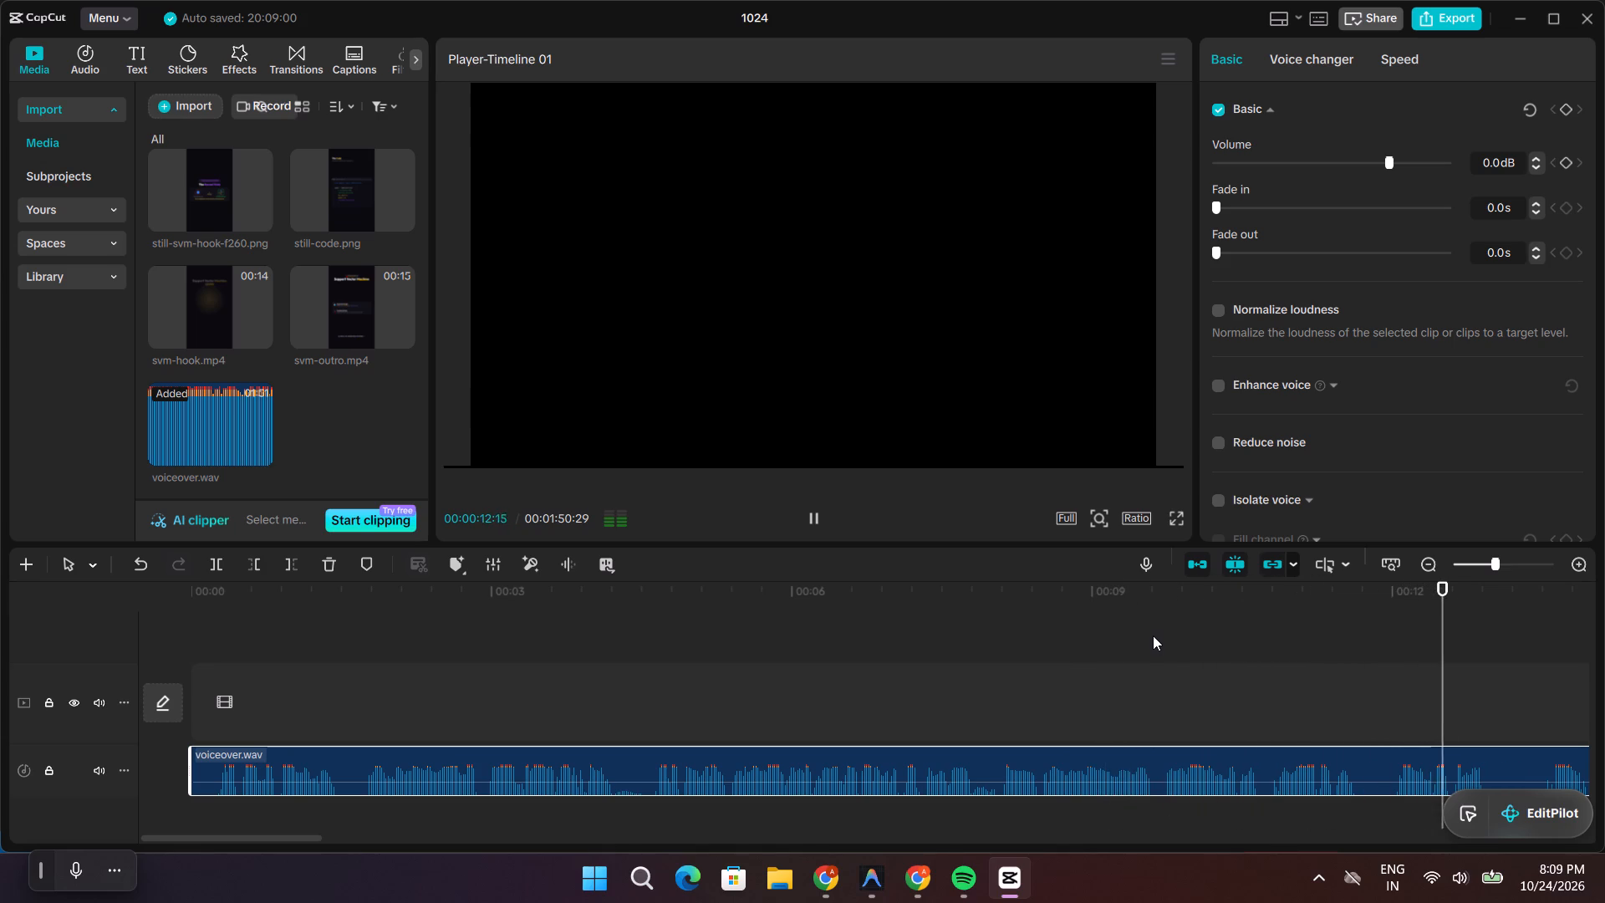
key(space)
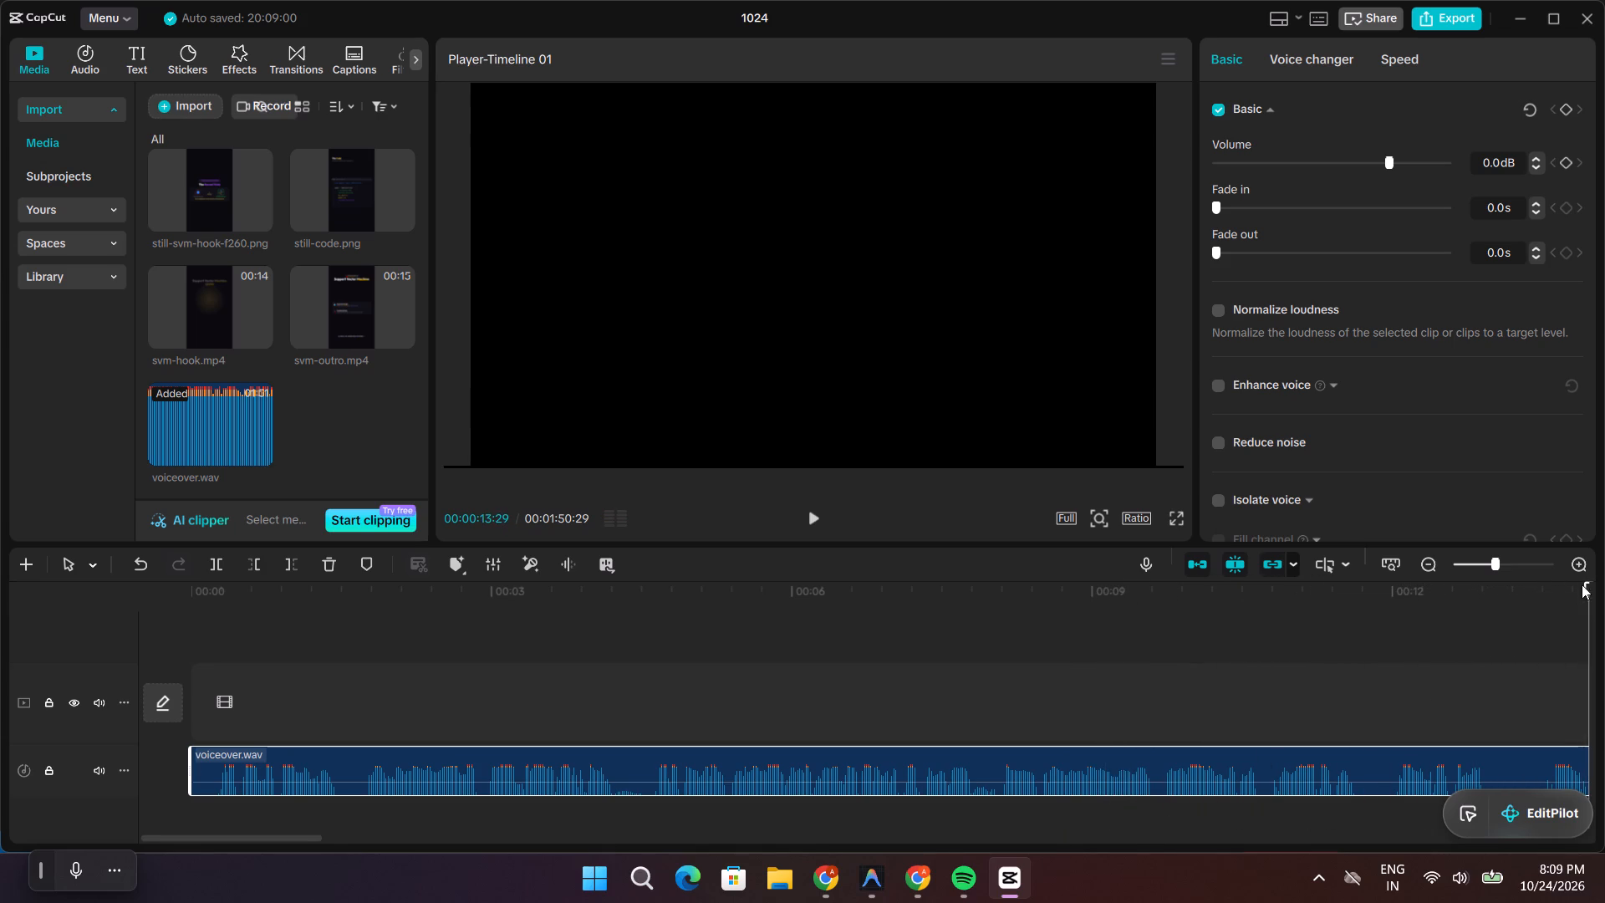
drag(1586, 585, 1485, 611)
key(space)
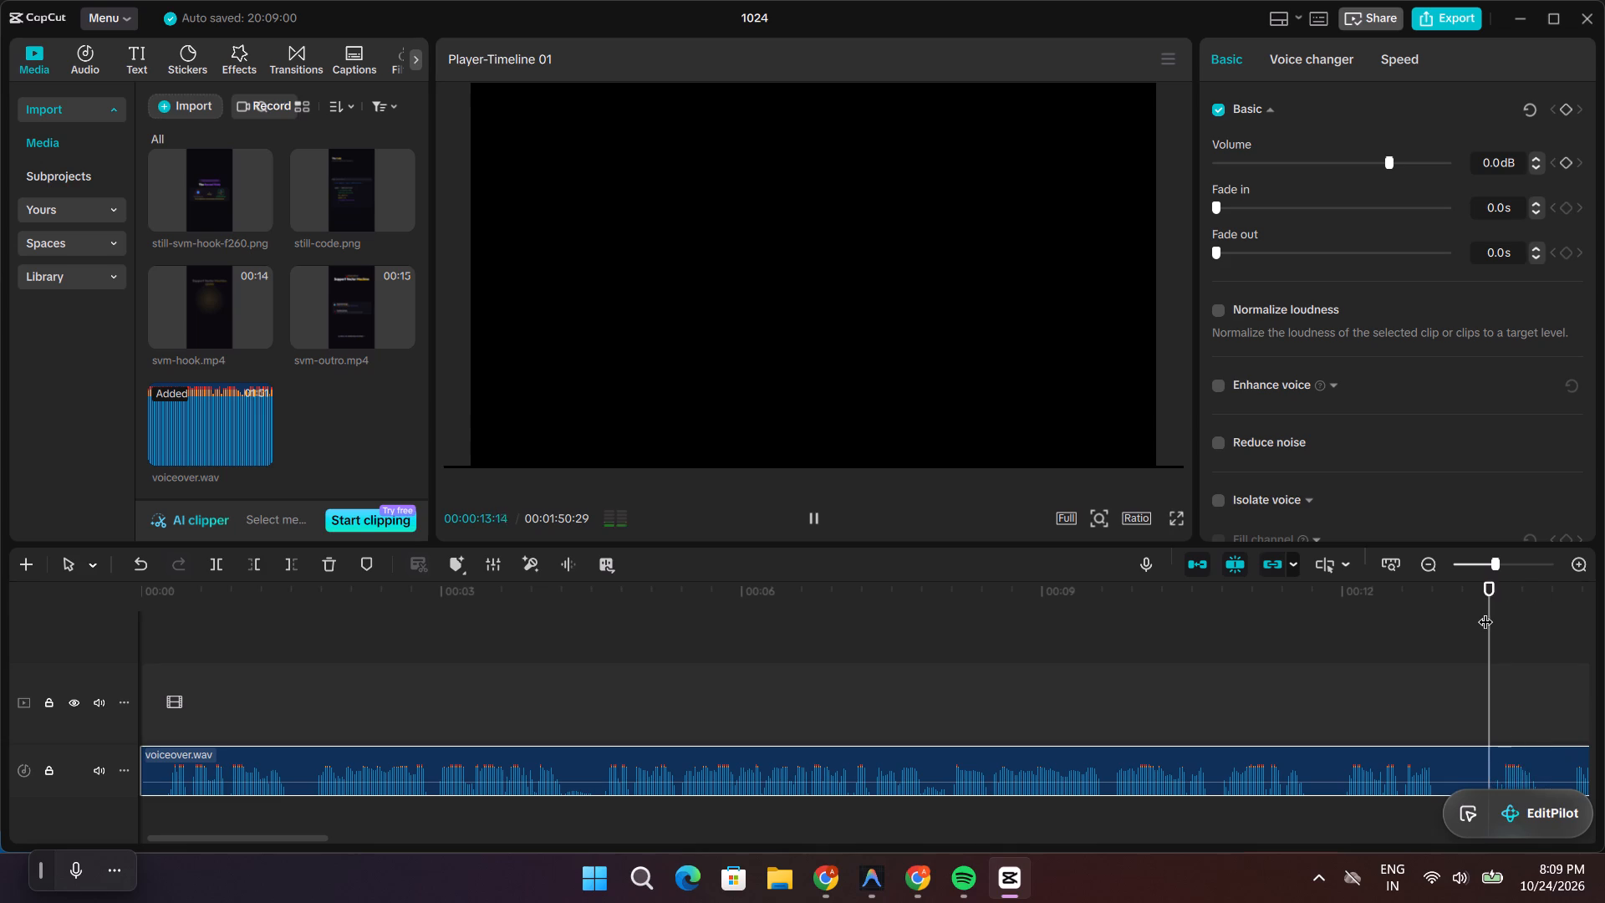
key(space)
drag(1520, 584, 1485, 589)
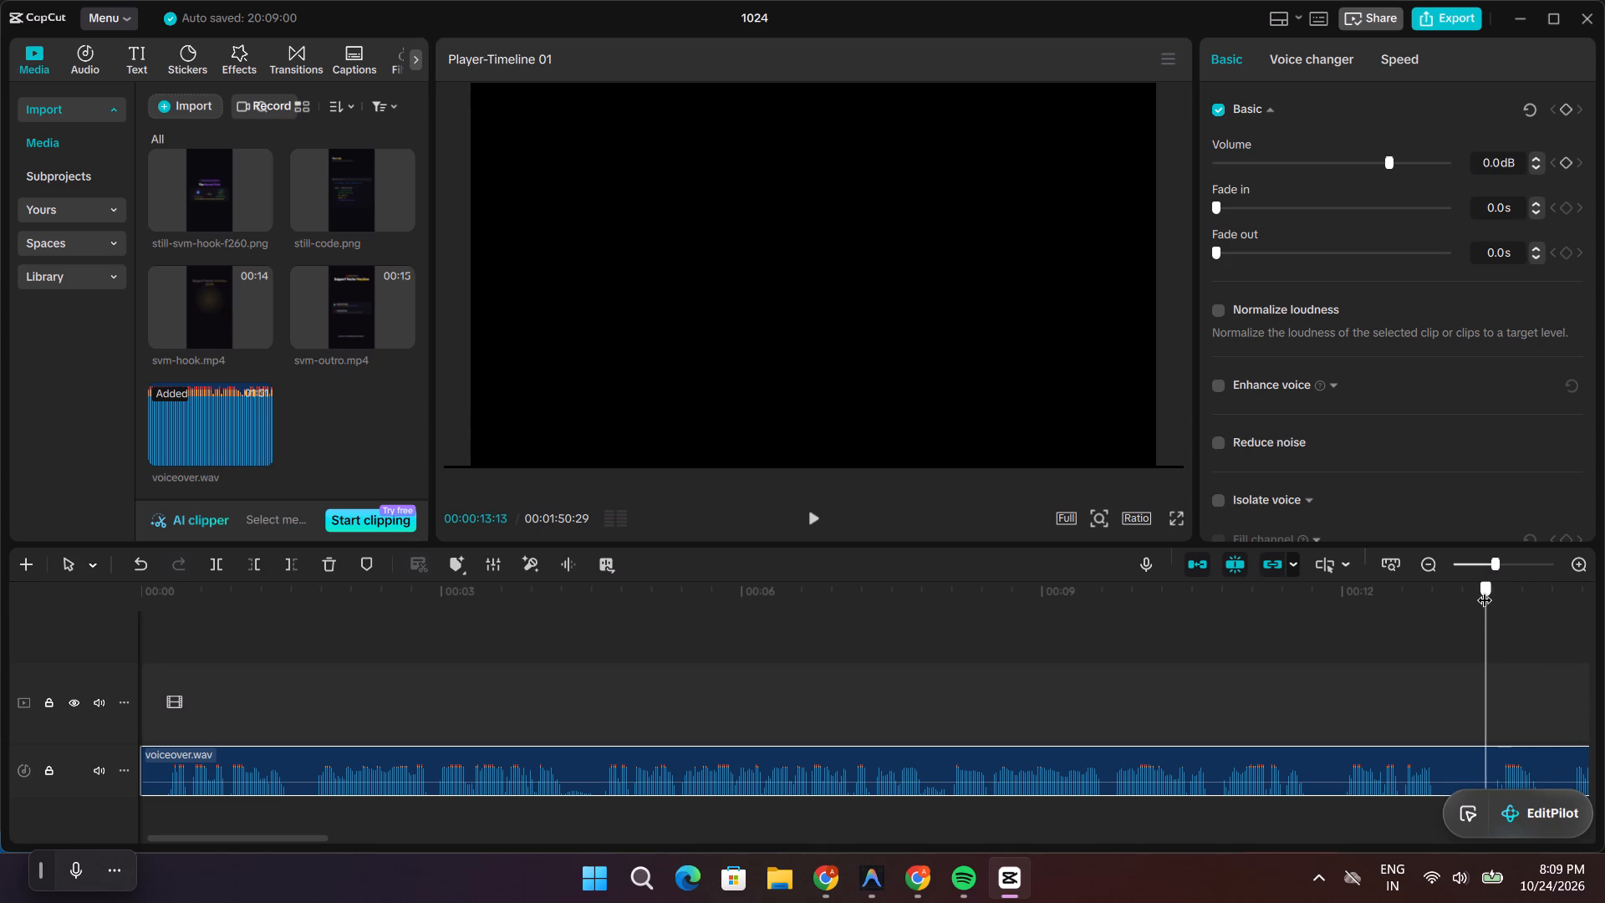
drag(1485, 589, 1489, 590)
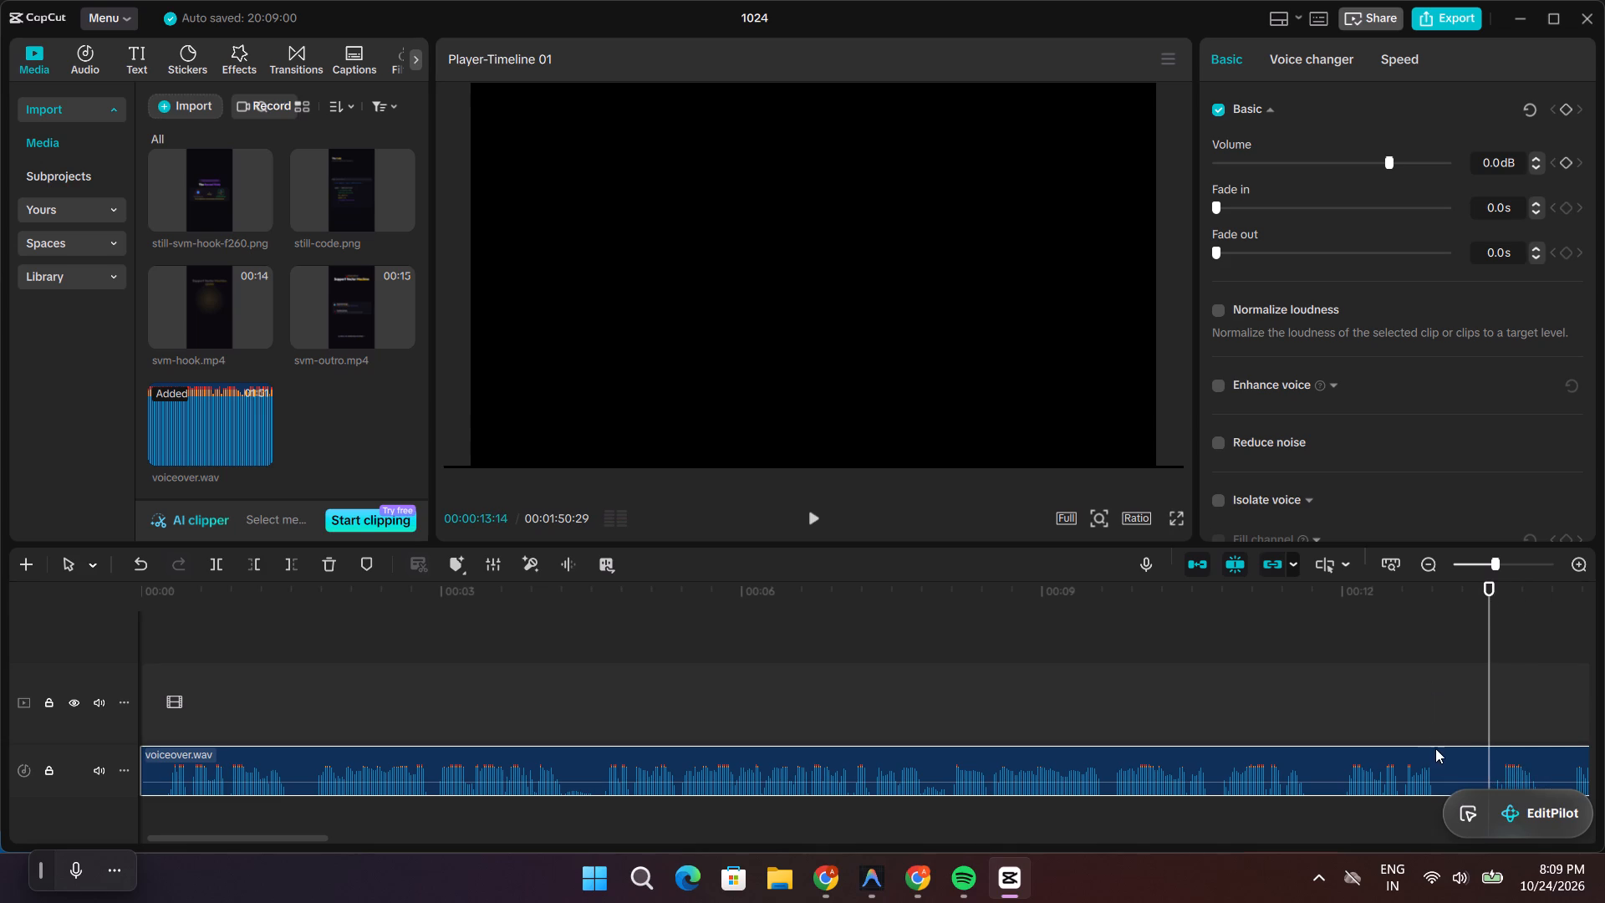
click(1439, 761)
key(ctrl+b)
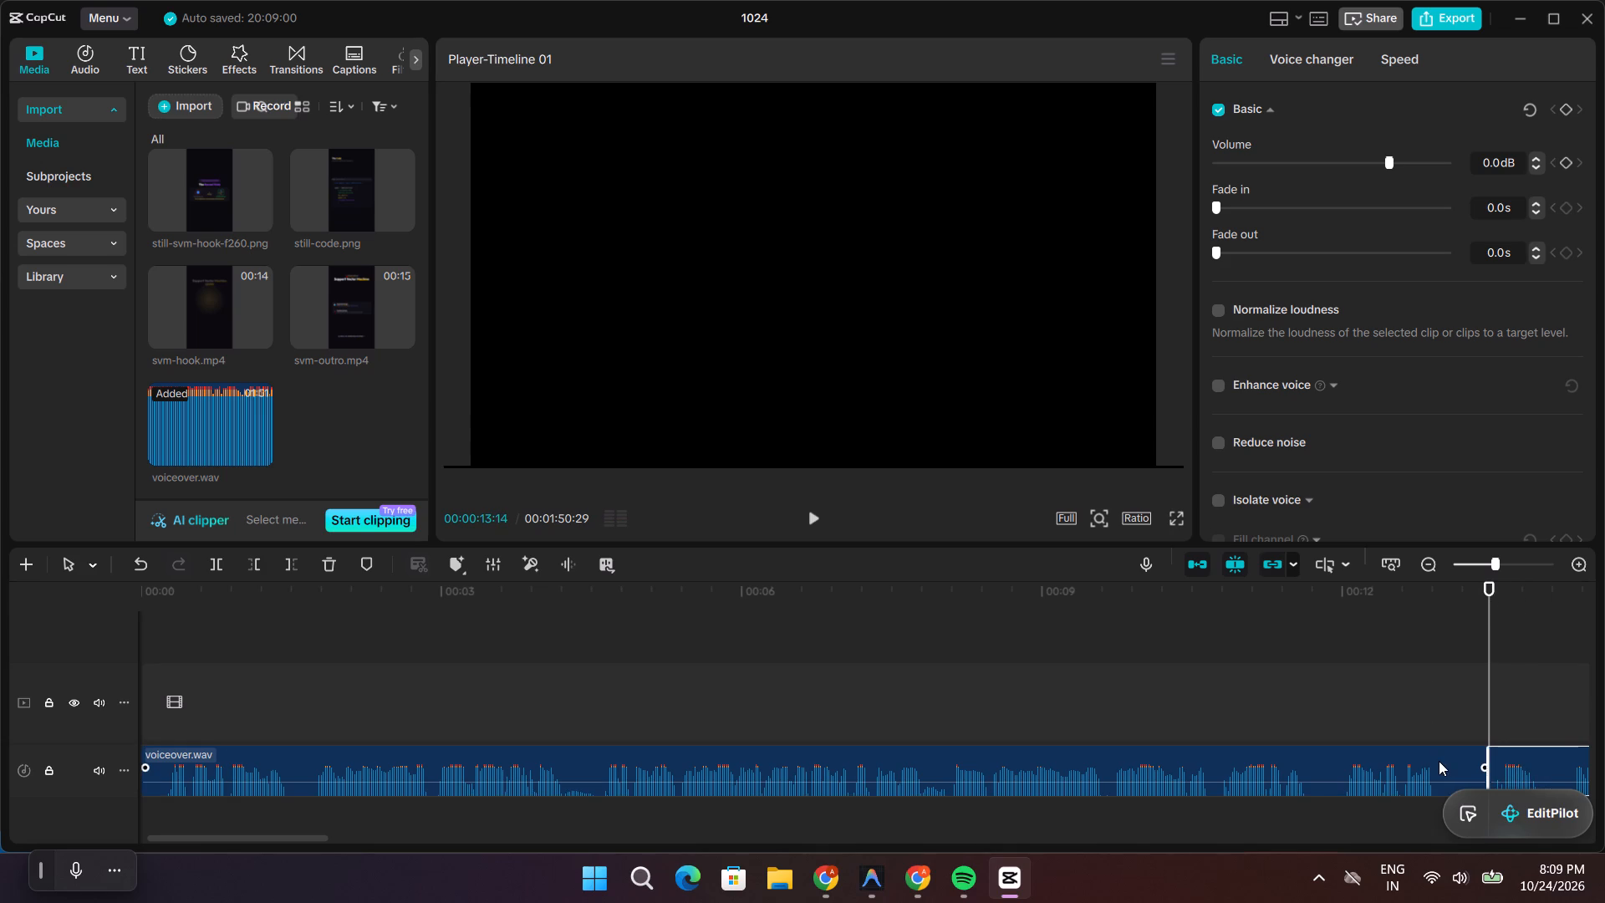
click(1303, 785)
key(BackSpace)
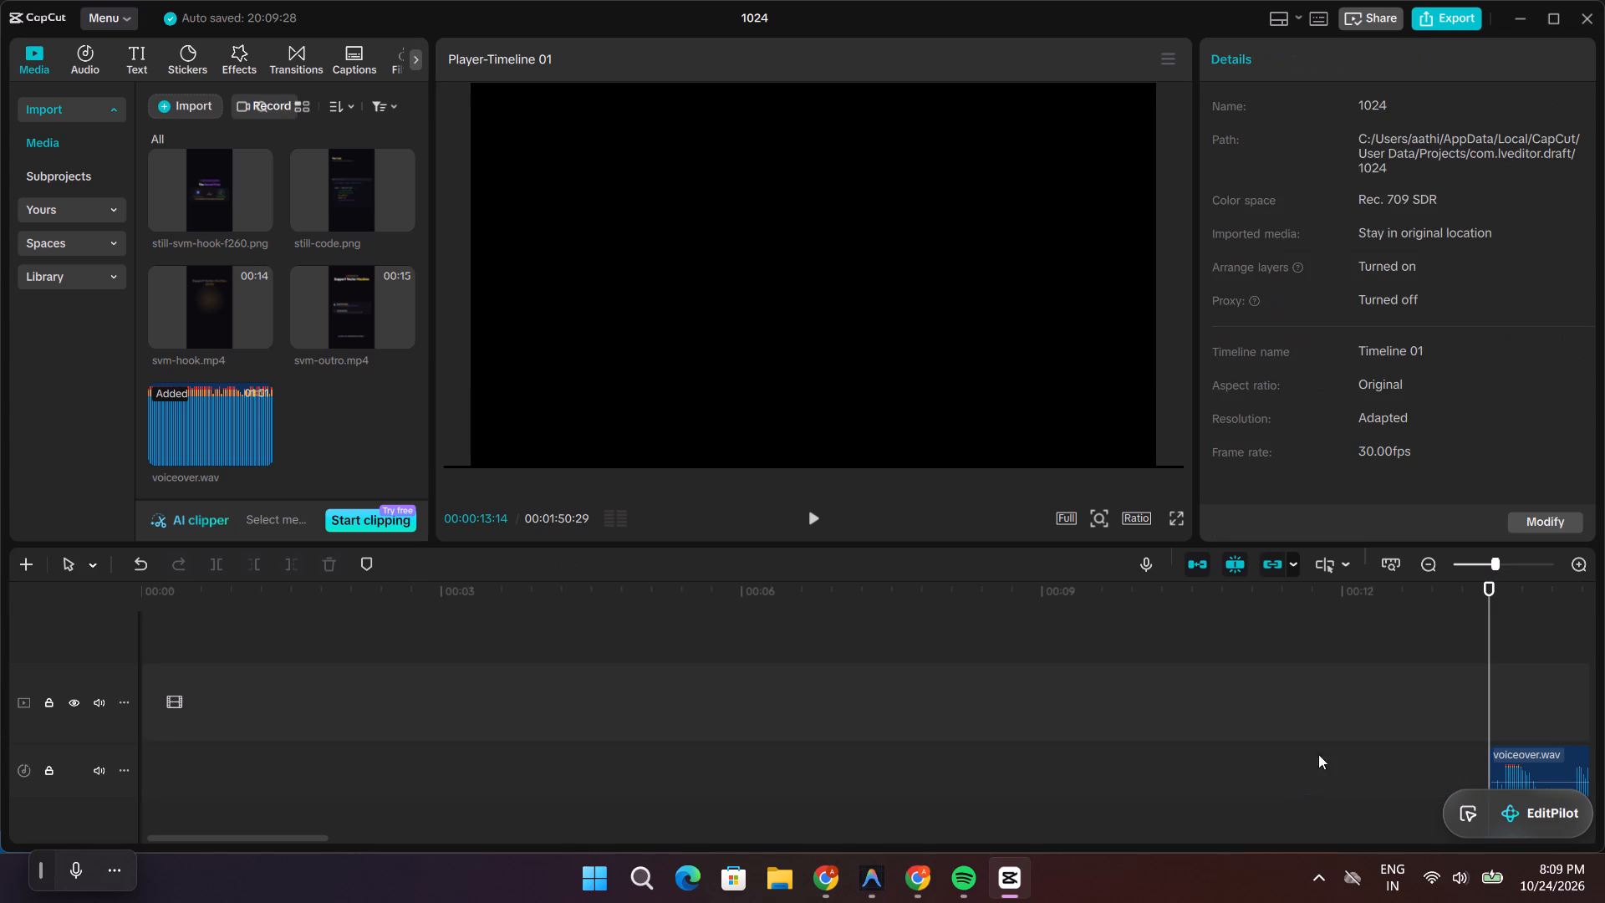
Place svm-hook.mp4 at the start of the main video track, before the remaining voiceover.
click(1488, 576)
drag(1488, 589, 648, 685)
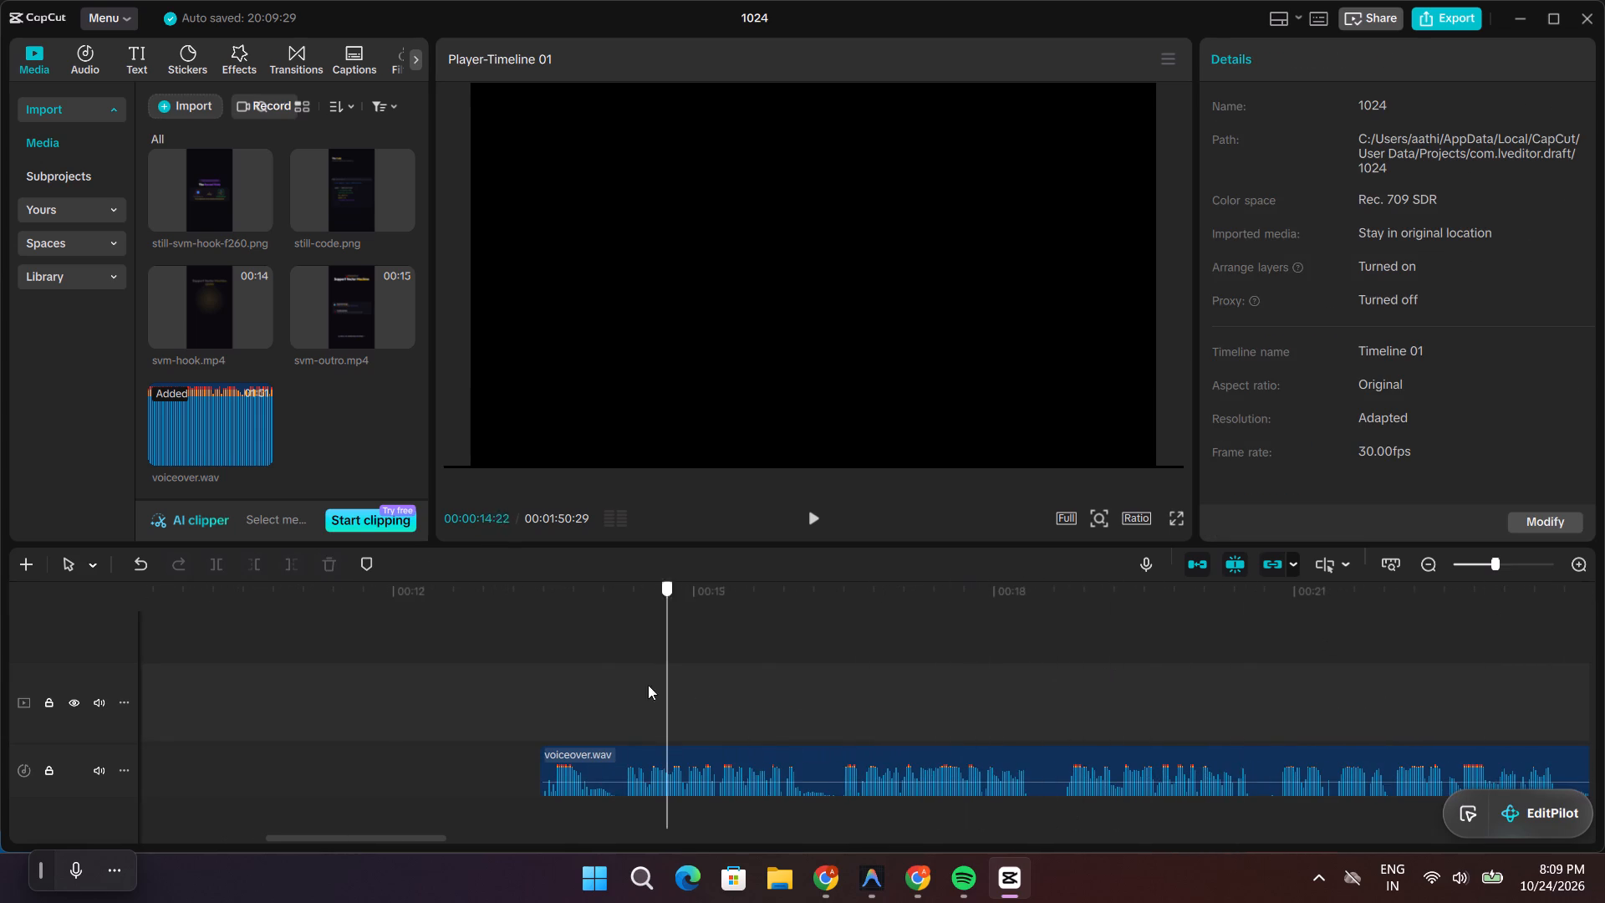
drag(648, 685, 426, 686)
drag(217, 315, 239, 506)
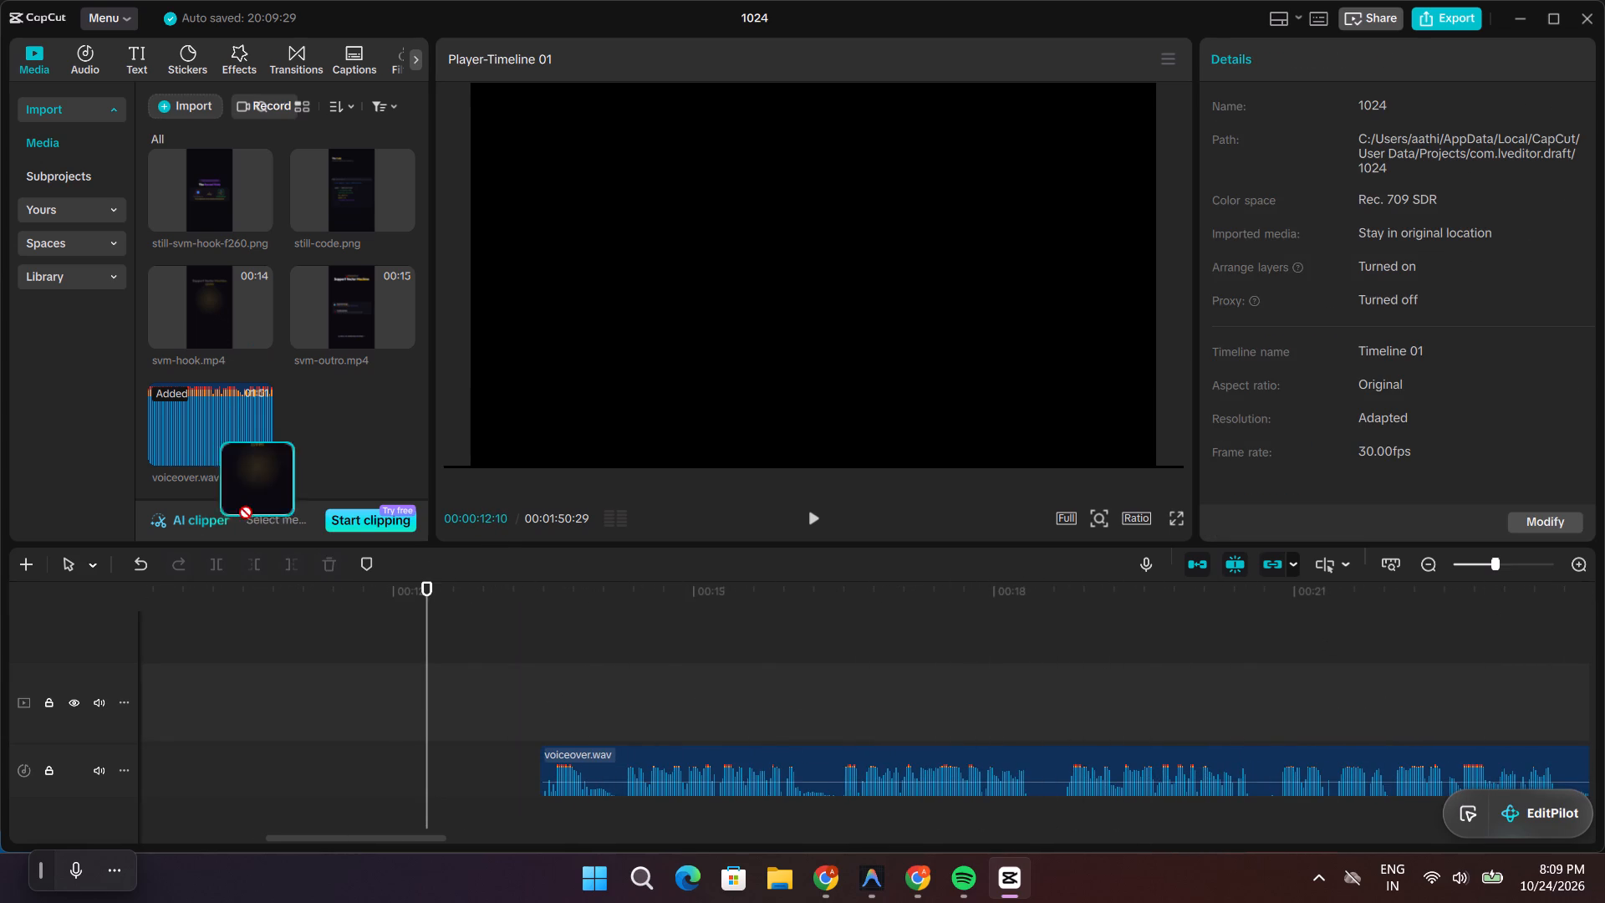
drag(239, 506, 128, 712)
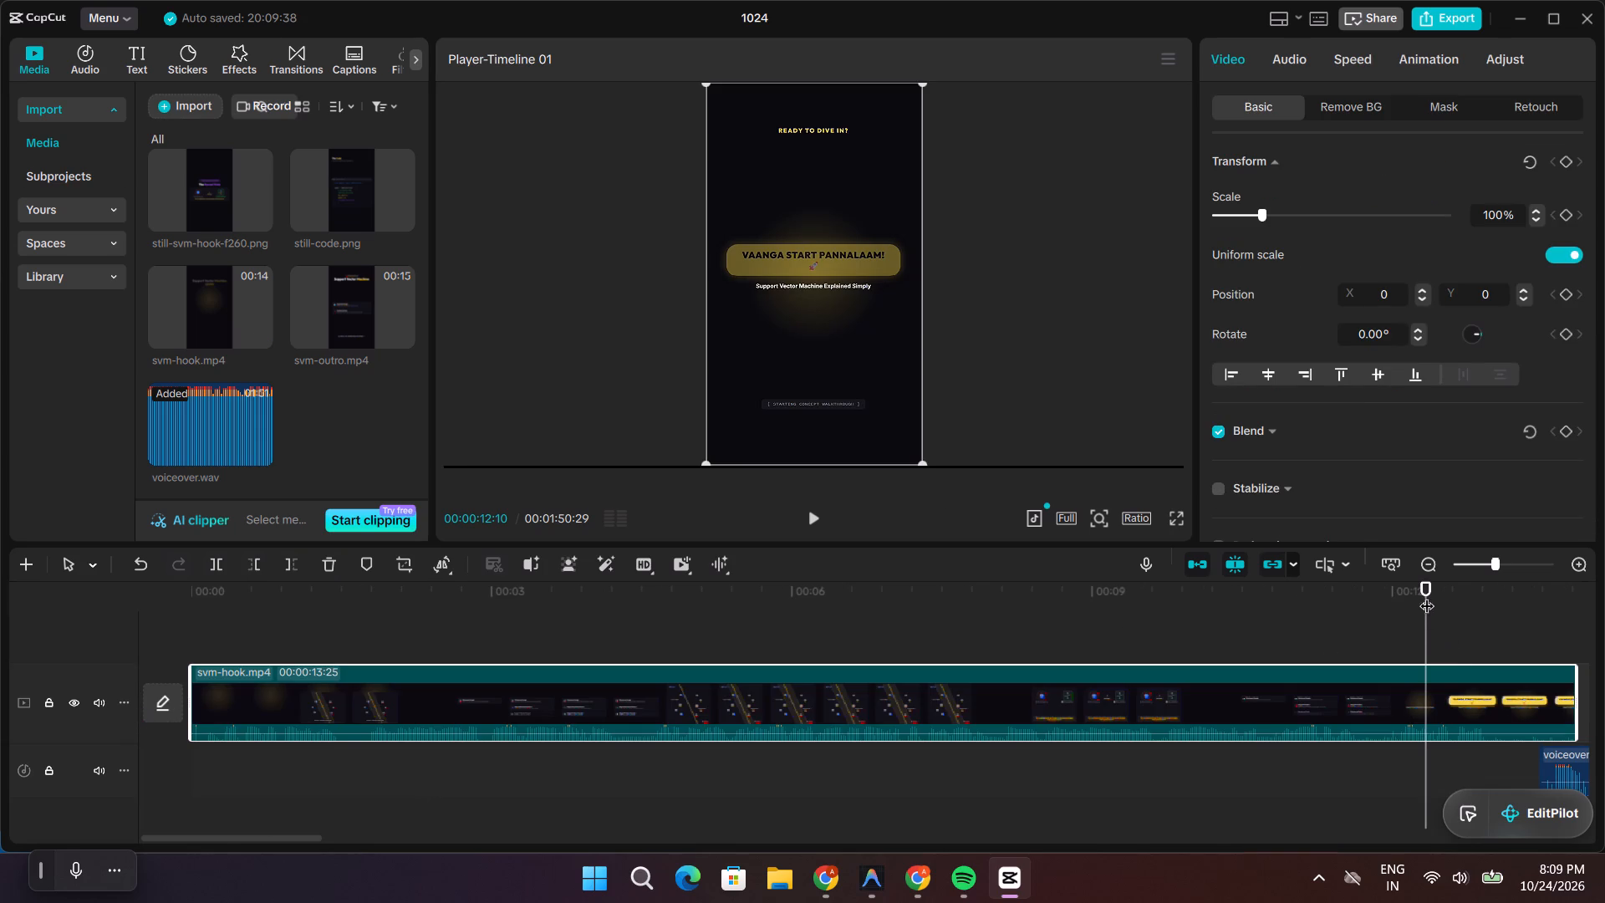
drag(1424, 580, 1525, 595)
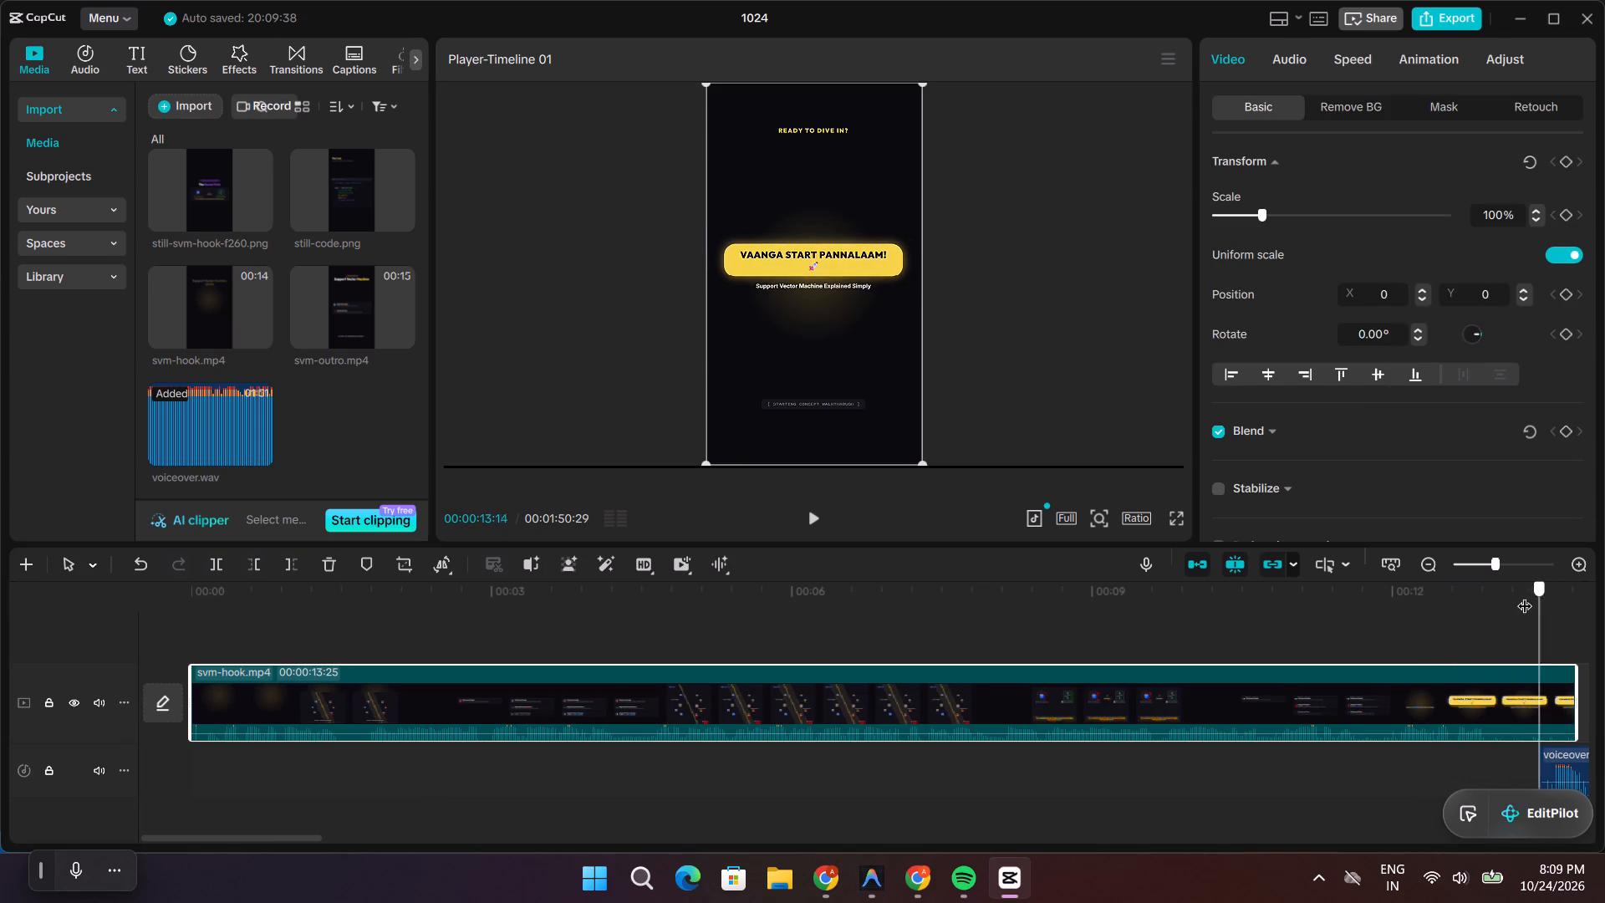
drag(1525, 595, 1522, 595)
drag(1522, 595, 1531, 597)
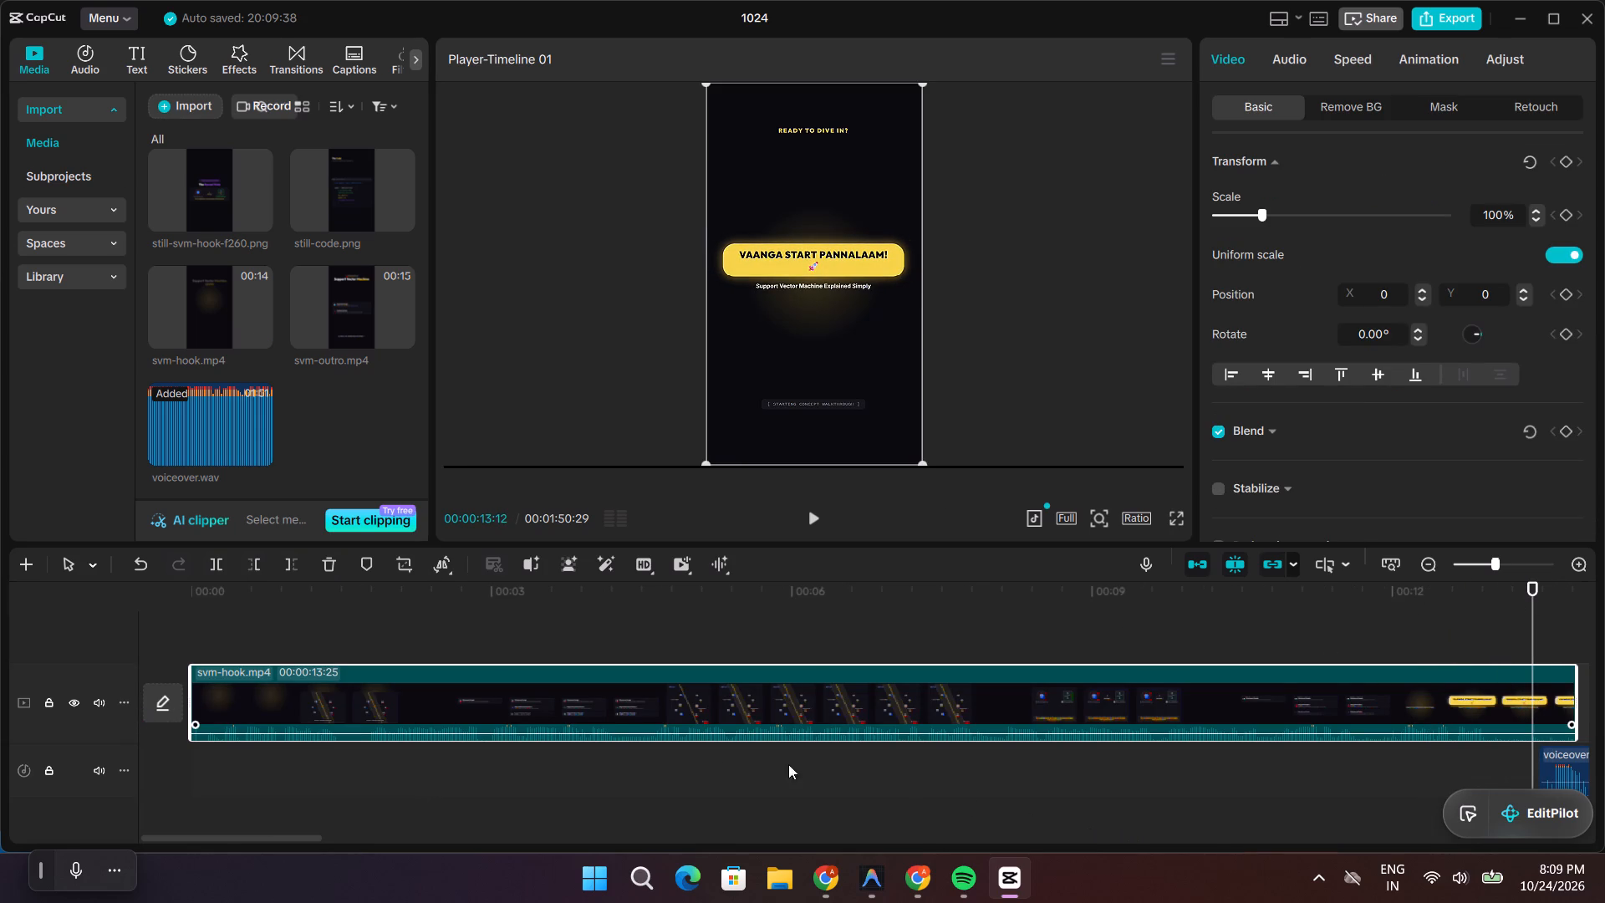
Import the four cat-and-dog animation videos dated today from the Downloads folder into the project media.
click(160, 111)
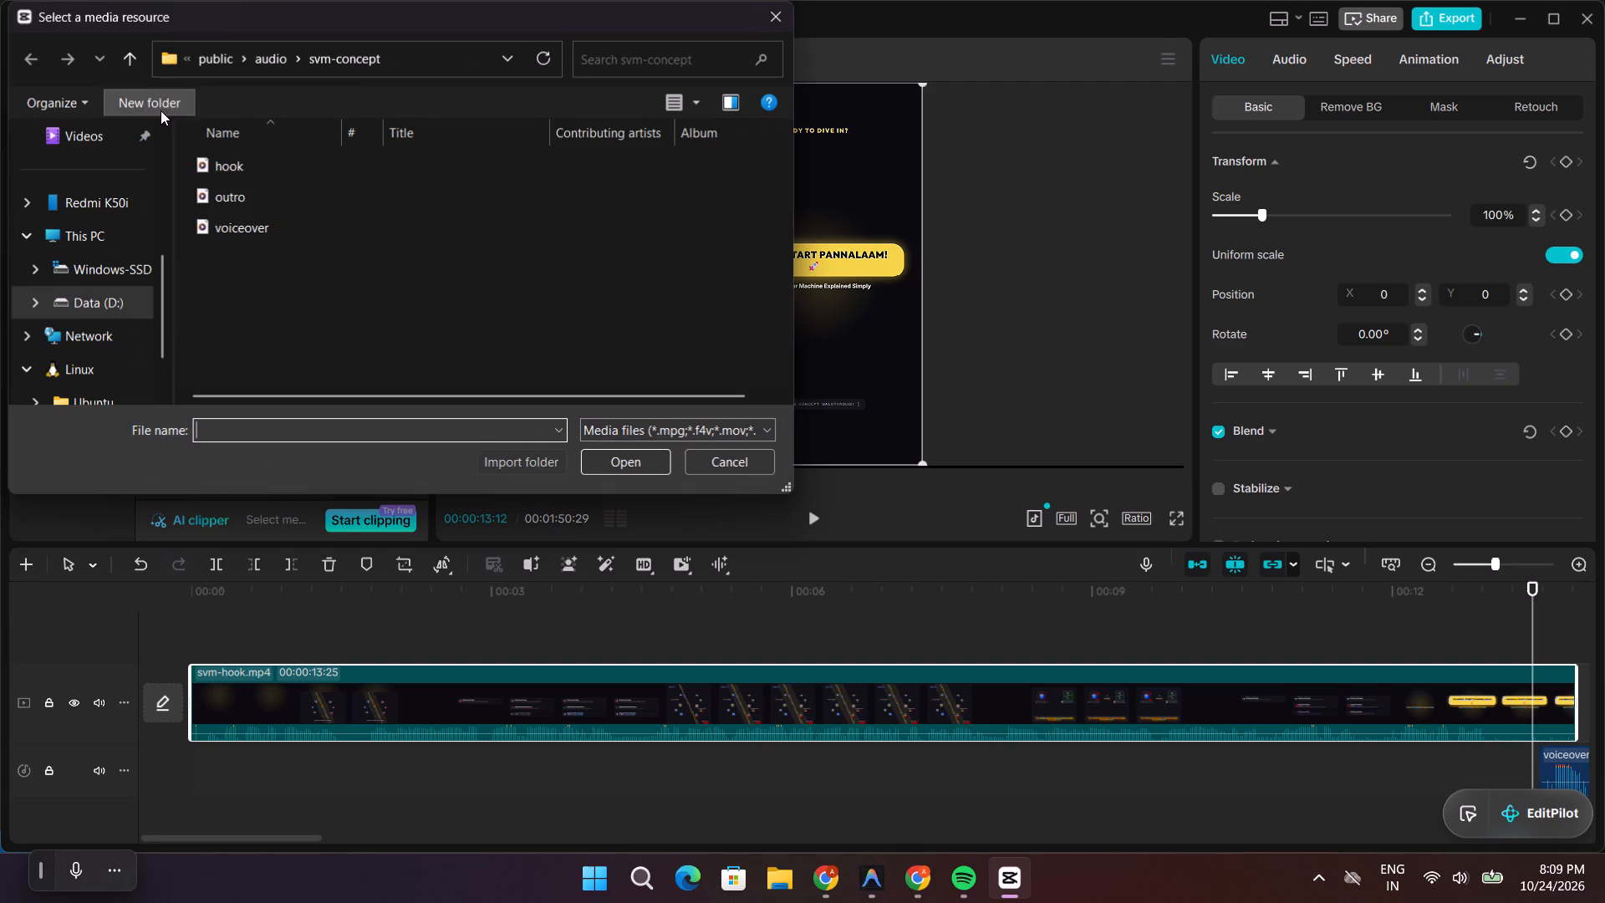
scroll(95, 245, up, 6)
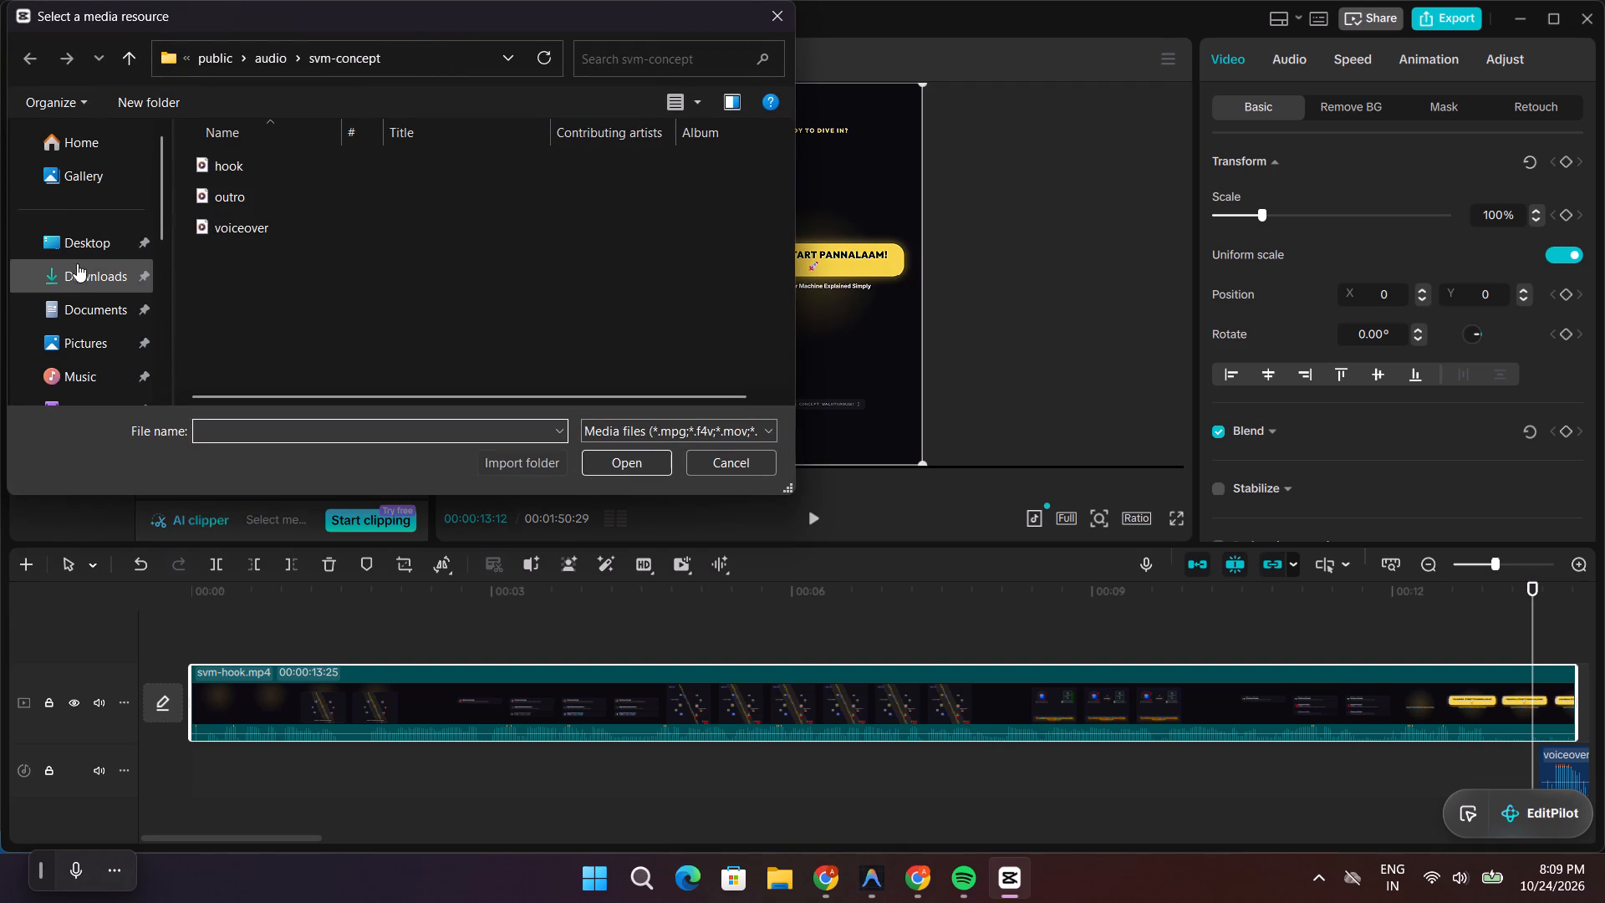
click(79, 250)
click(88, 271)
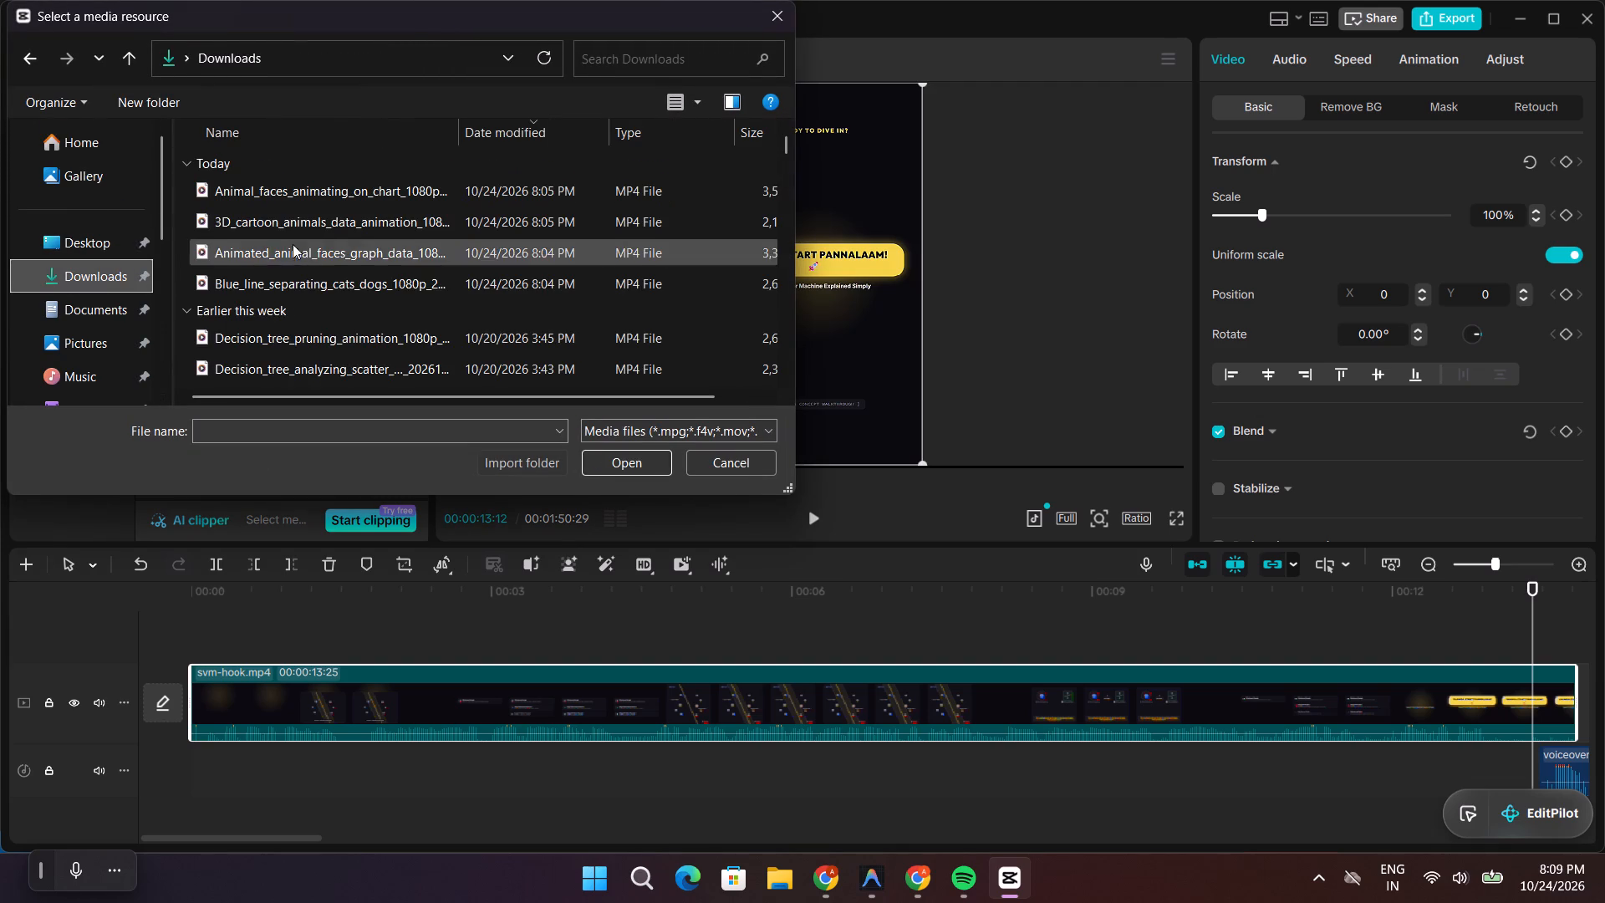
ctrl+click(303, 288)
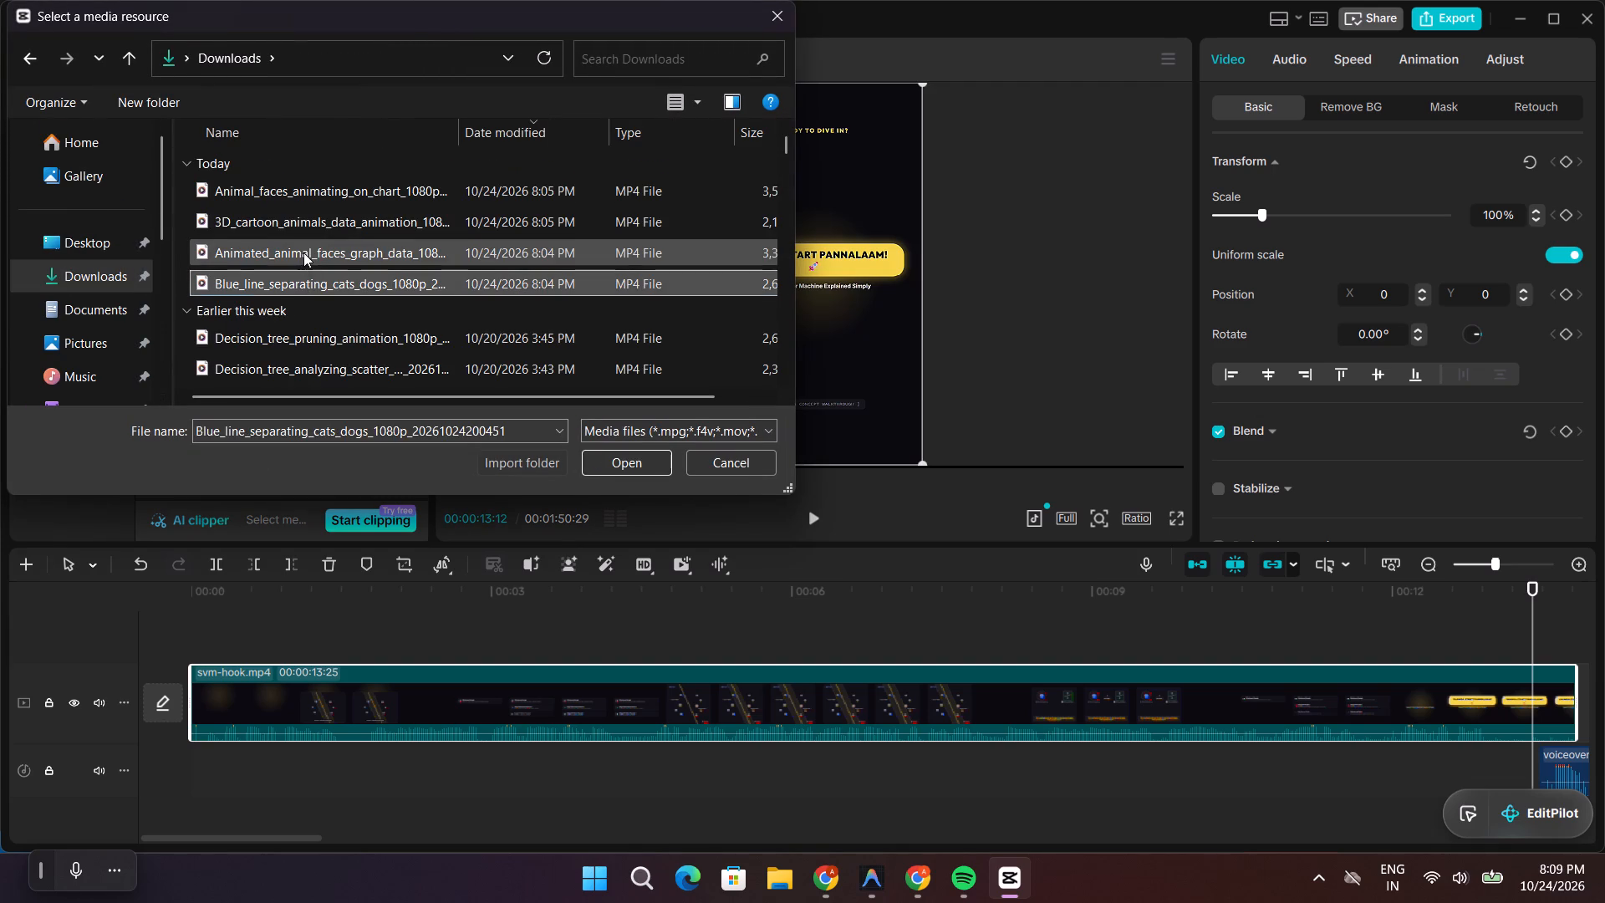
ctrl+click(303, 253)
ctrl+click(304, 218)
ctrl+click(306, 191)
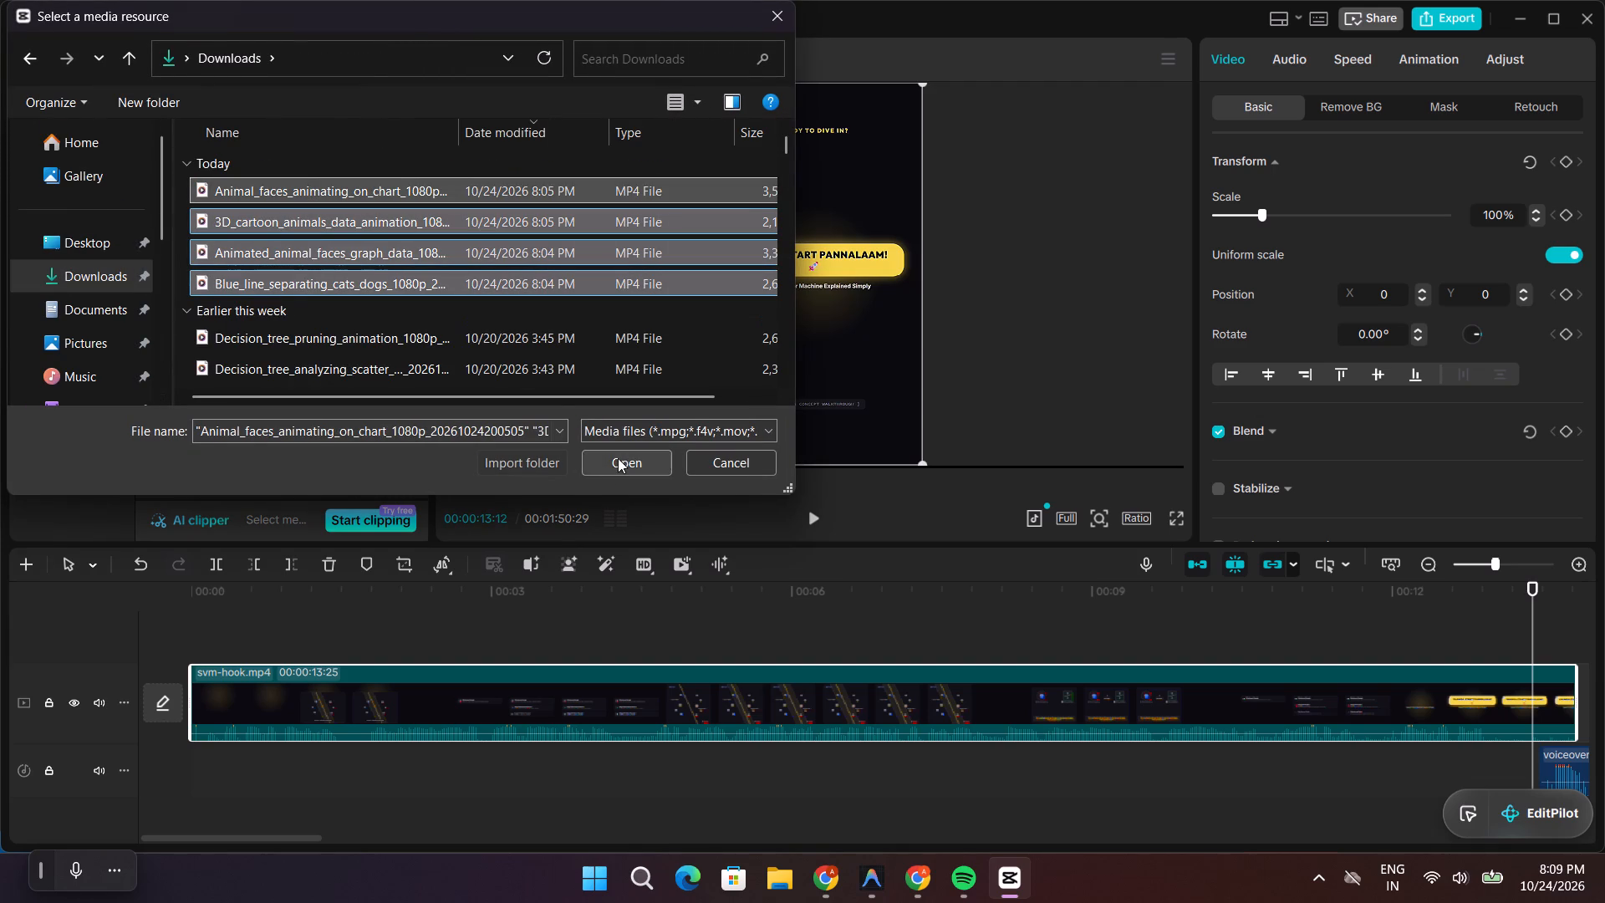
click(618, 458)
scroll(1590, 701, down, 1)
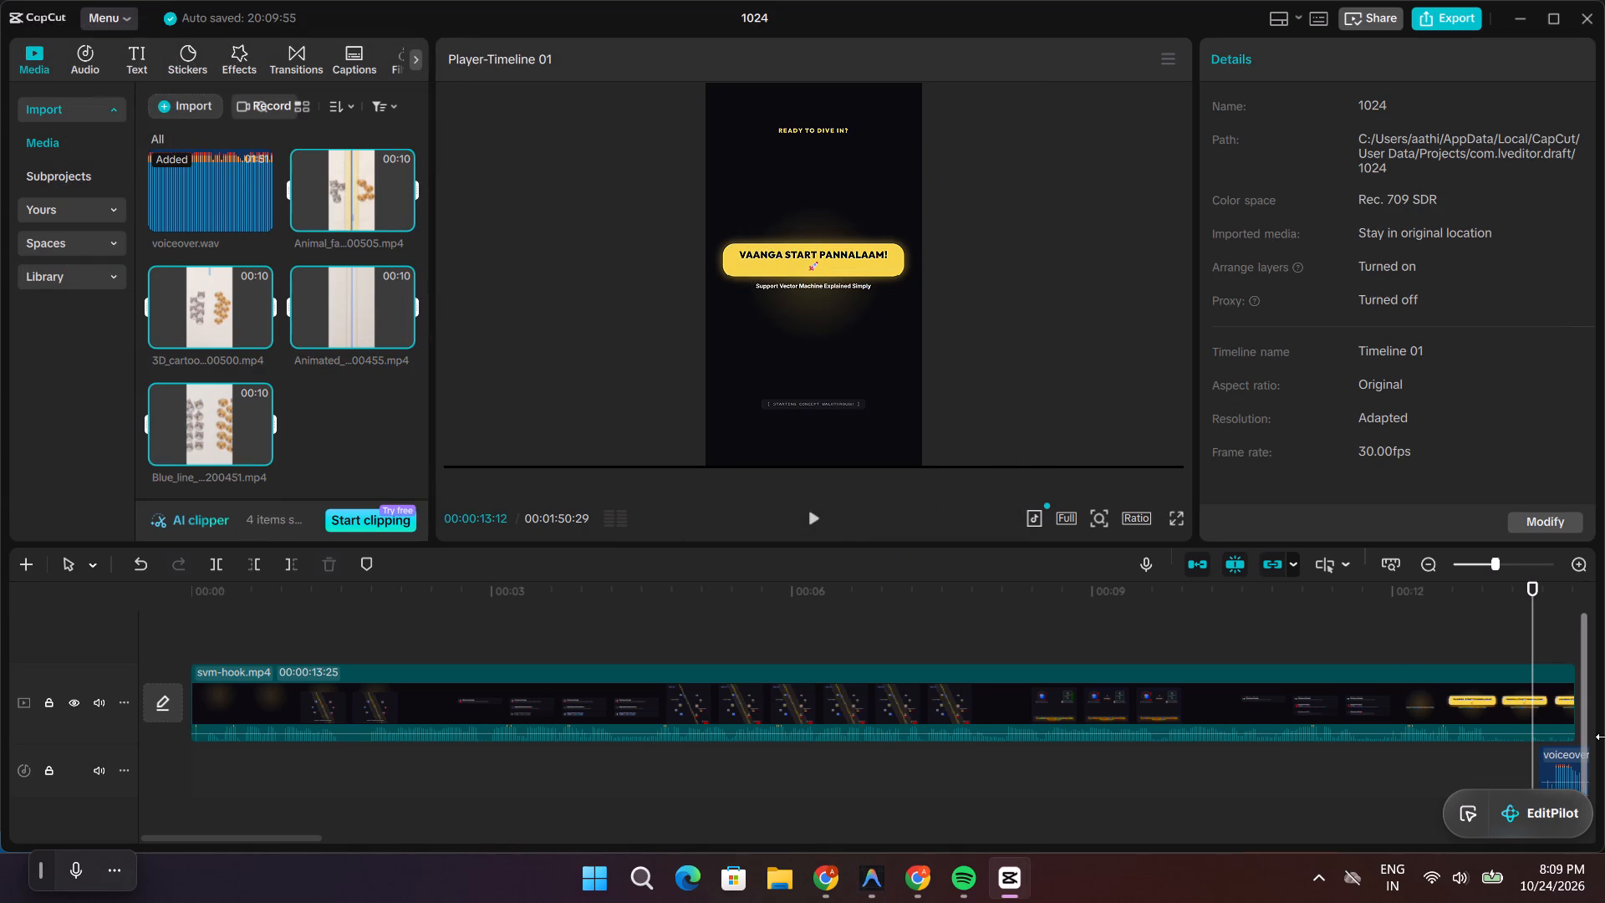
Move the remaining voiceover clip so it starts at the end of svm-hook.mp4, at 00:00:13:25.
drag(1530, 584, 1365, 607)
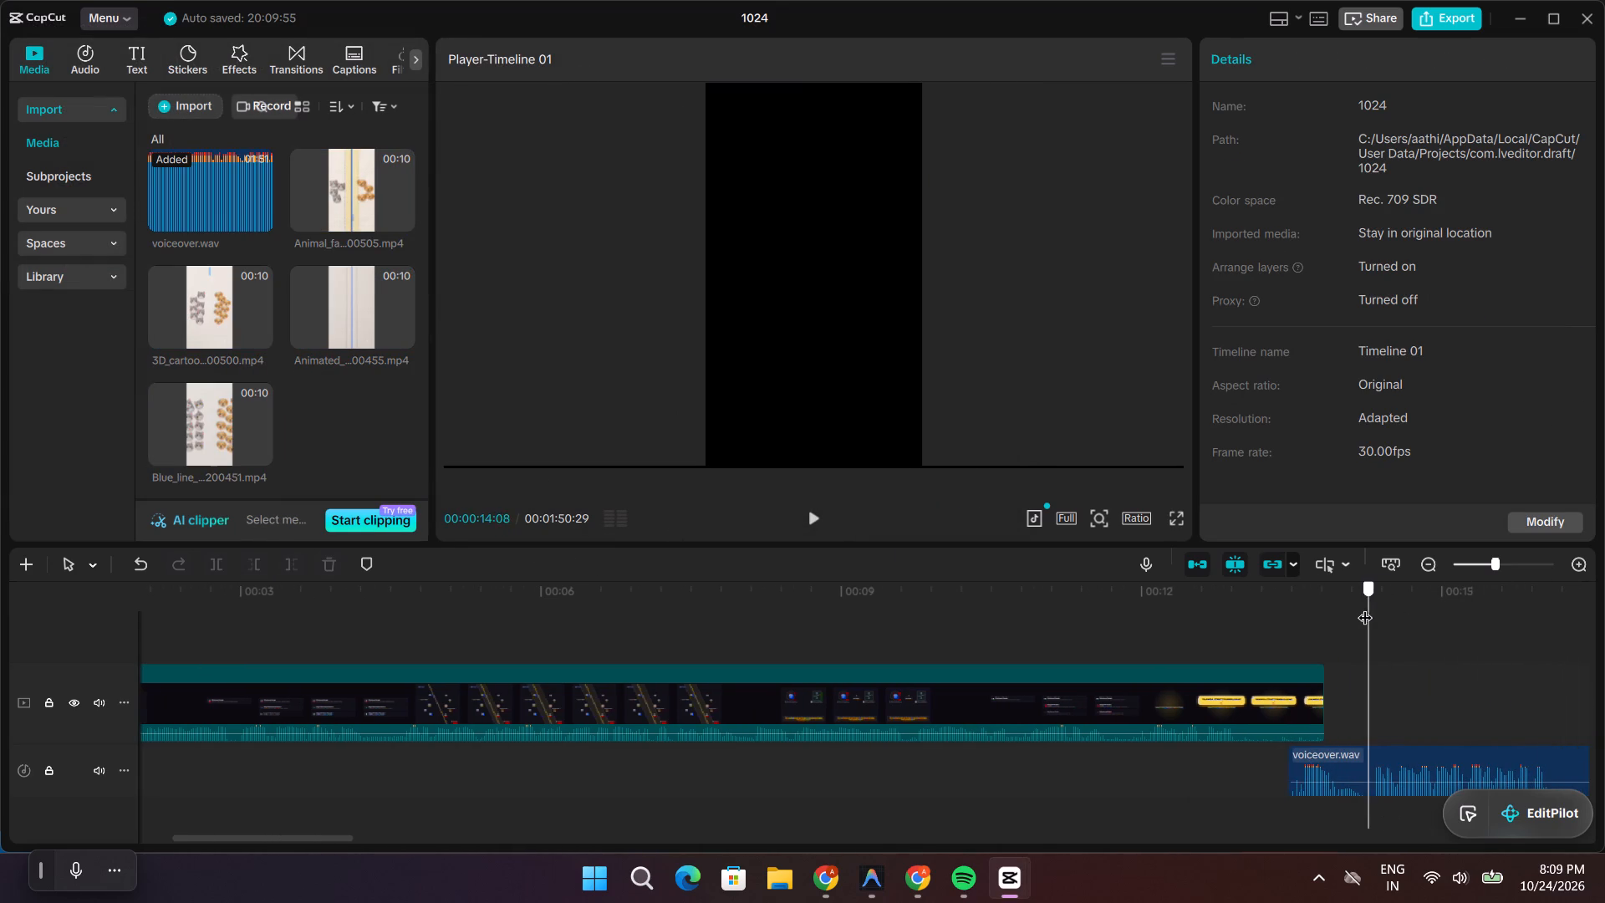
drag(1365, 607, 1327, 602)
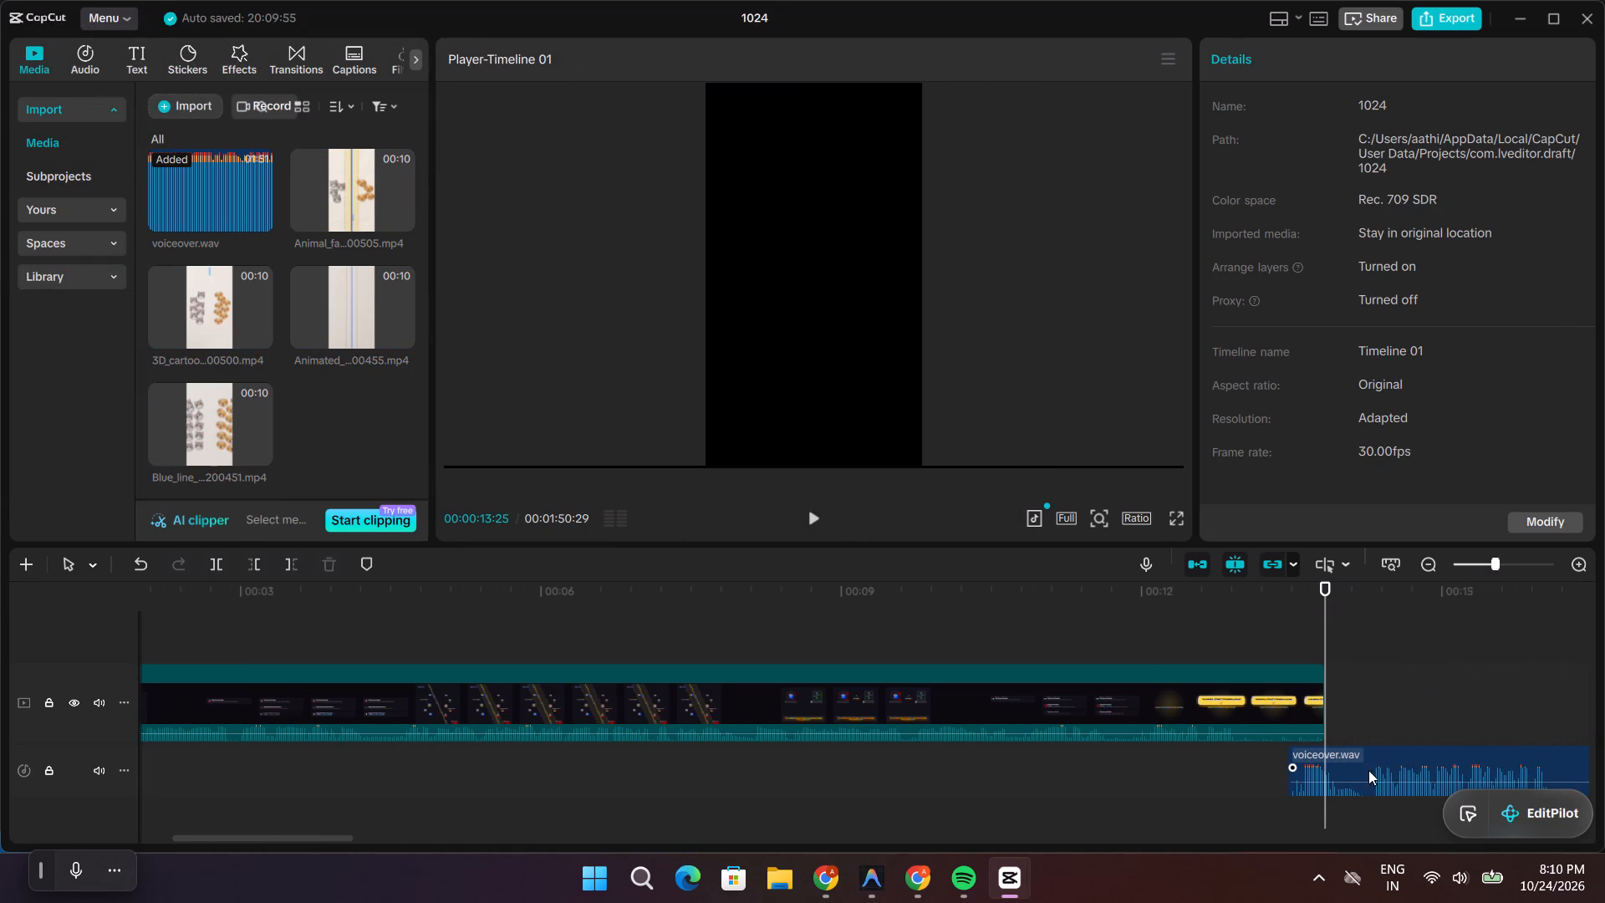
drag(1358, 793, 1396, 789)
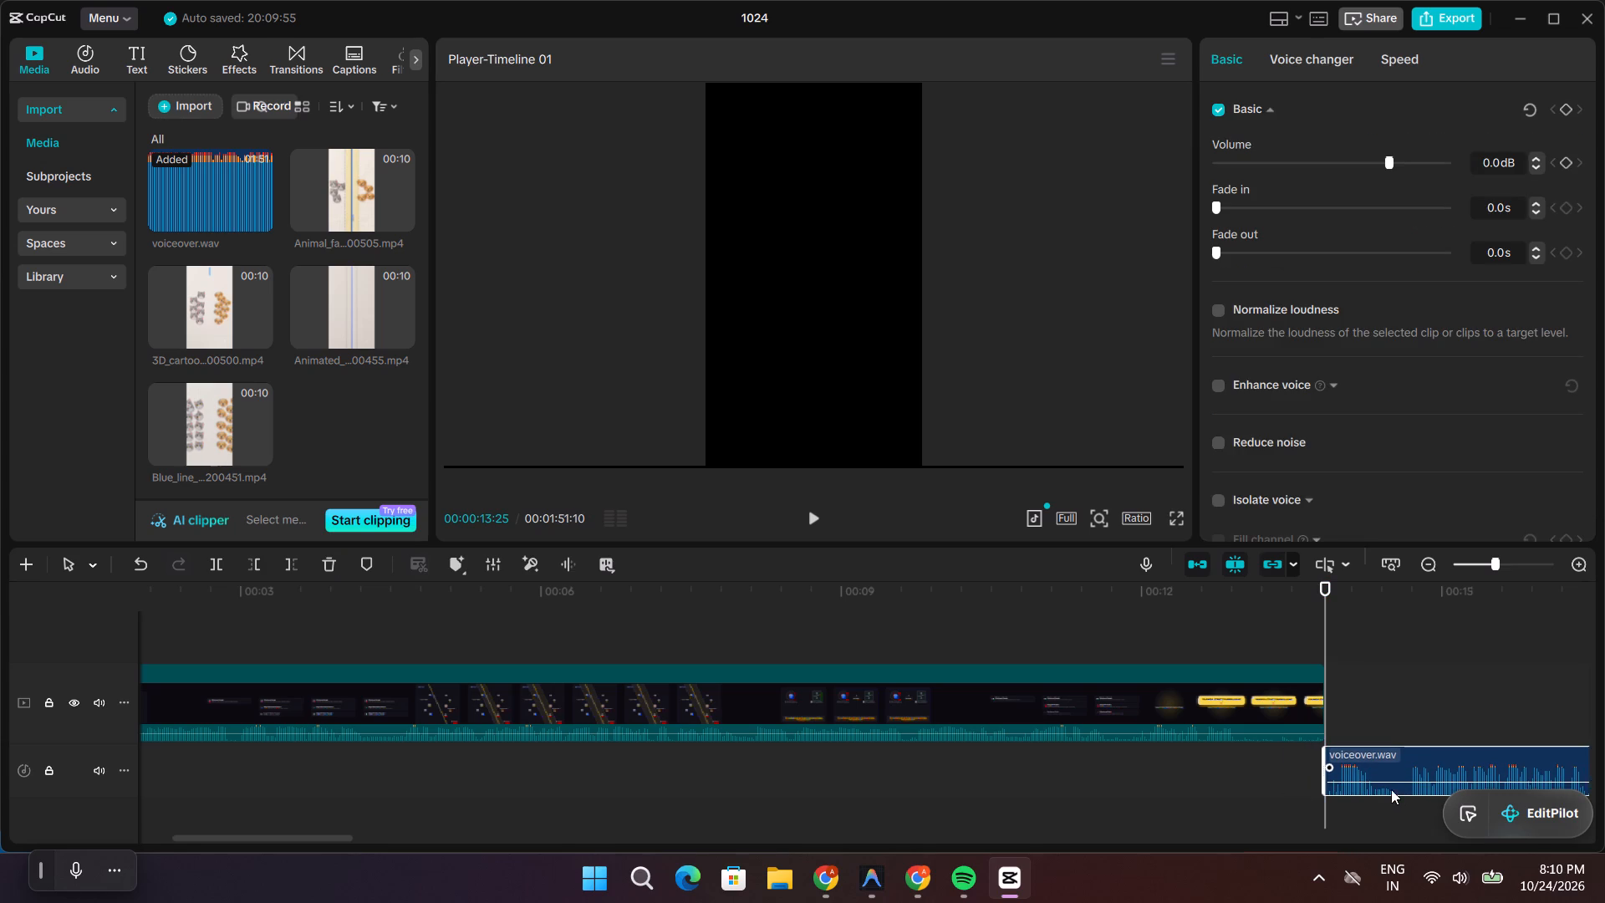
Play the timeline from about 00:00:10:21 to check the transition from the hook into the voiceover.
drag(1329, 591, 1012, 597)
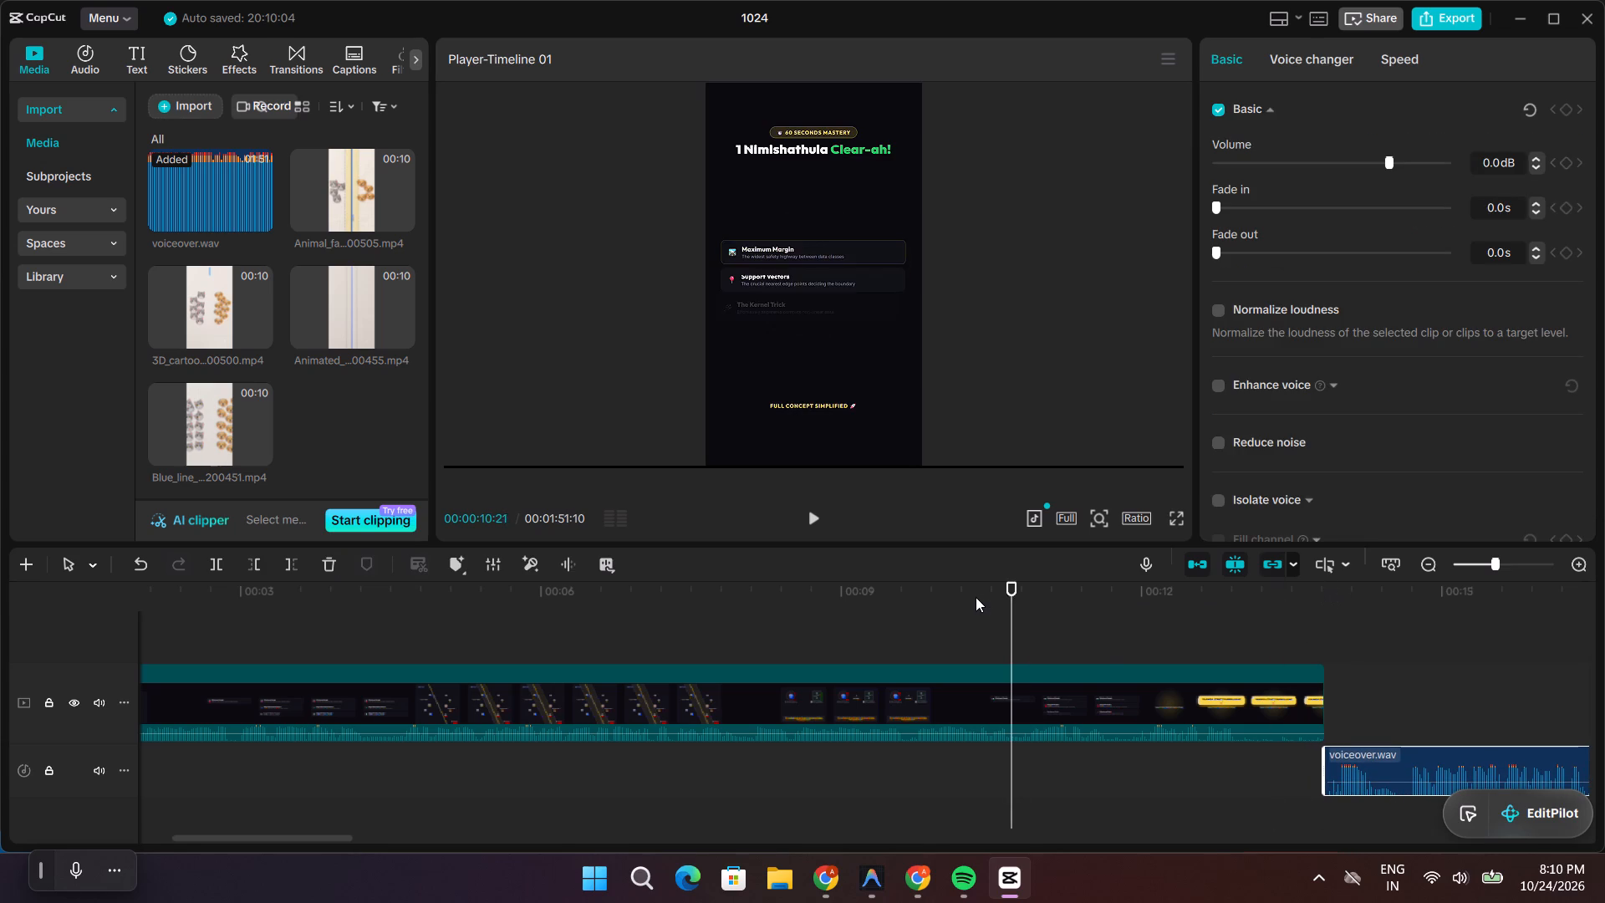
key(space)
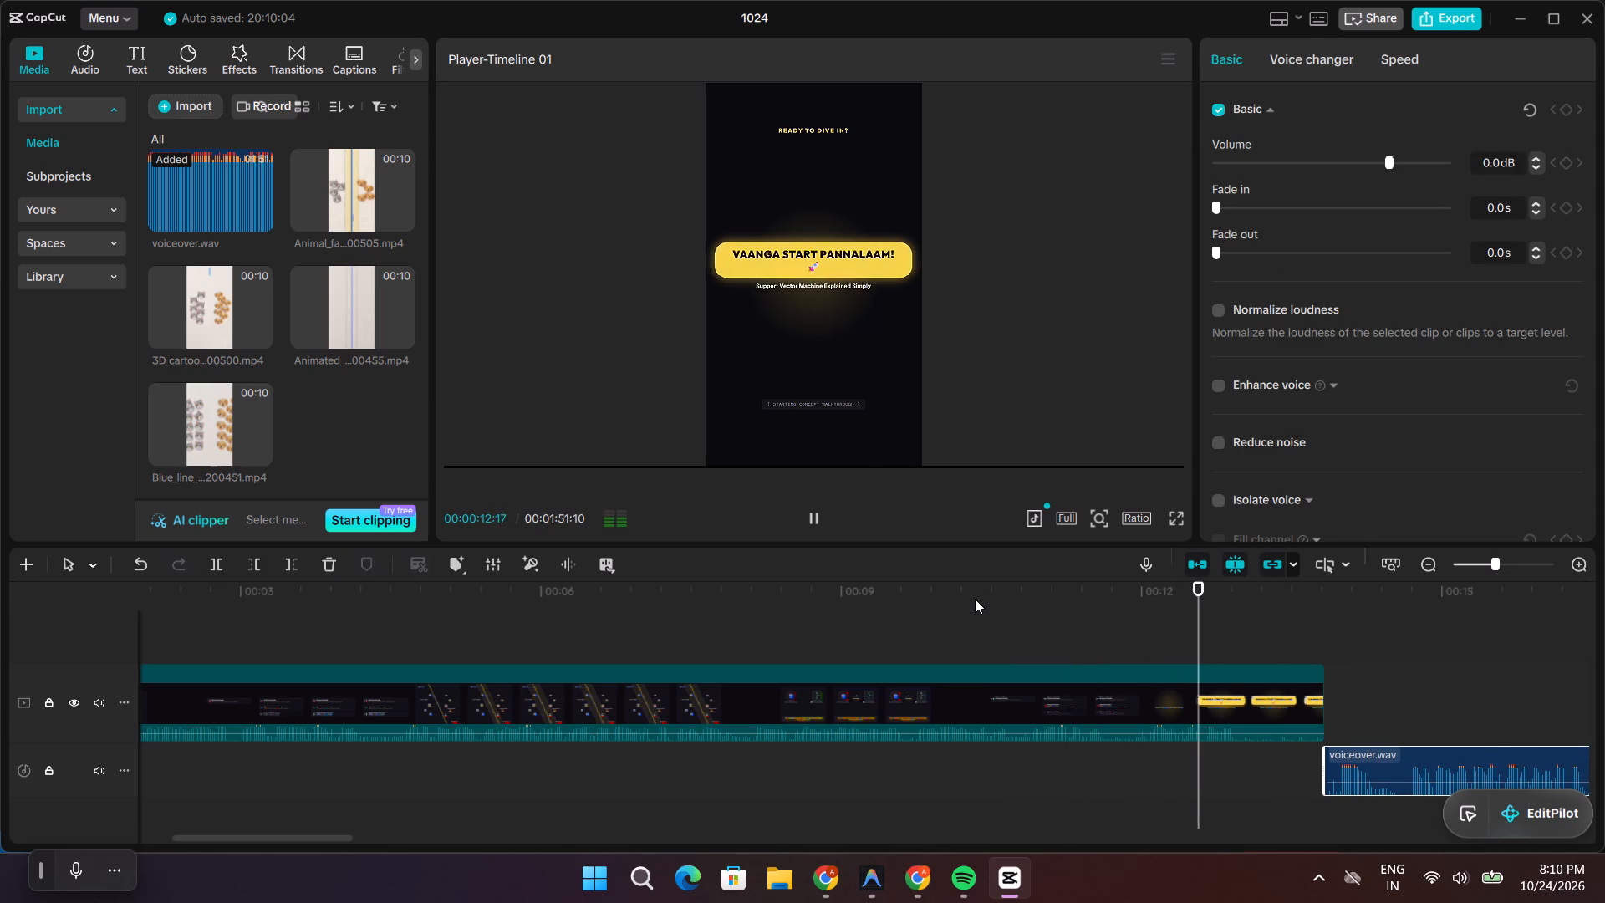
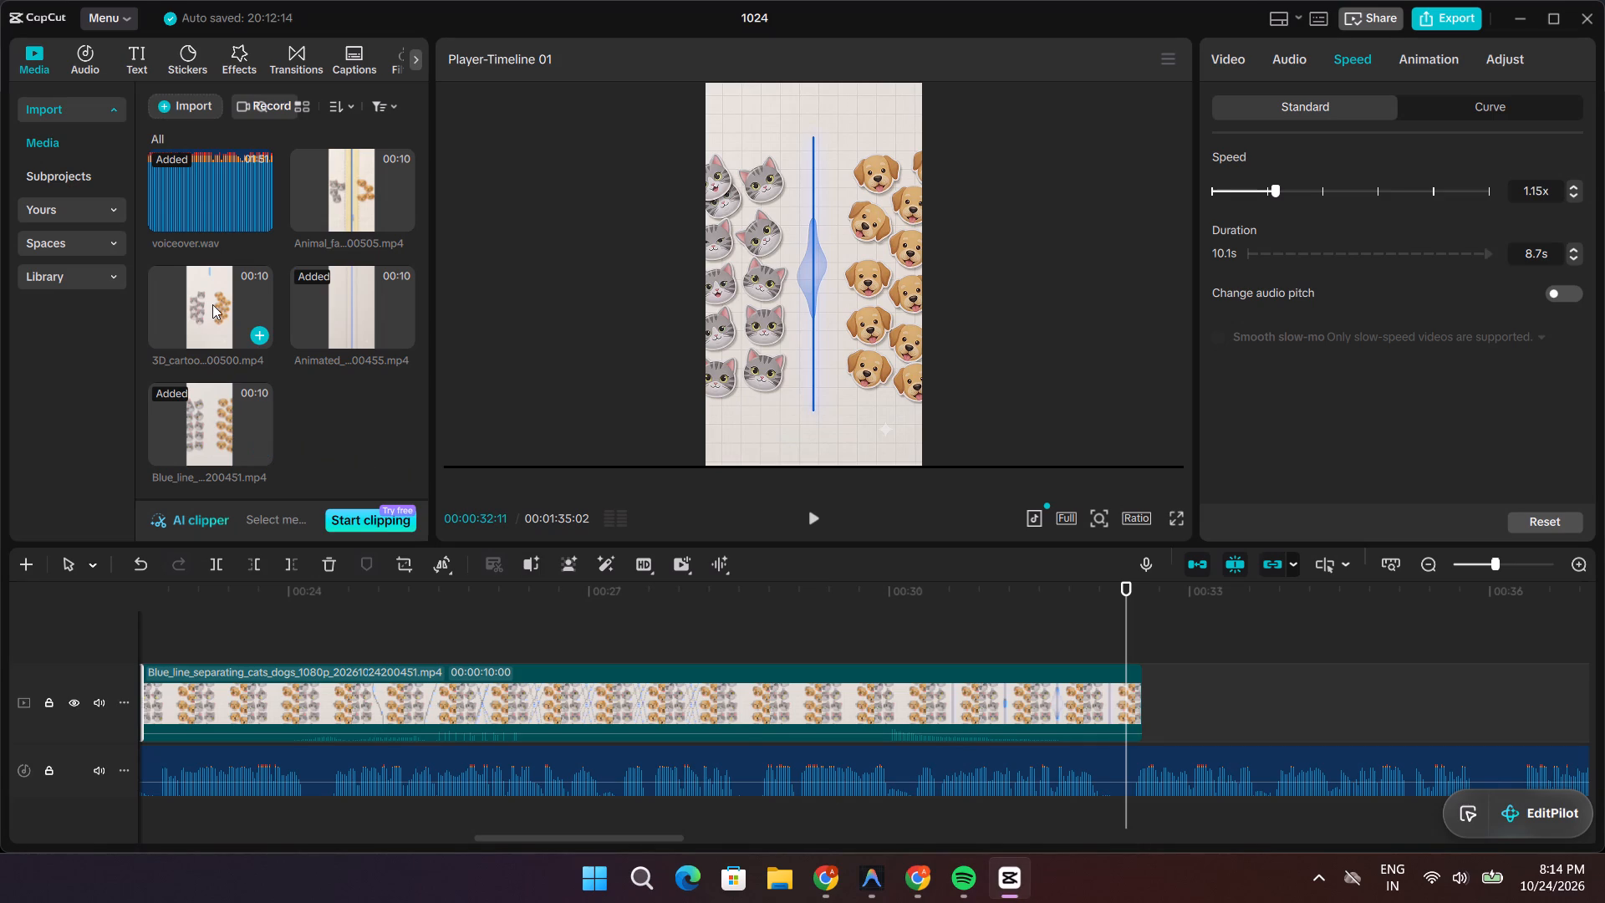
drag(212, 304, 1145, 698)
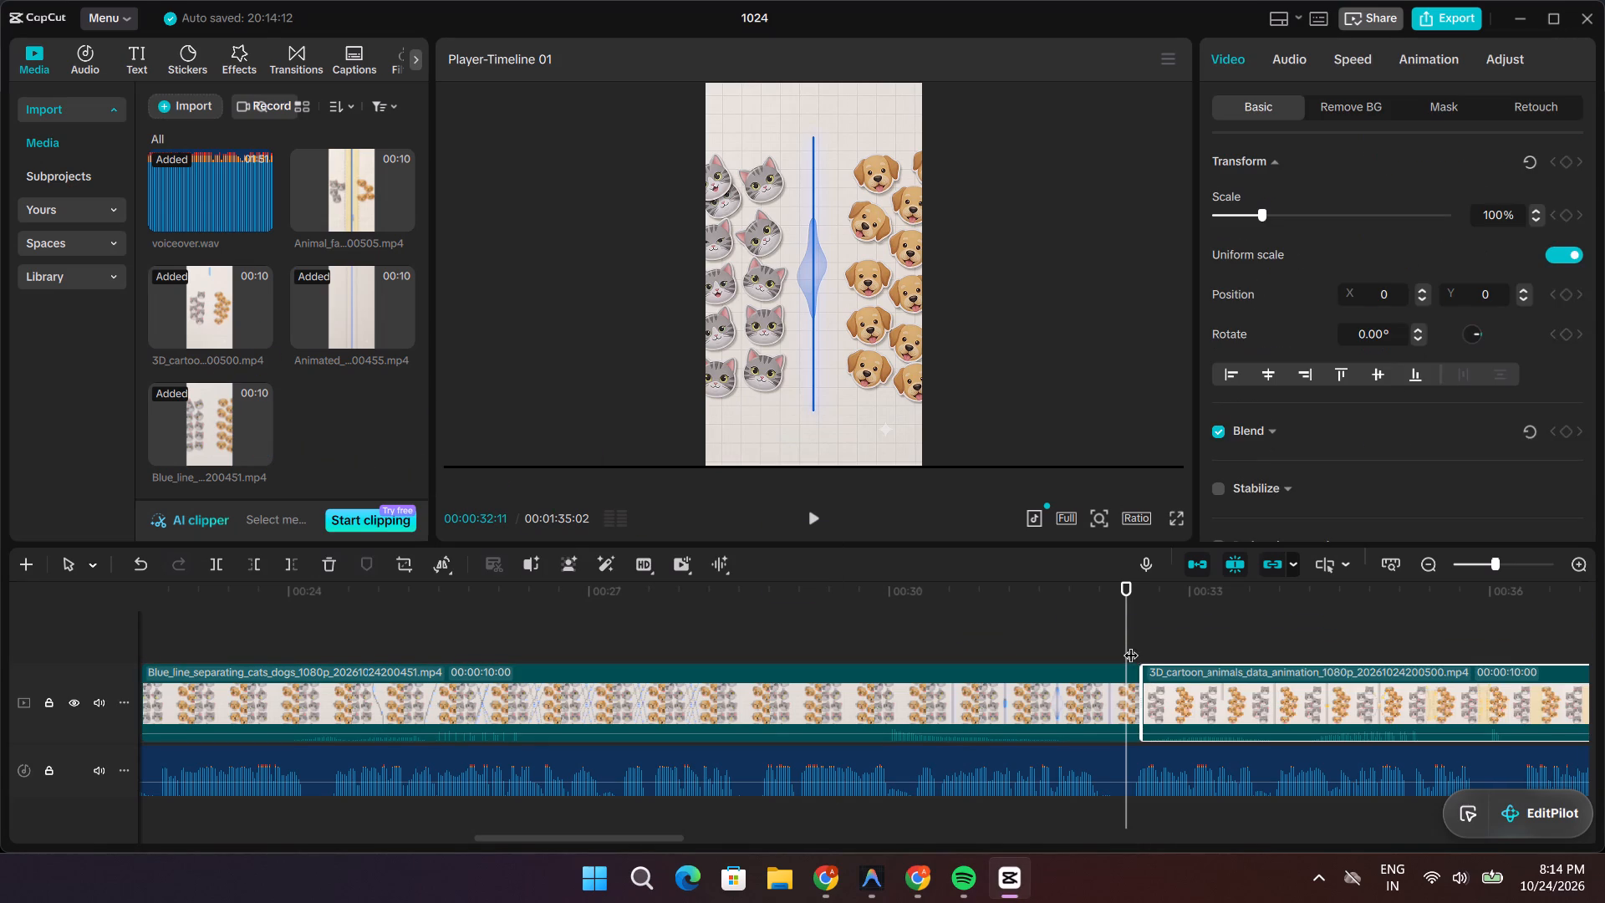
Play from the end of the Blue_line clip through most of the 3D_cartoon_animals clip to compare it with the voiceover.
key(space)
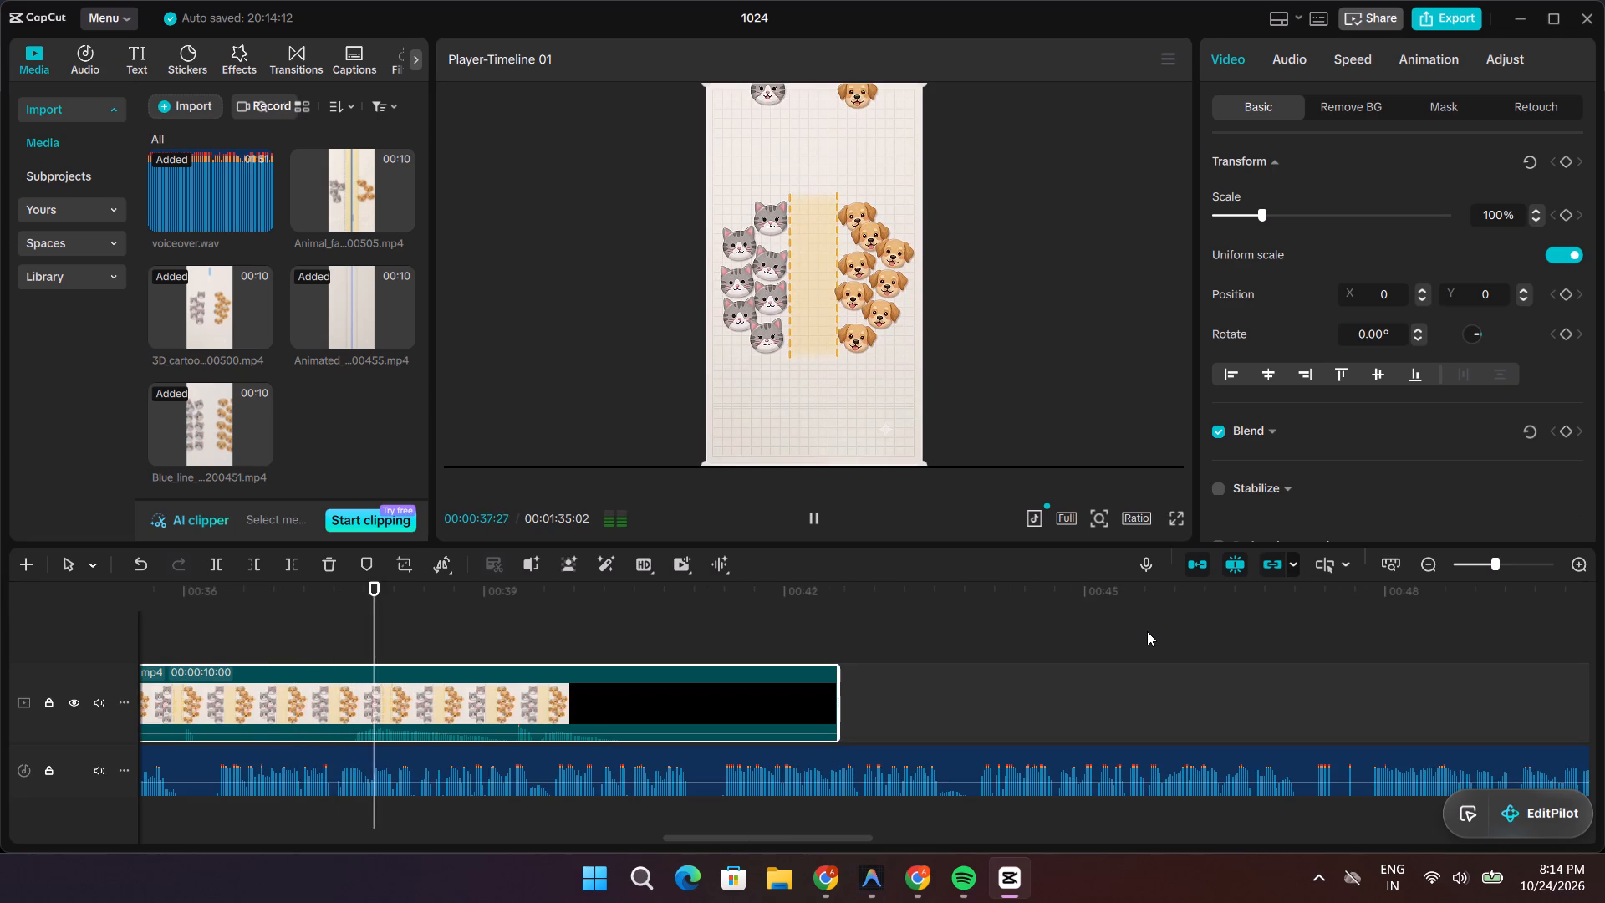
key(space)
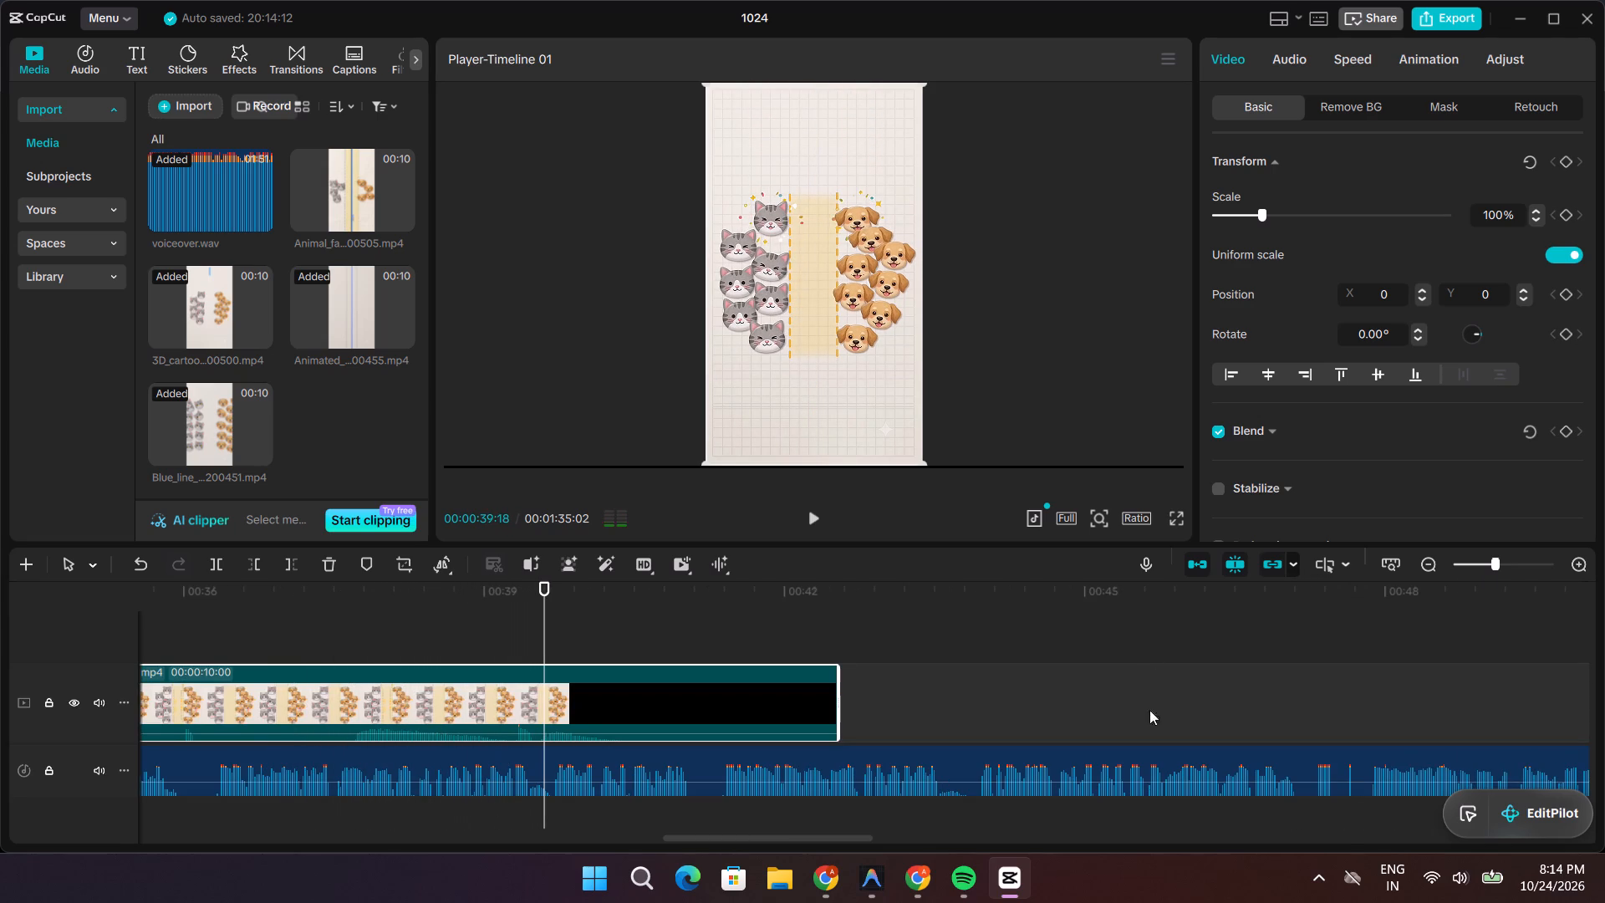
click(1149, 789)
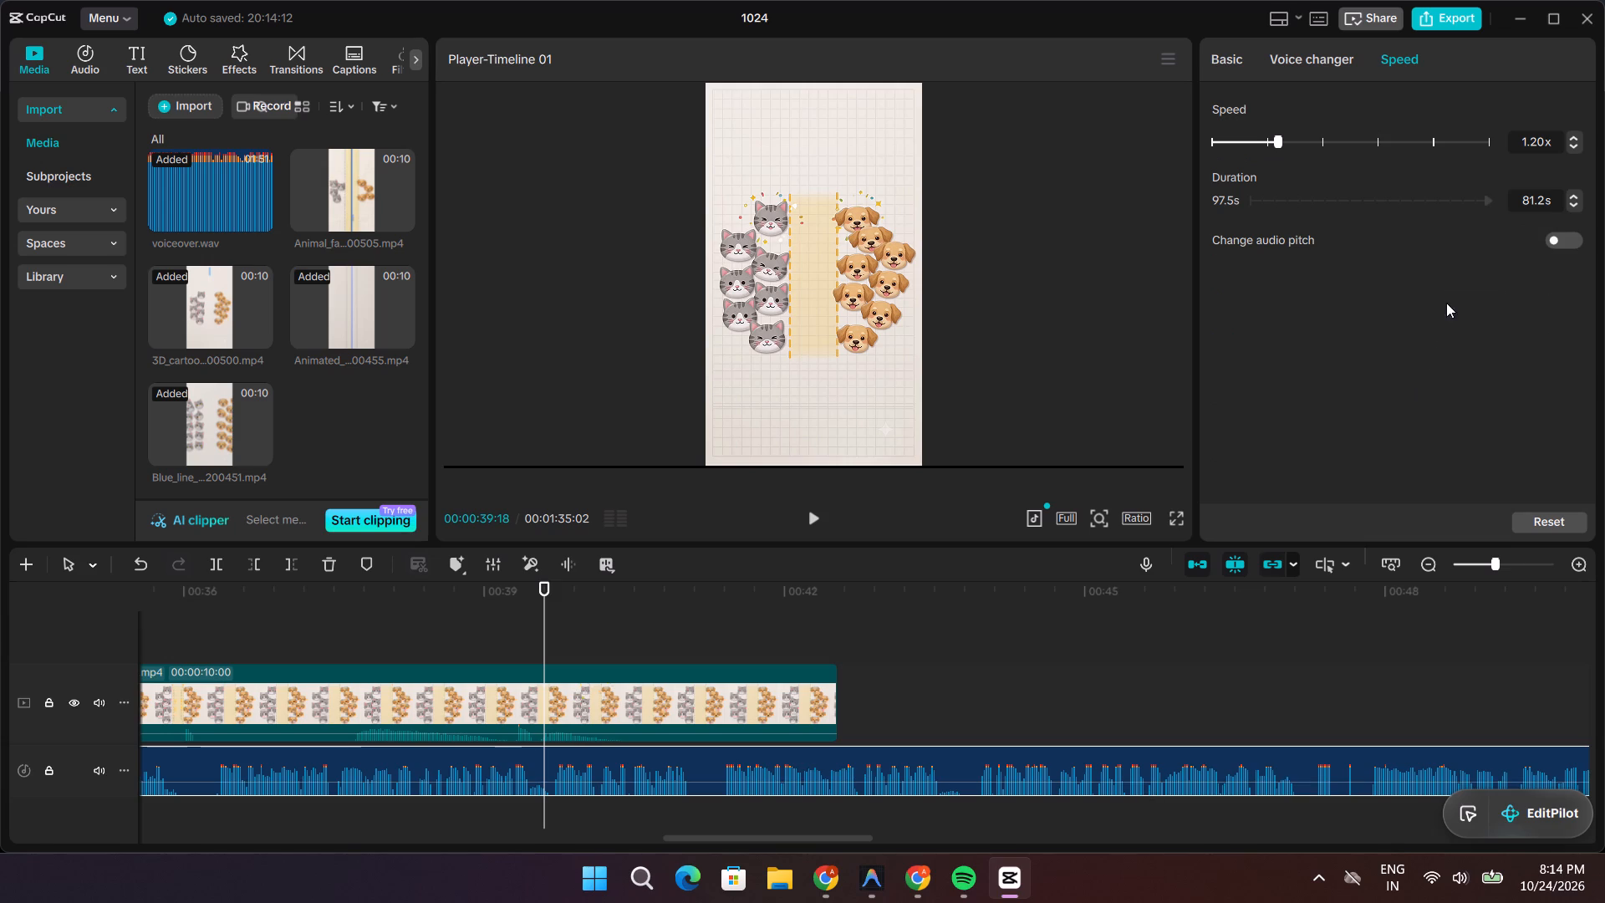
Replay from the end of the preceding Animated clip through Blue_line_separating_cats_dogs to check its timing against the voiceover.
drag(544, 603, 48, 614)
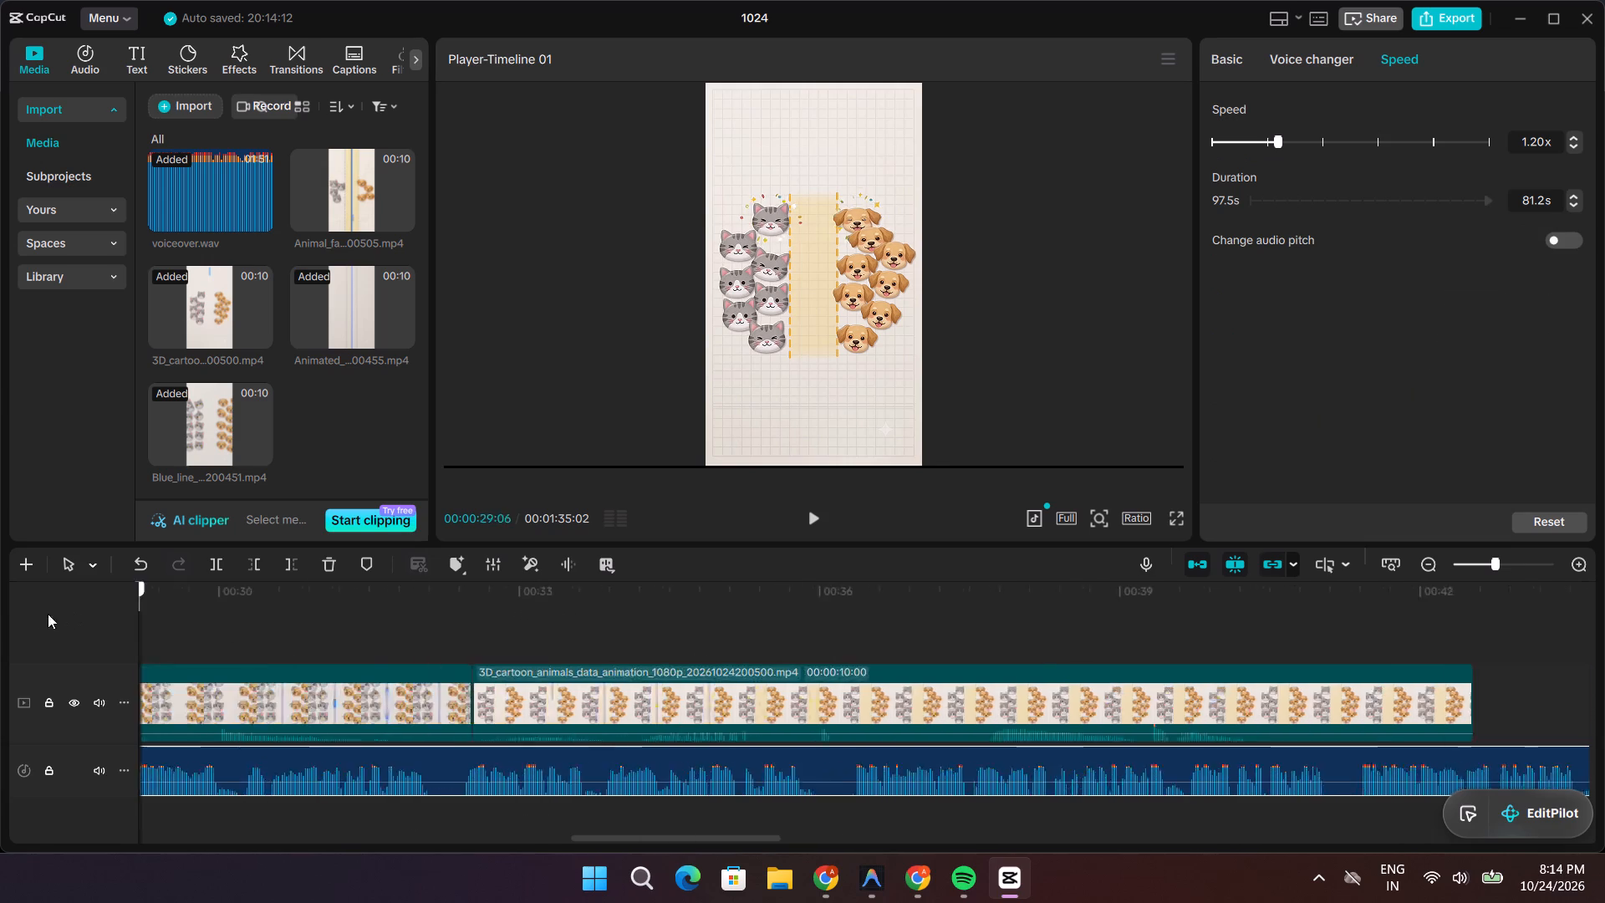
drag(48, 614, 41, 614)
key(space)
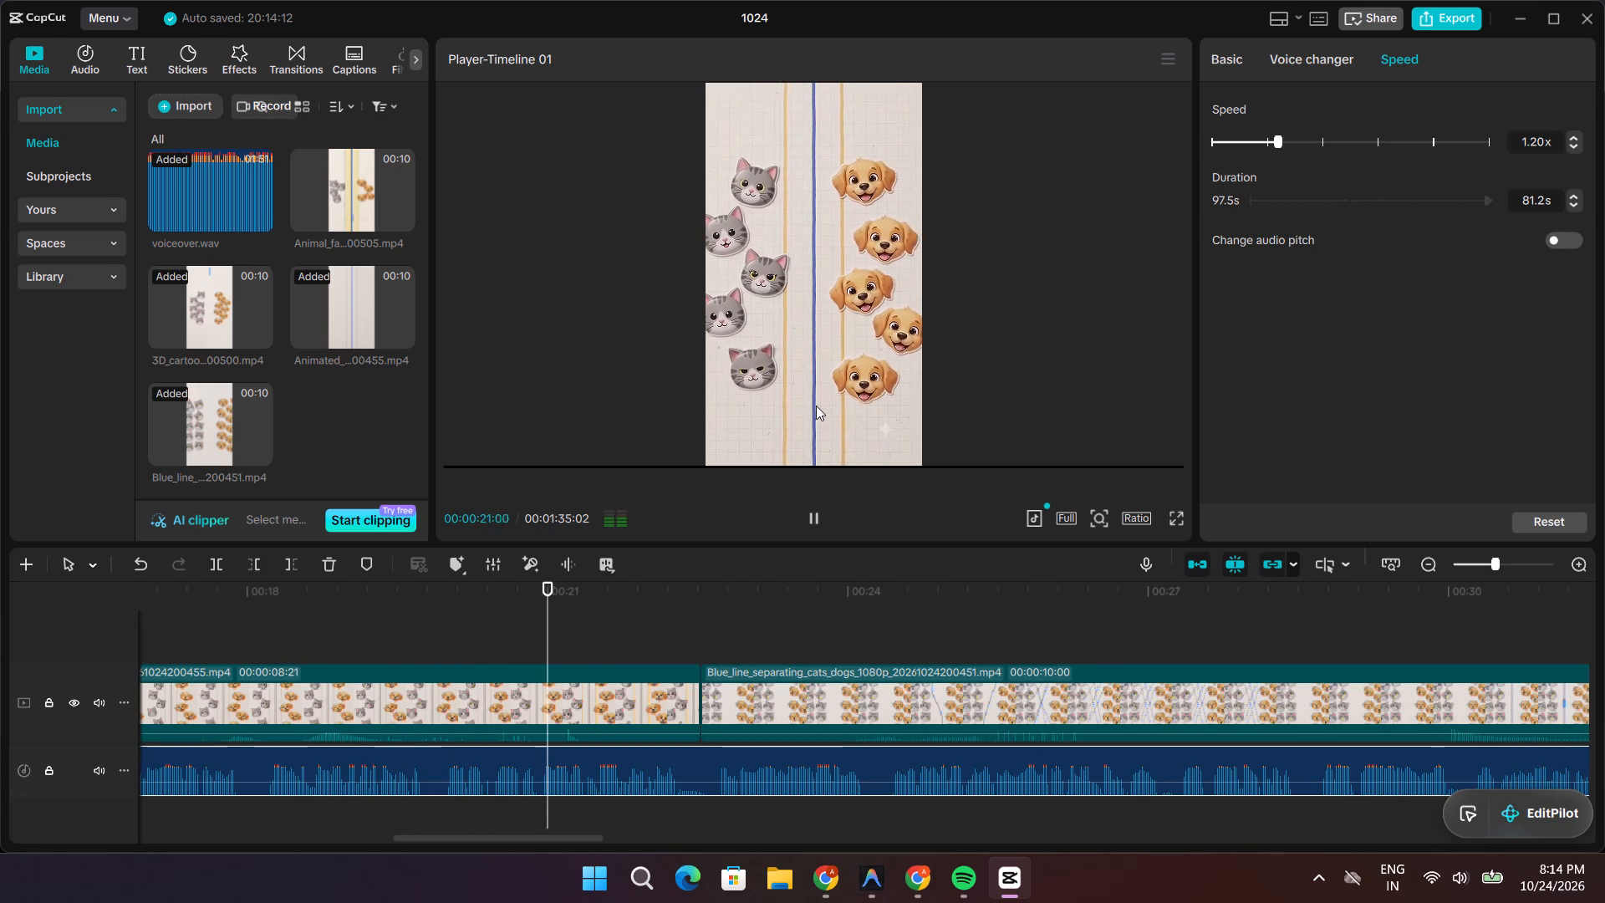
key(space)
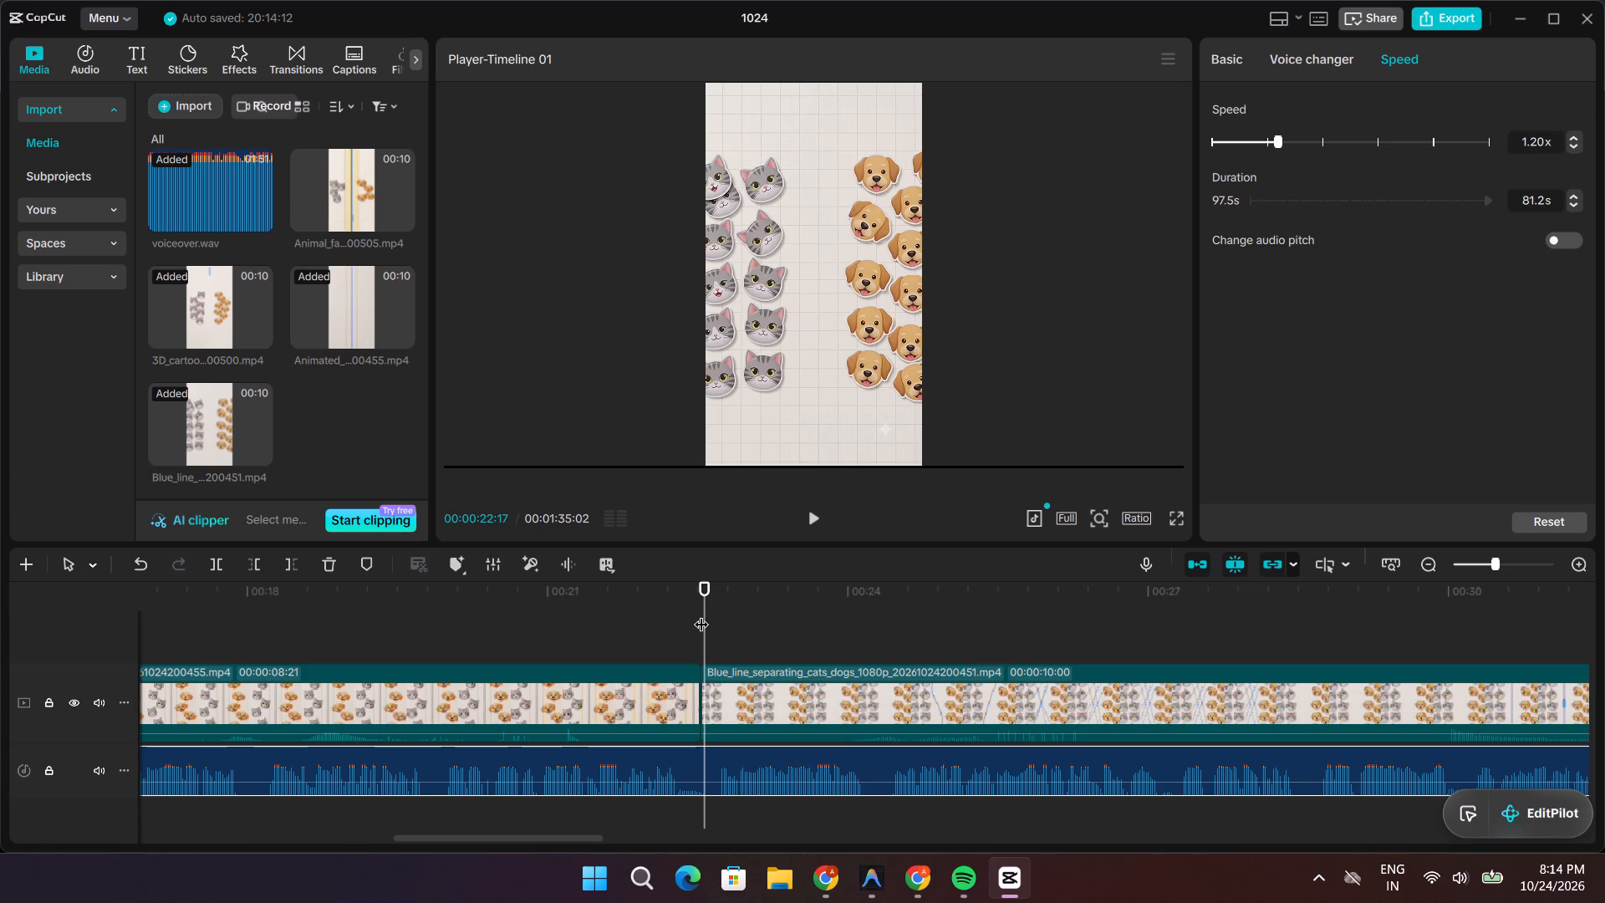
drag(704, 614, 645, 625)
key(space)
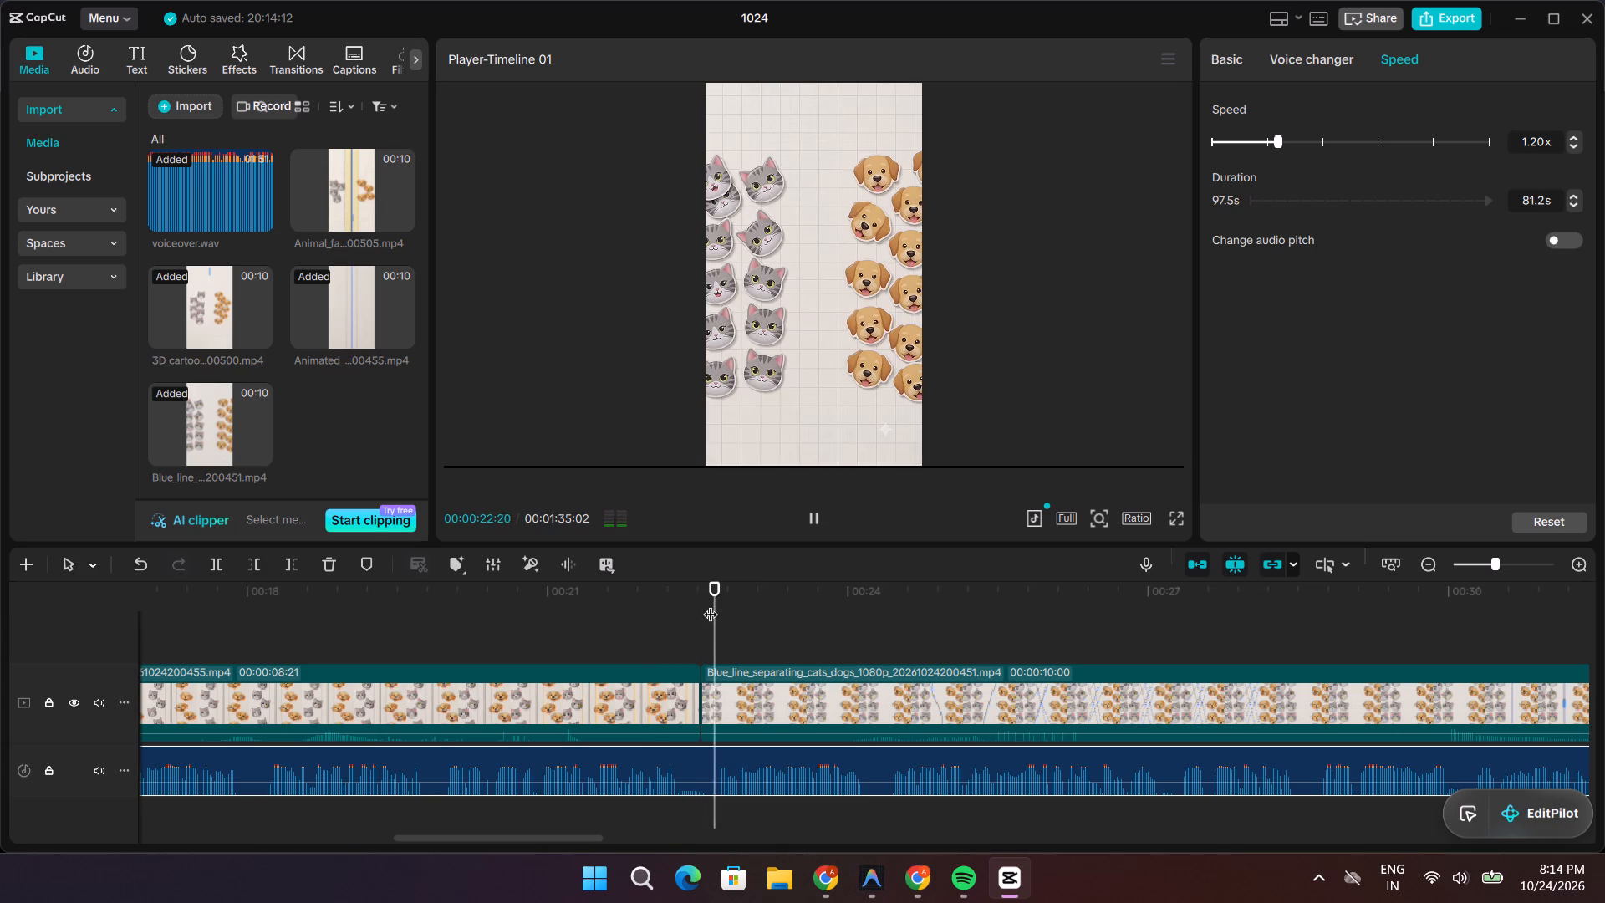
key(space)
key(space)
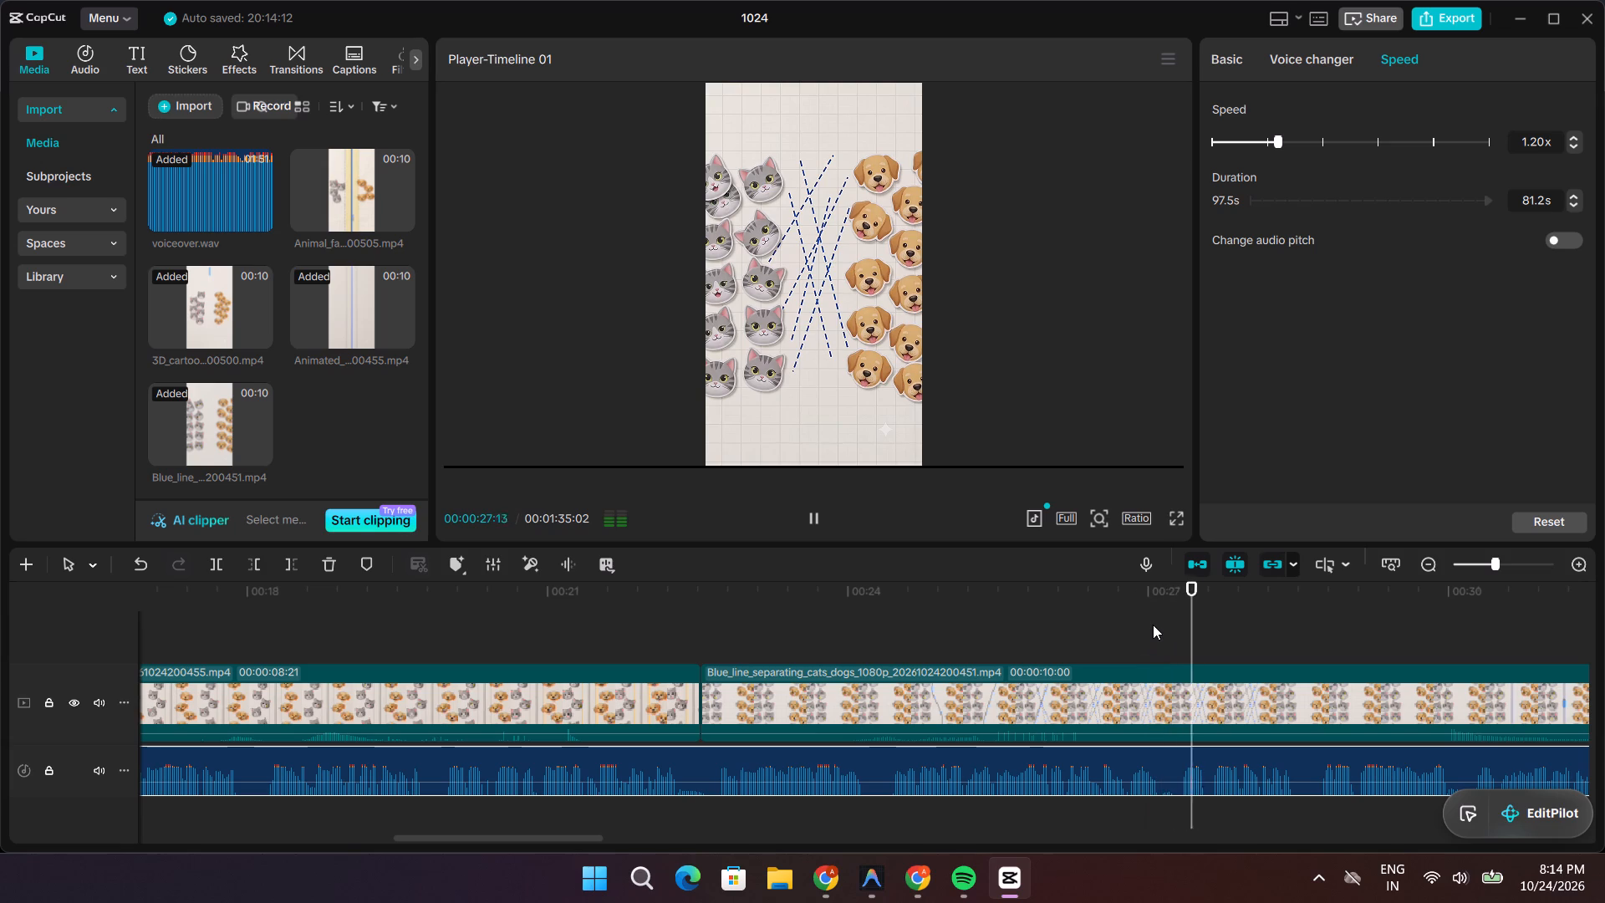
key(space)
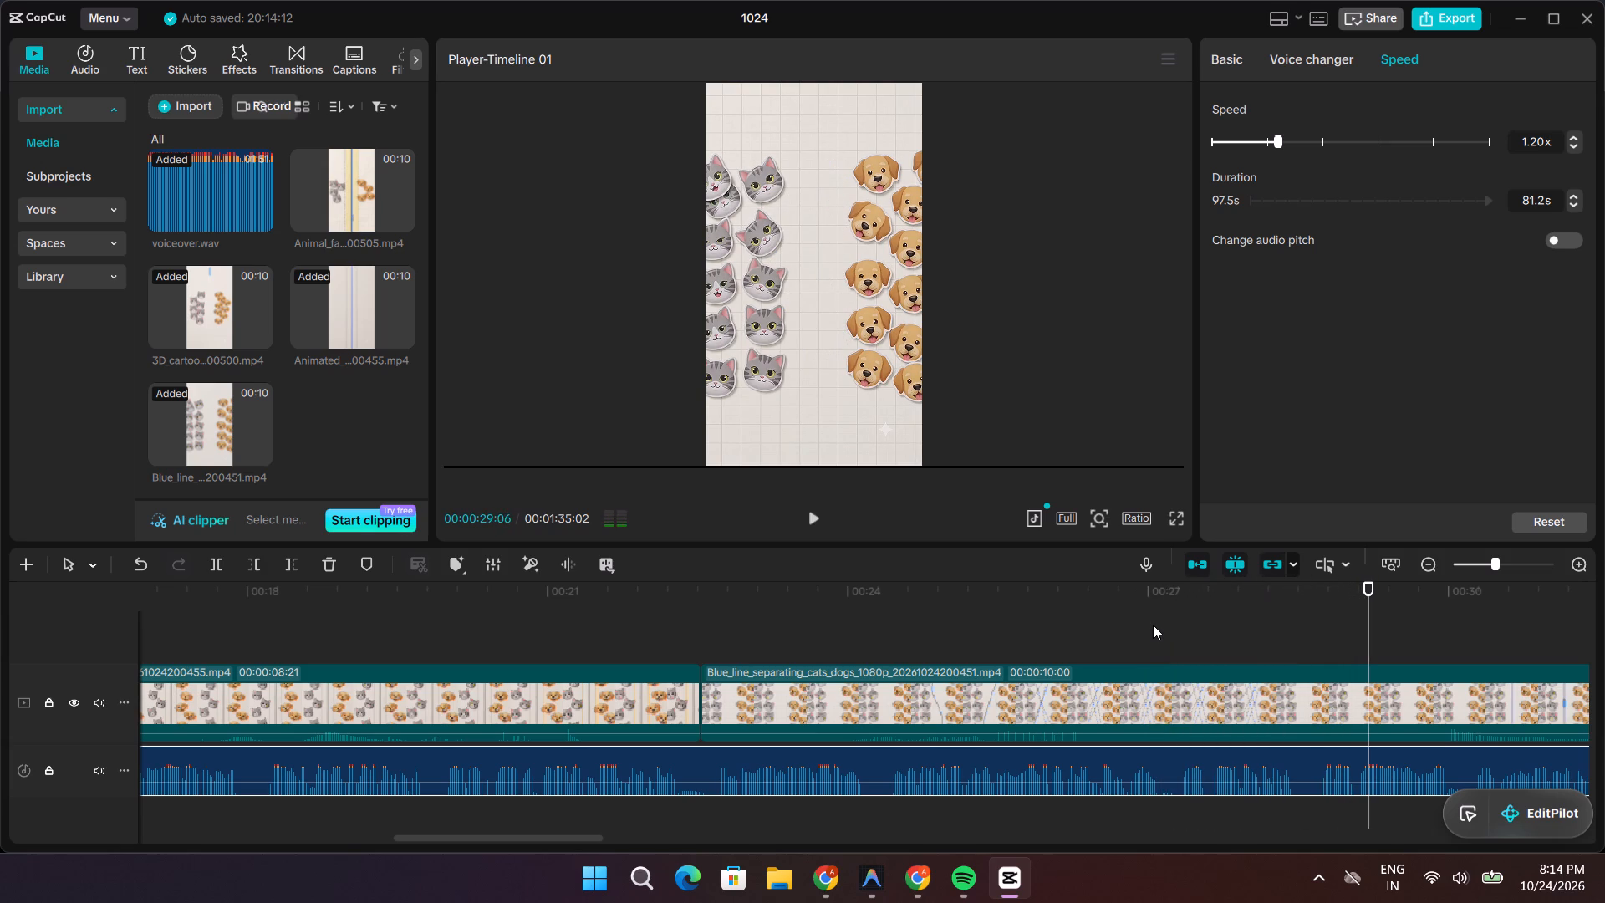
key(space)
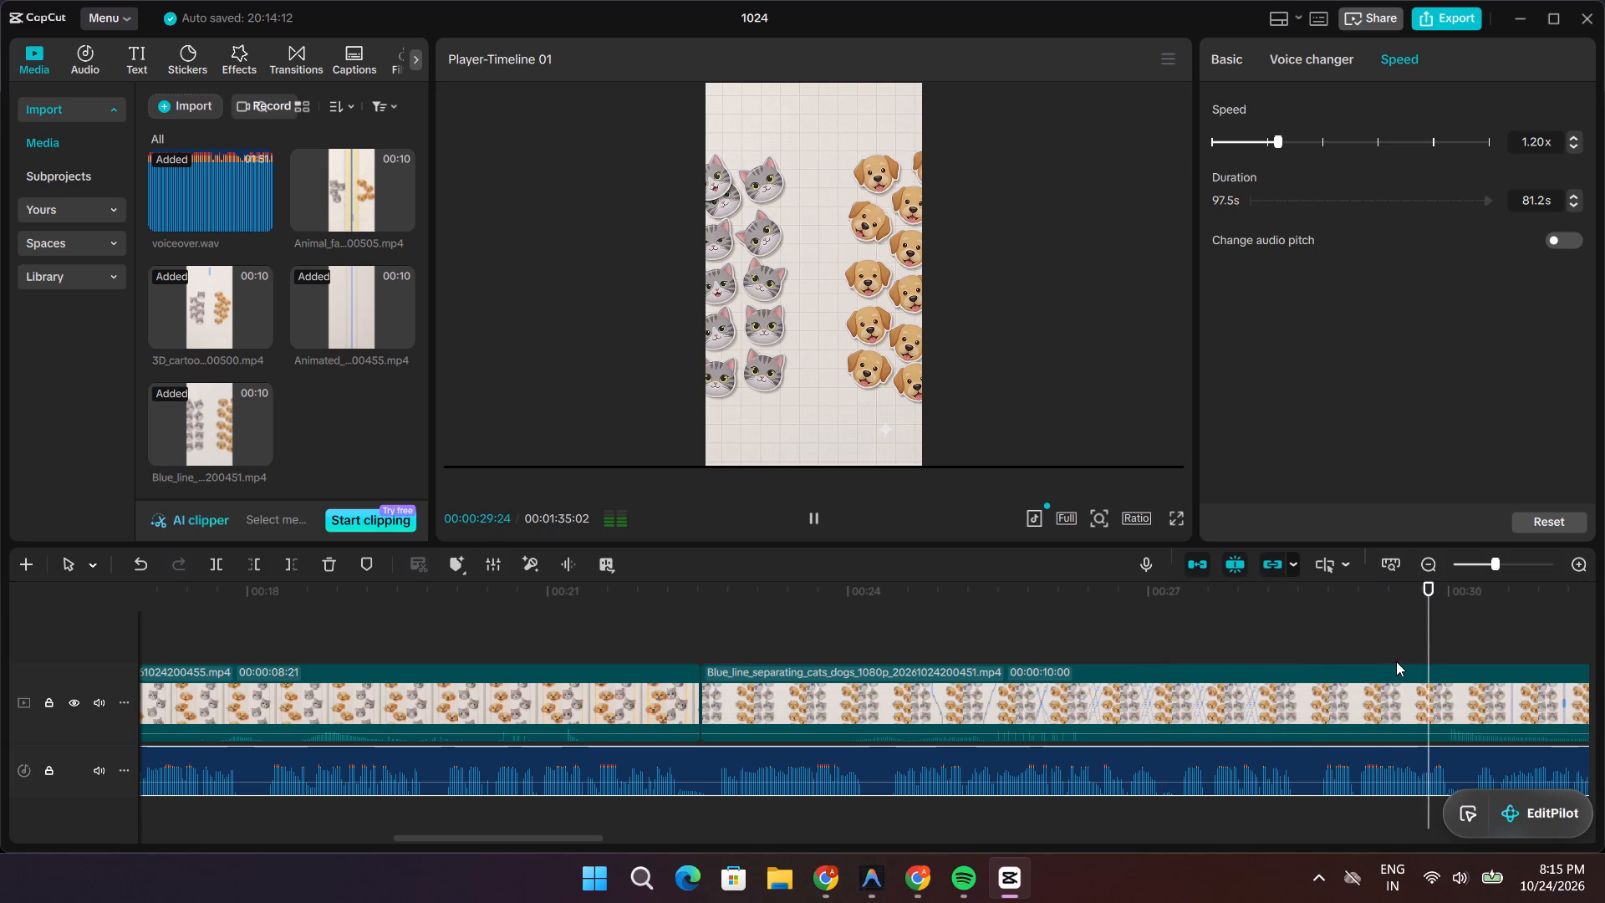
key(space)
Replay and scrub the second half of the Blue_line clip to judge where its narration ends relative to the animation.
drag(1447, 632, 1155, 648)
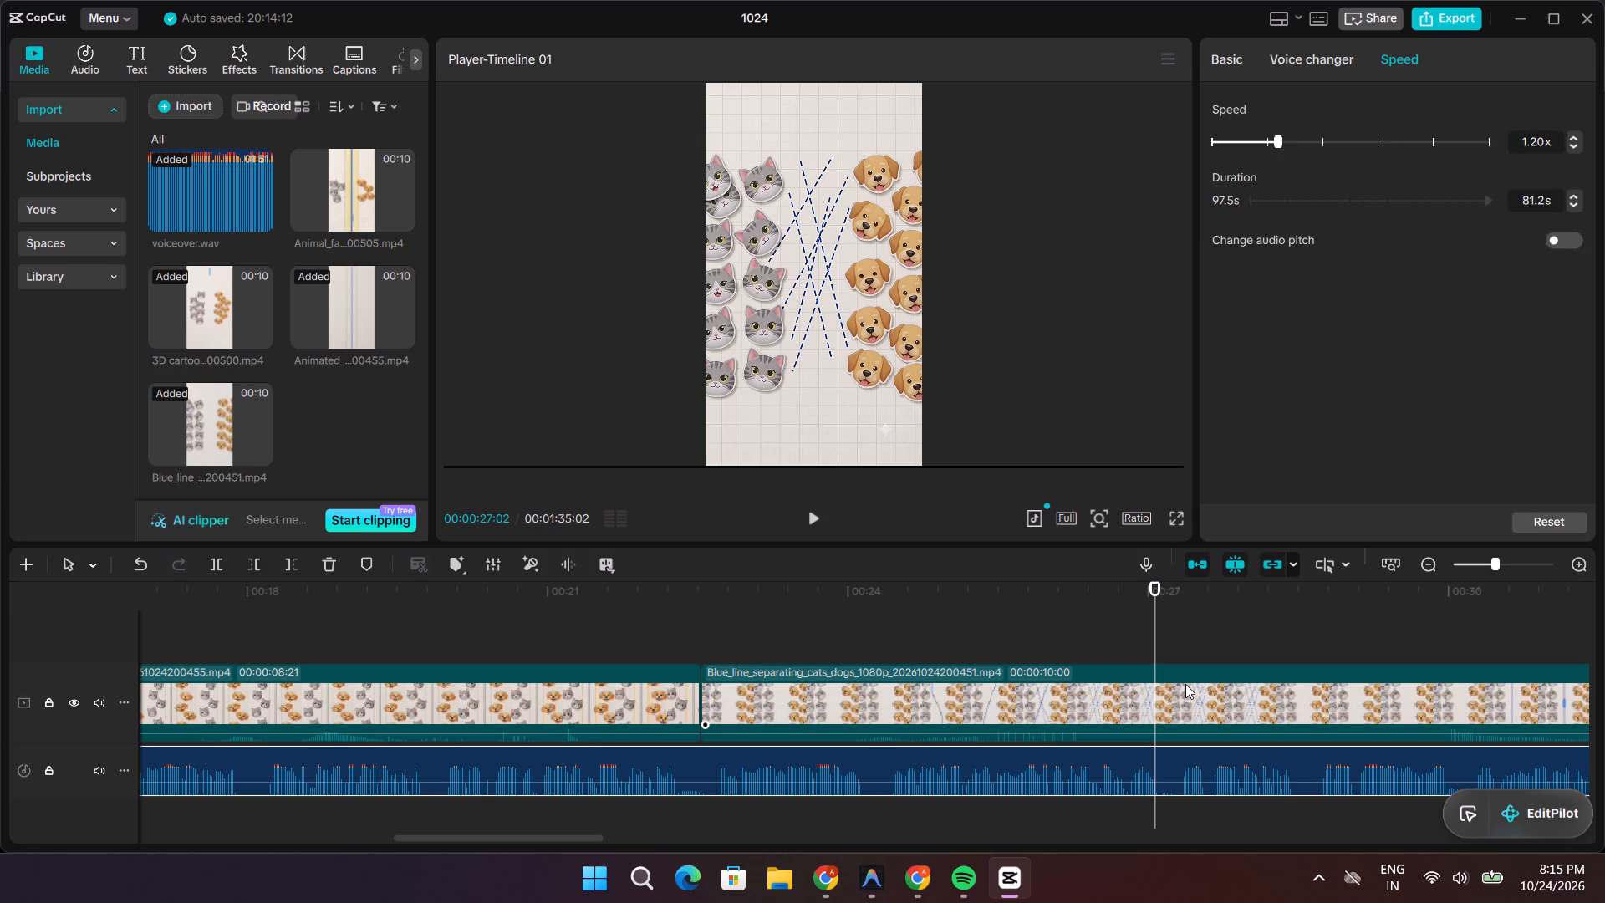
click(1185, 684)
key(space)
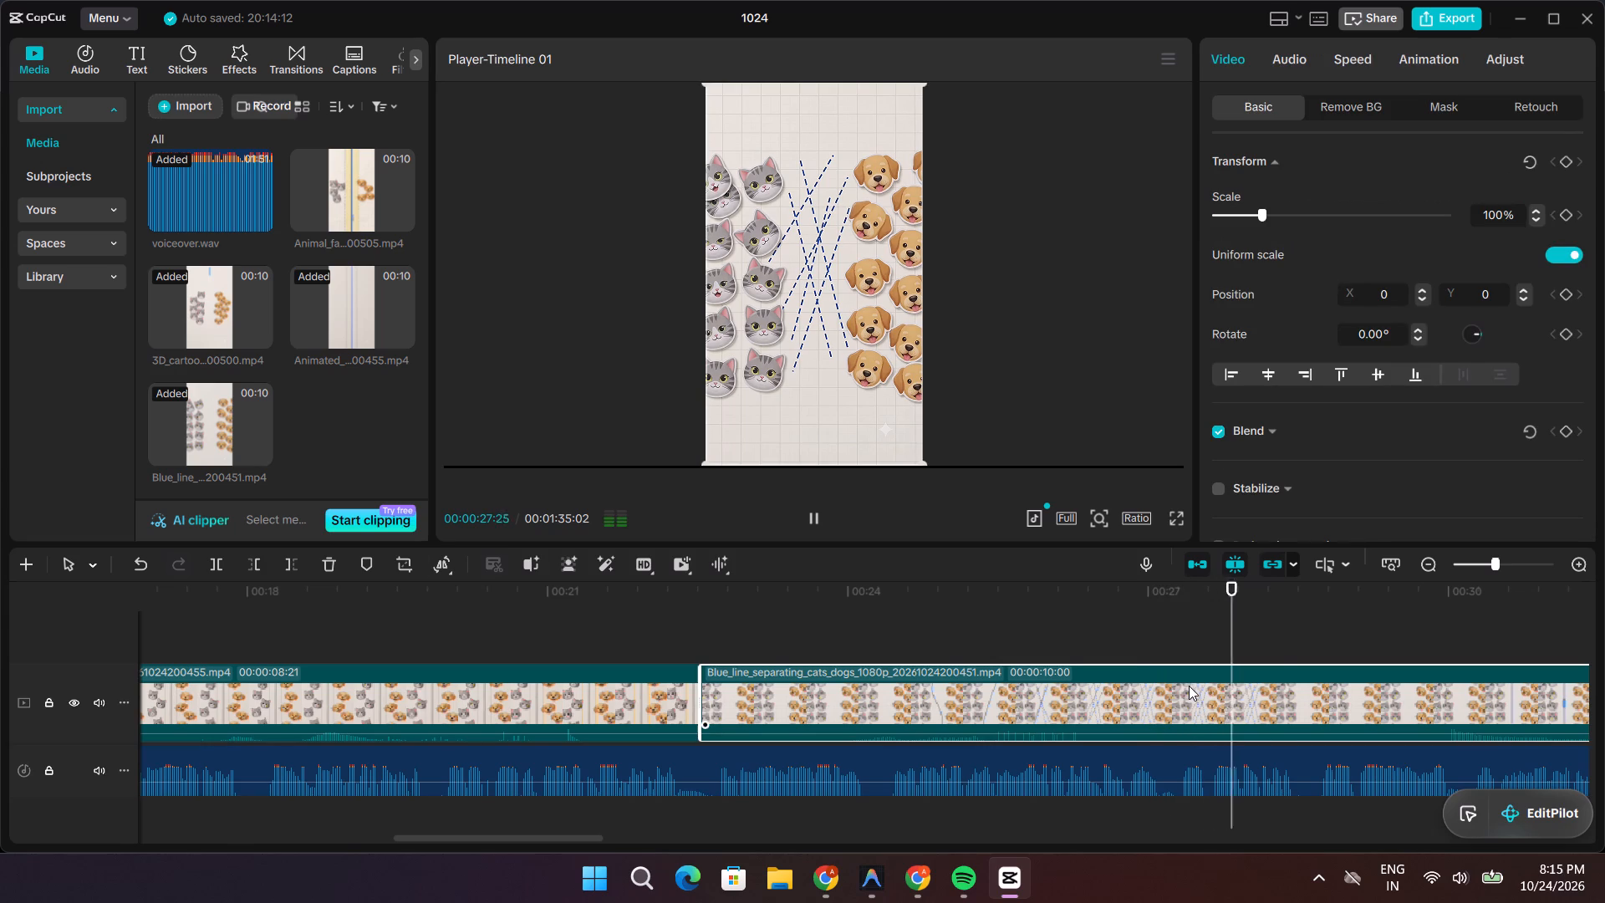
key(space)
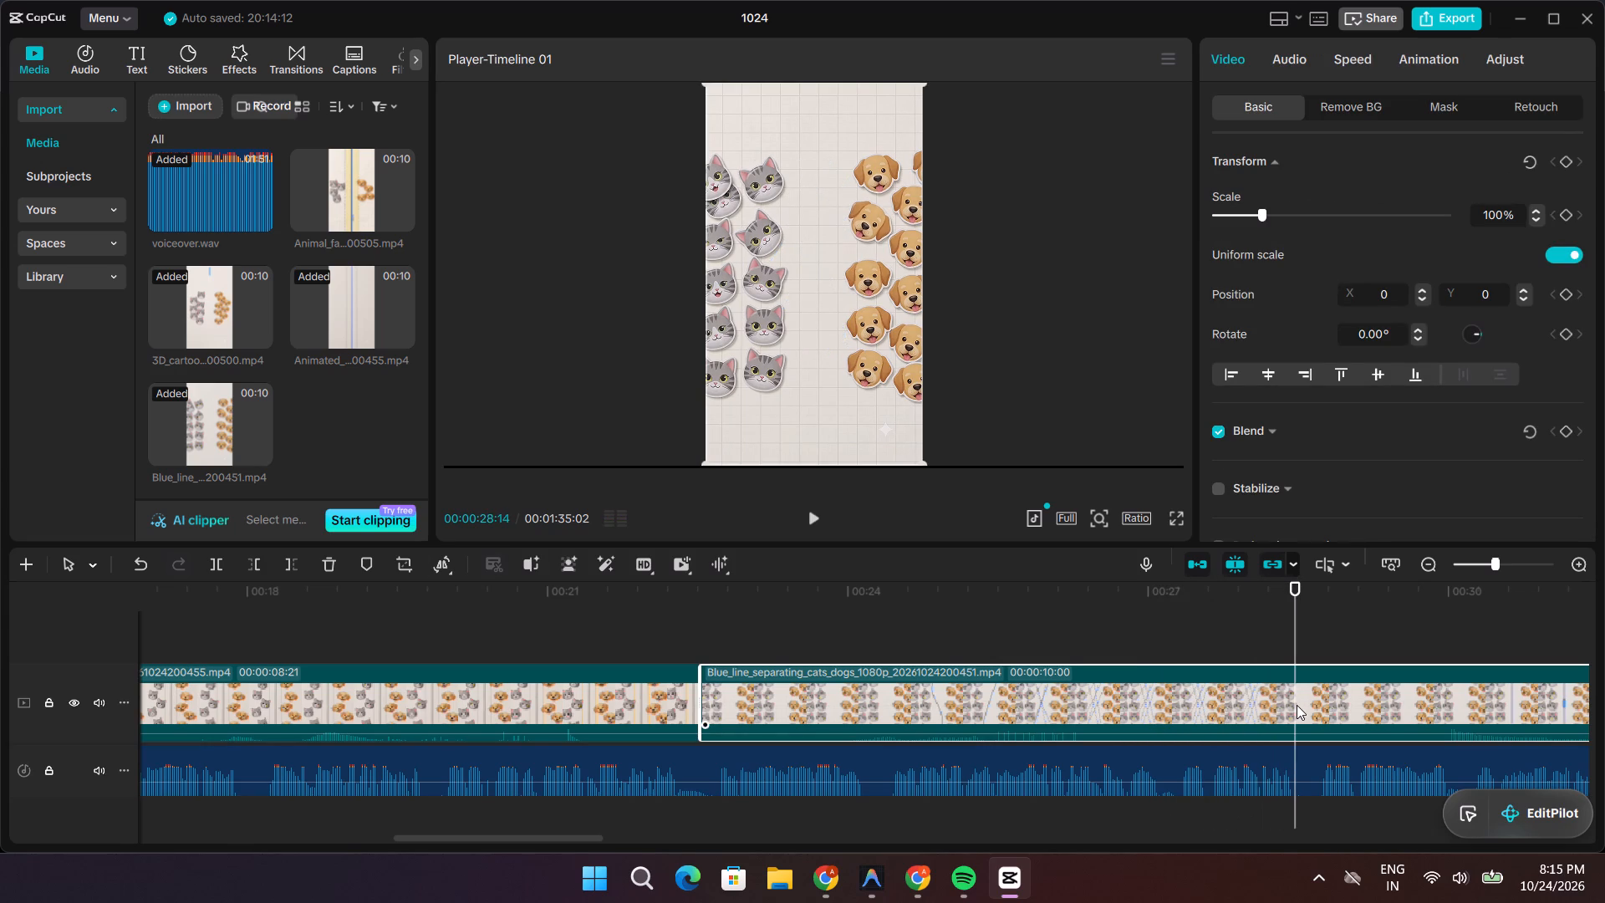
drag(1294, 625, 769, 664)
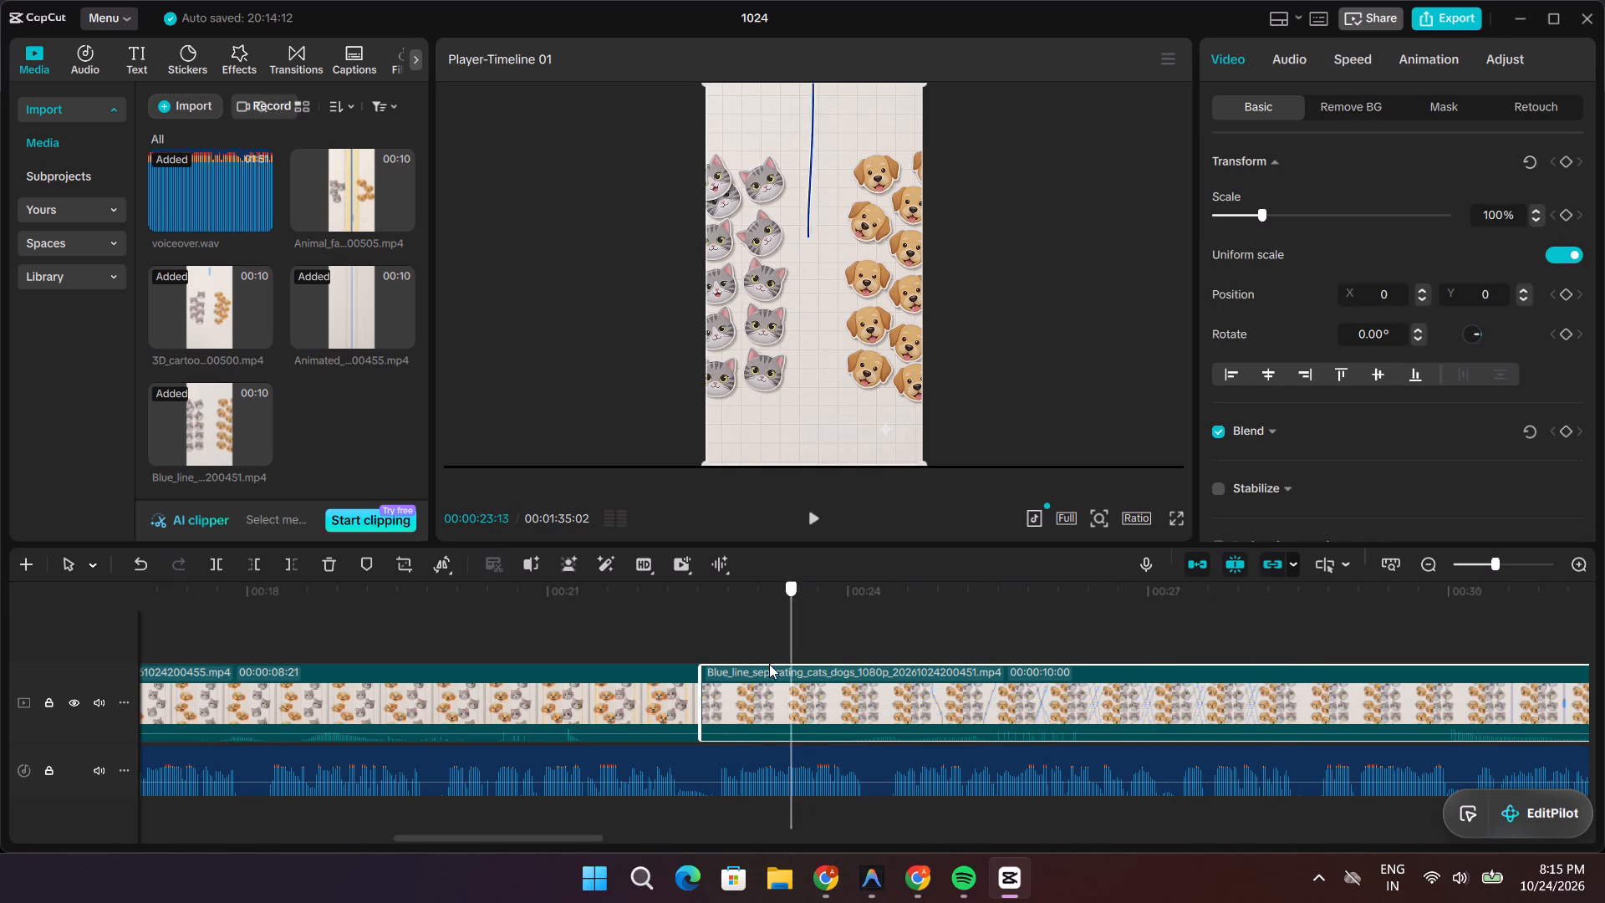
drag(769, 664, 1335, 666)
key(space)
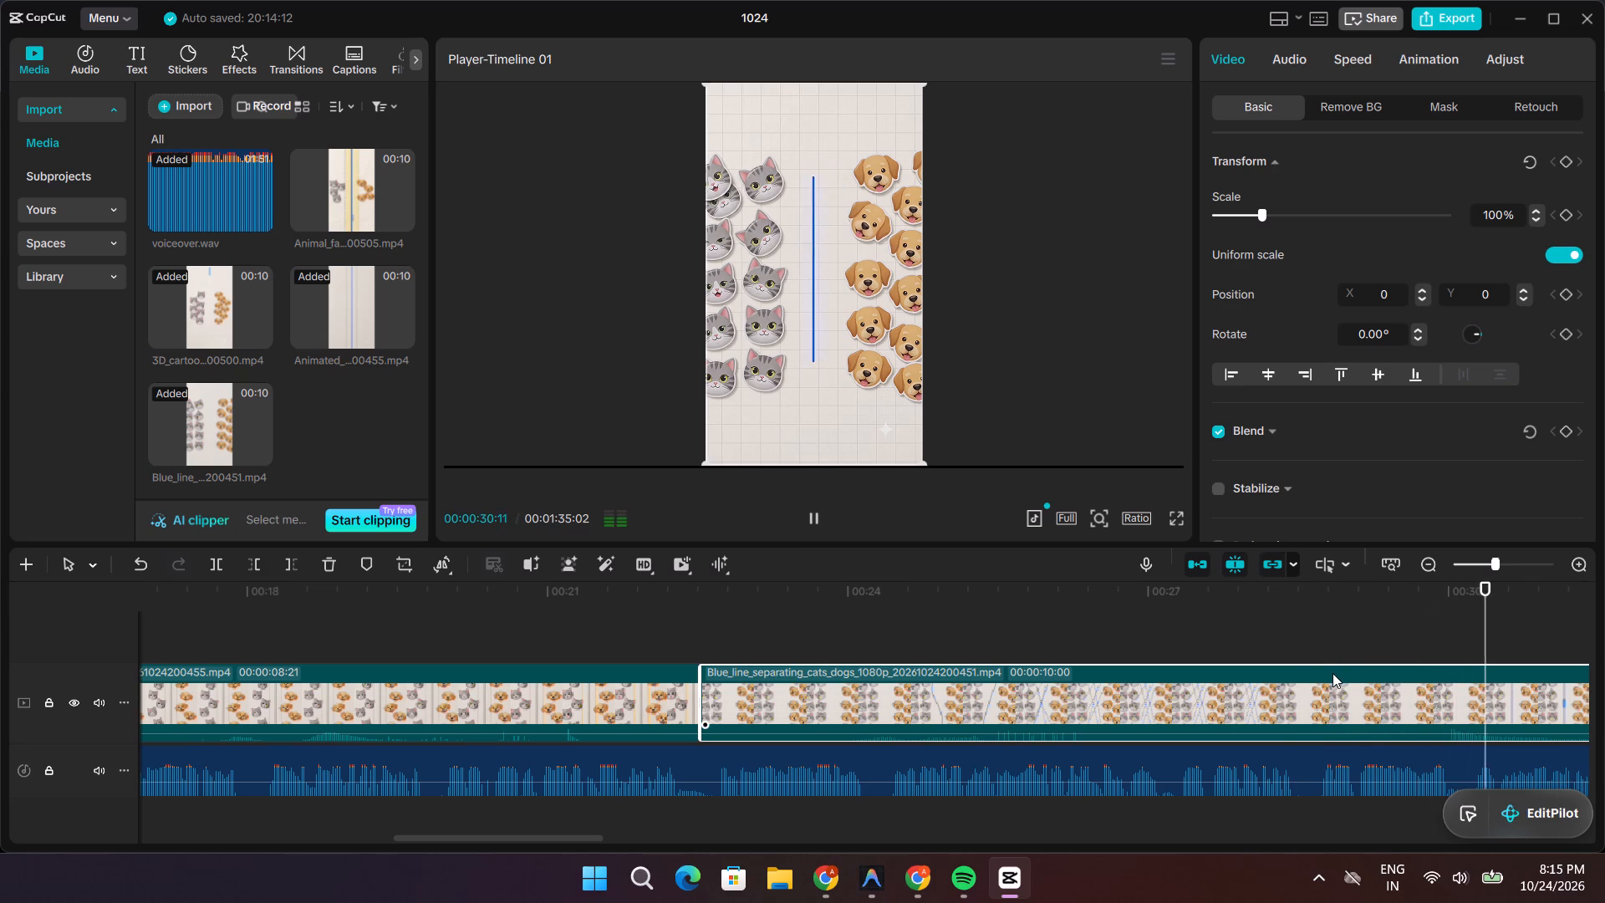
key(space)
drag(1513, 615, 1358, 644)
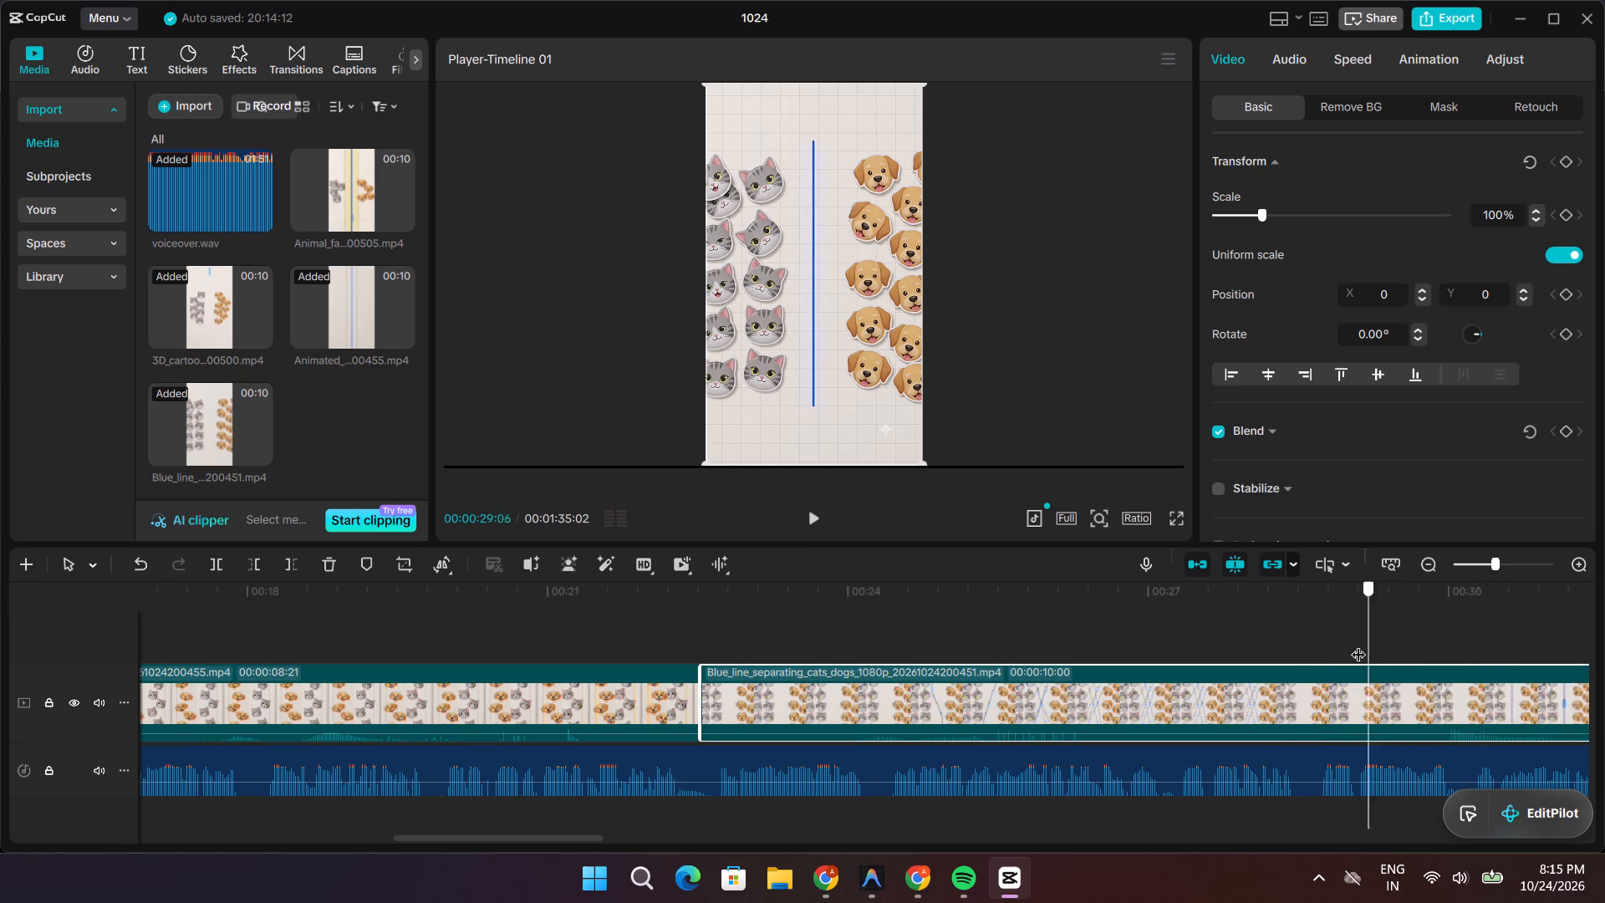
drag(1358, 644, 795, 638)
click(953, 709)
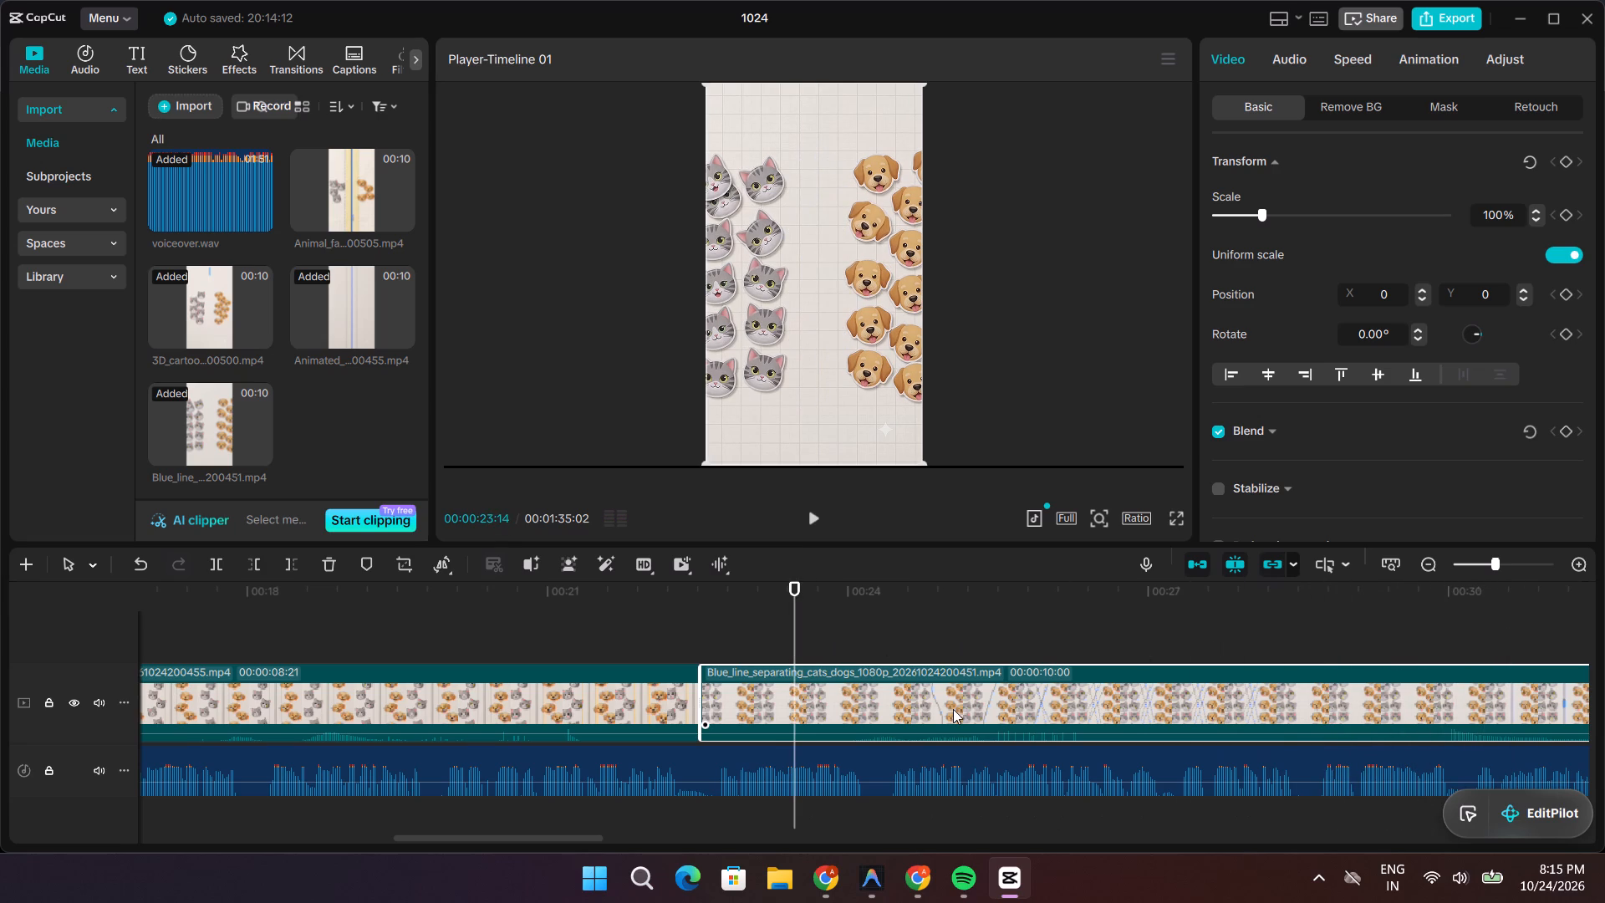
Mark 00:00:28:17 with the playhead and raise the Blue_line_separating_cats_dogs clip's speed to 1.66x so it ends there.
drag(796, 603, 1399, 681)
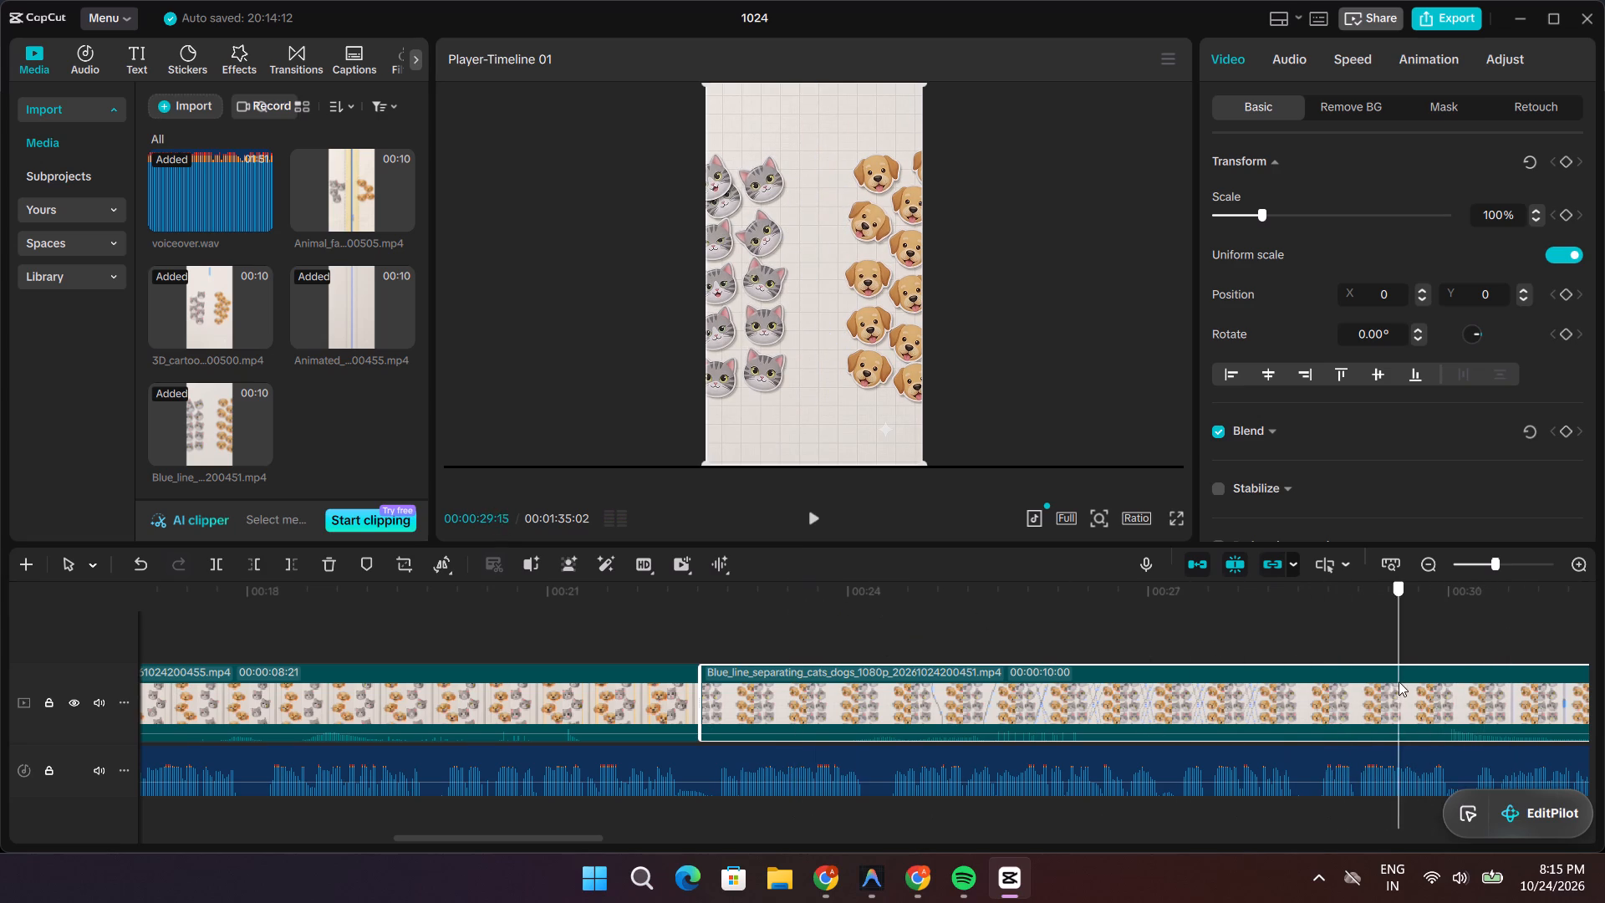
drag(1399, 681, 1304, 693)
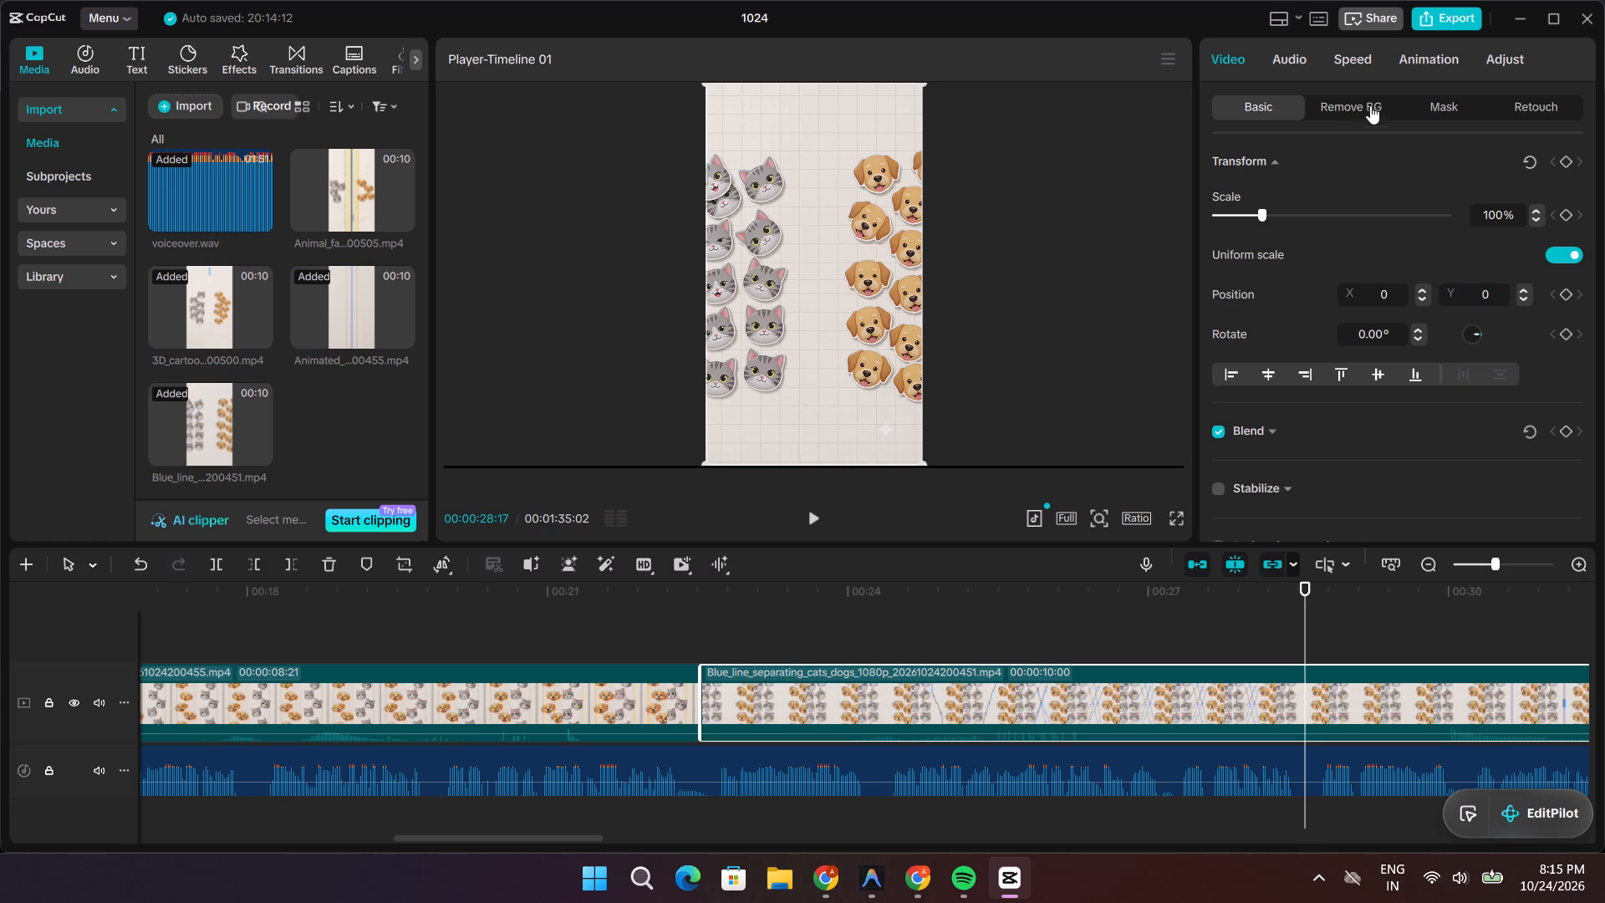
click(1342, 63)
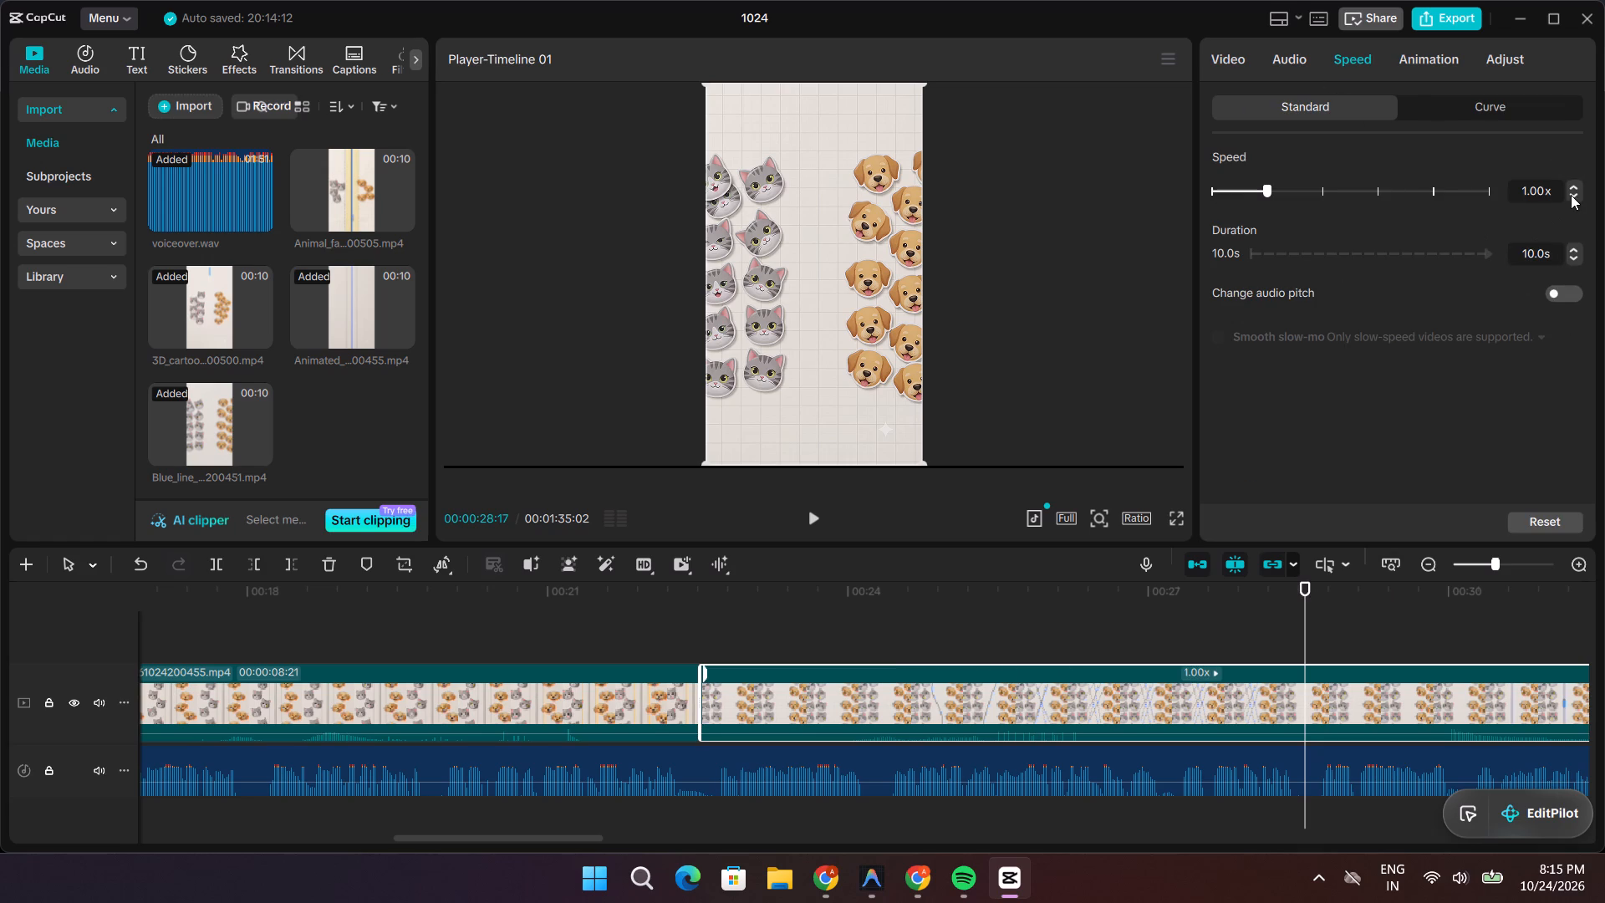
click(1571, 189)
click(1571, 189)
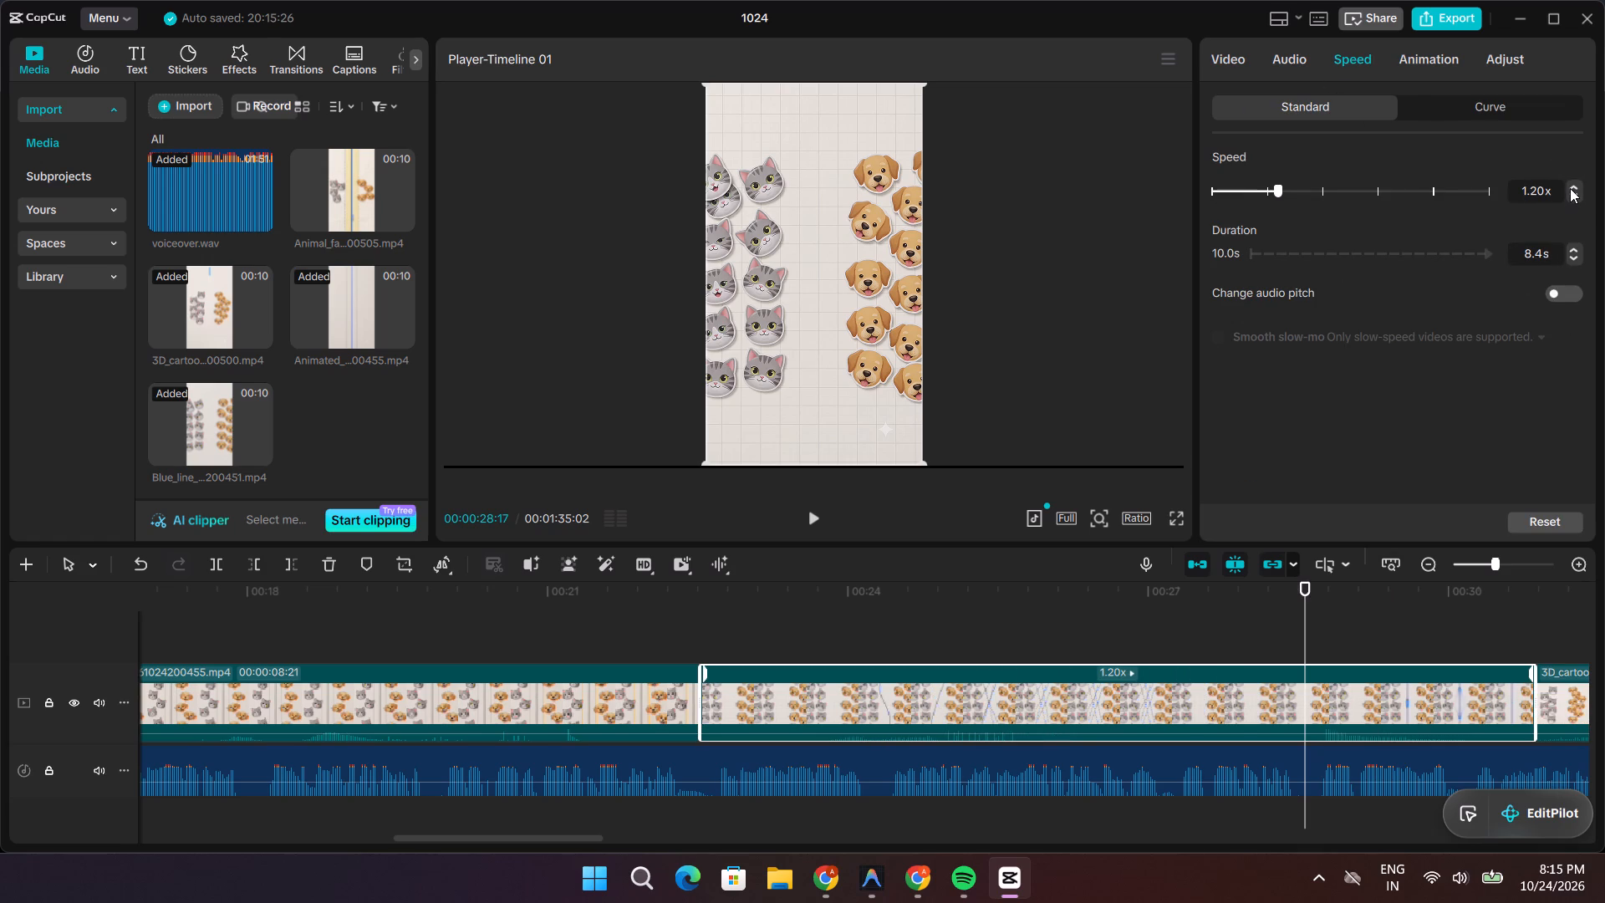
click(1570, 188)
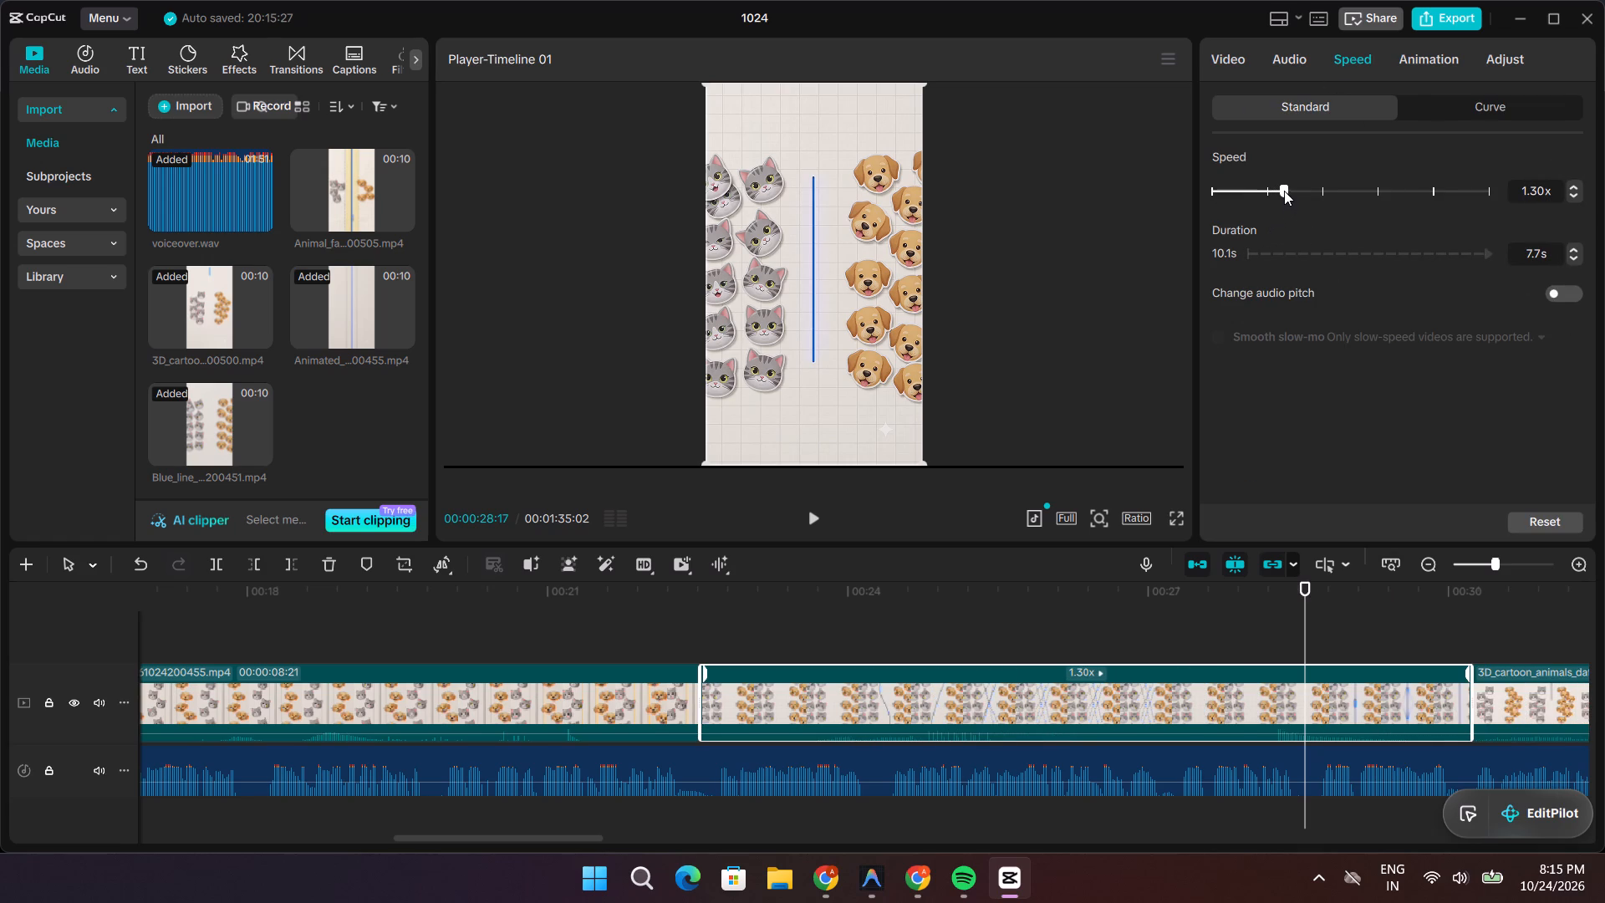
click(1285, 190)
drag(1289, 190, 1292, 190)
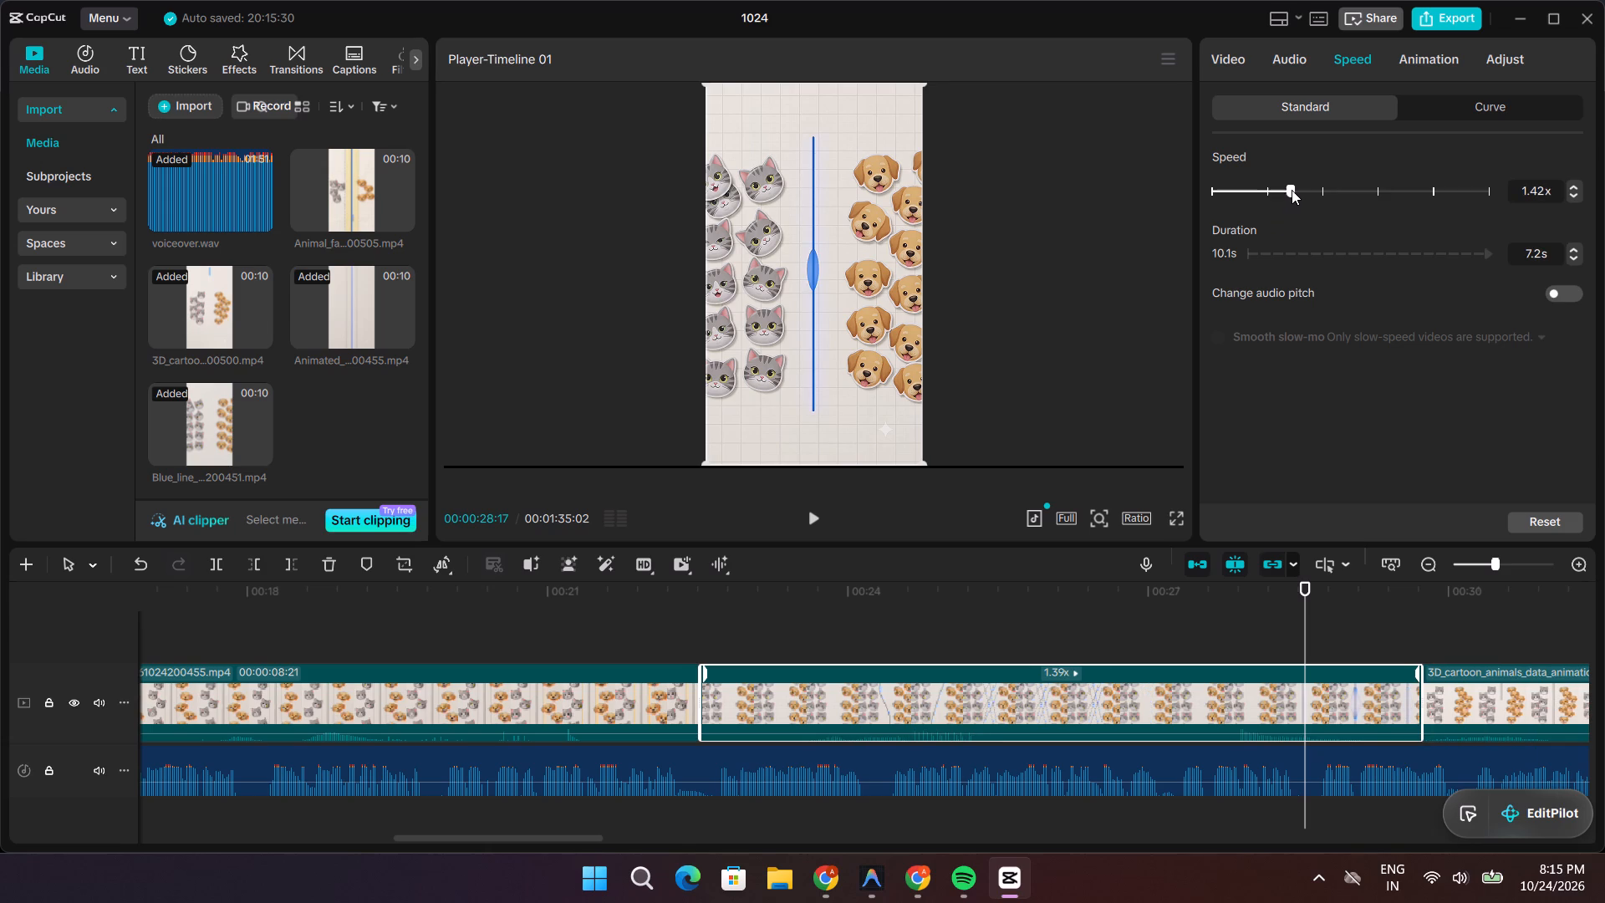
drag(1292, 190, 1297, 191)
click(1297, 191)
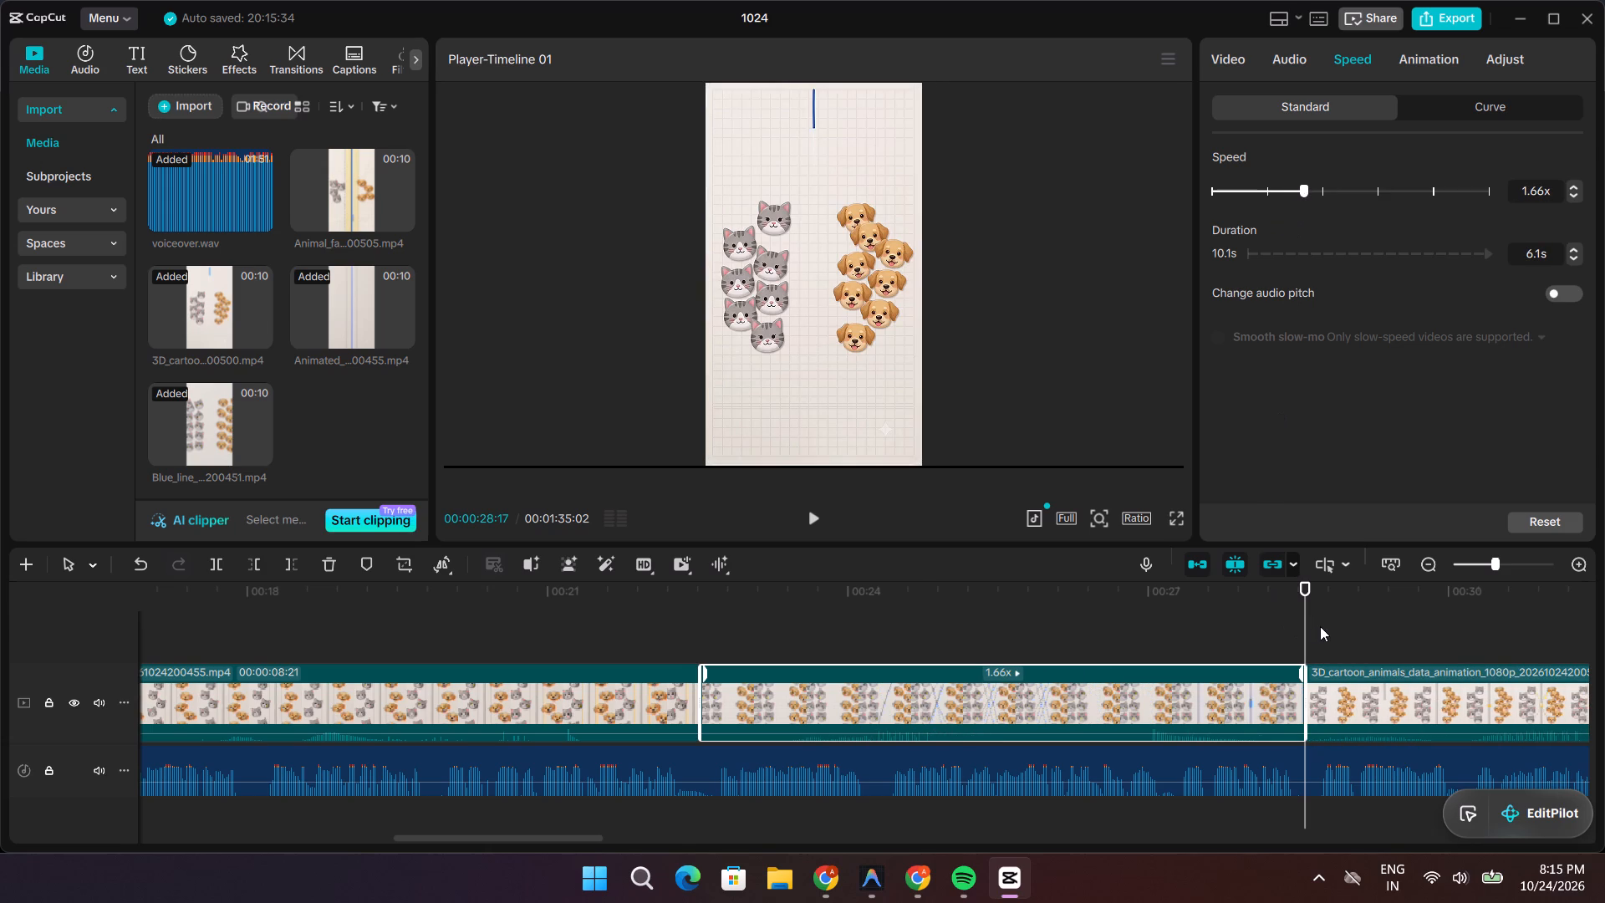
Play from just before the sped-up Blue_line clip, and from its end into the 3D_cartoon_animals clip, to check both against the voiceover.
drag(1306, 617, 609, 594)
key(space)
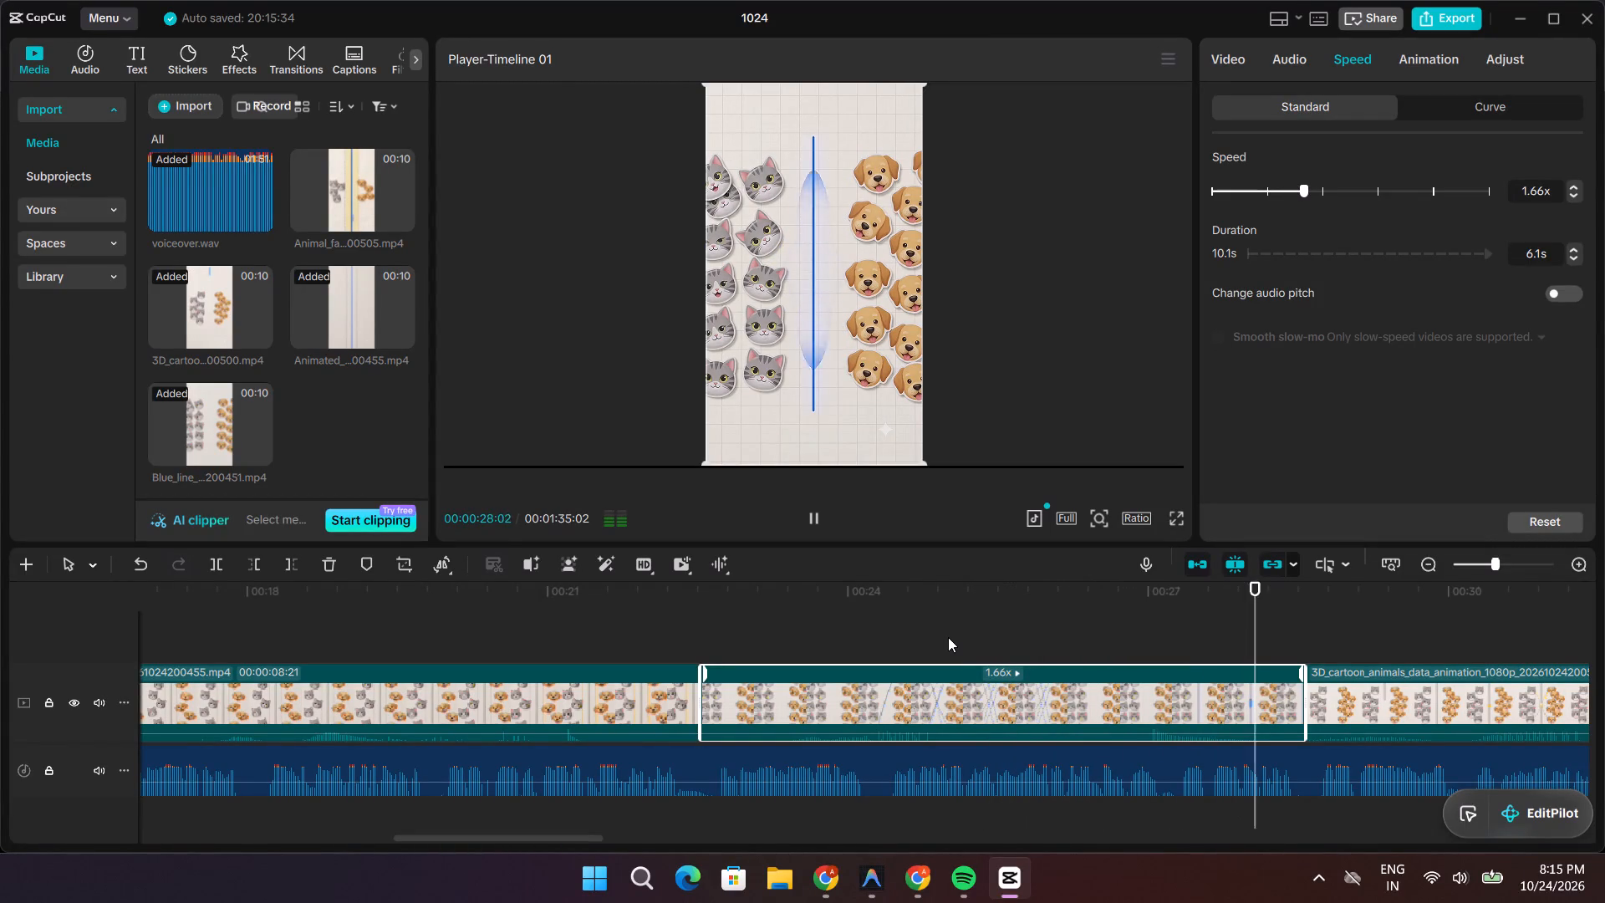
key(space)
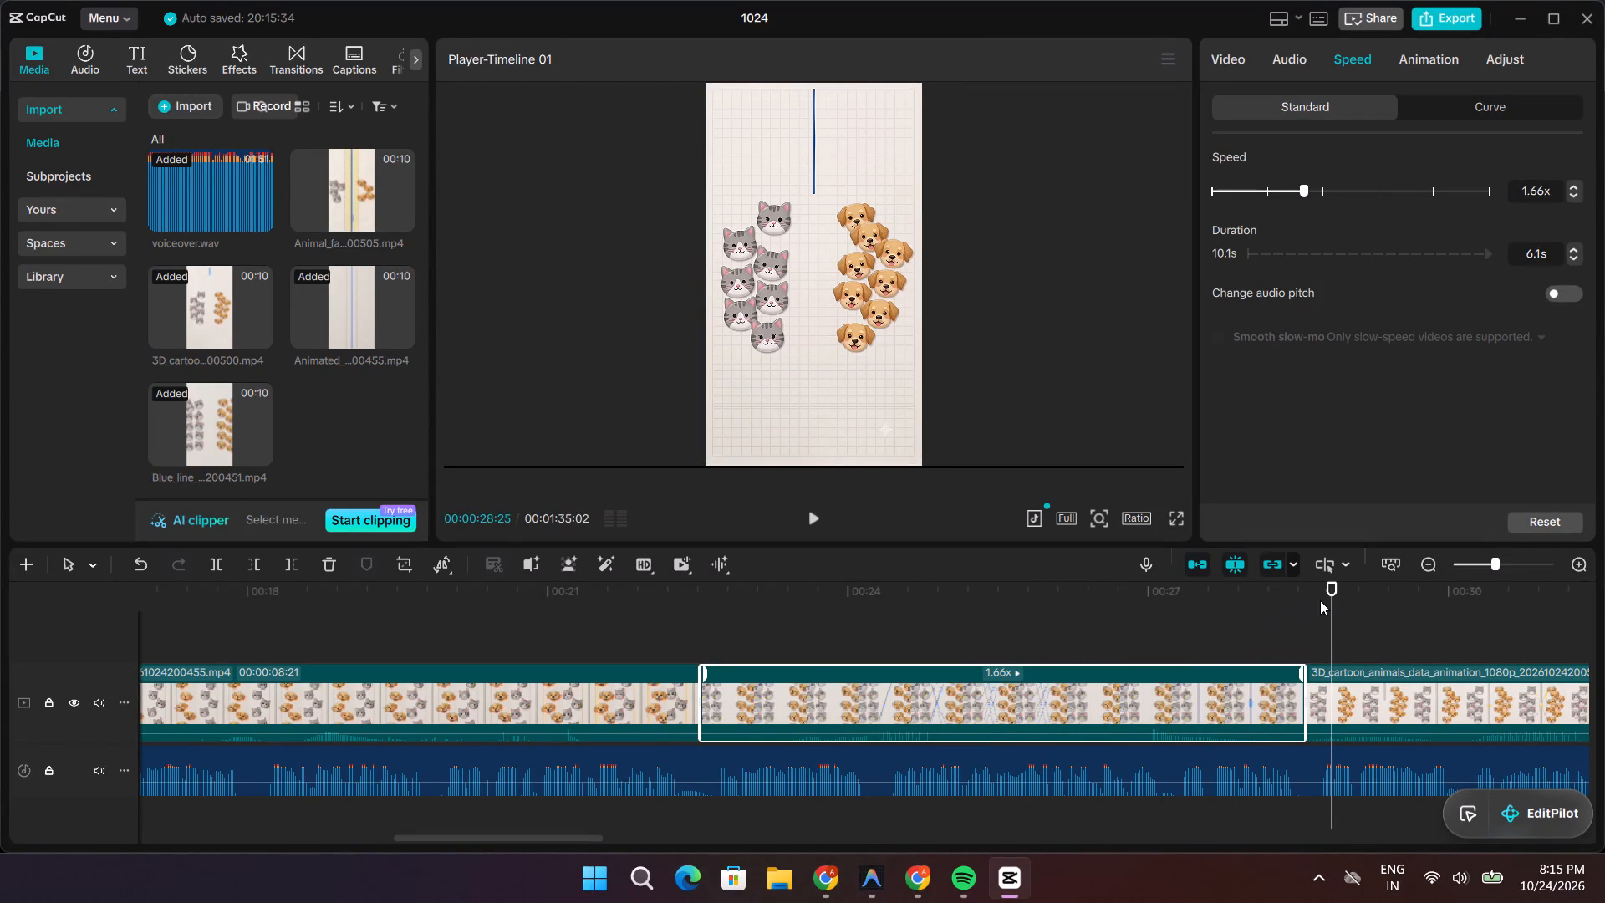
drag(1331, 607, 1263, 624)
key(space)
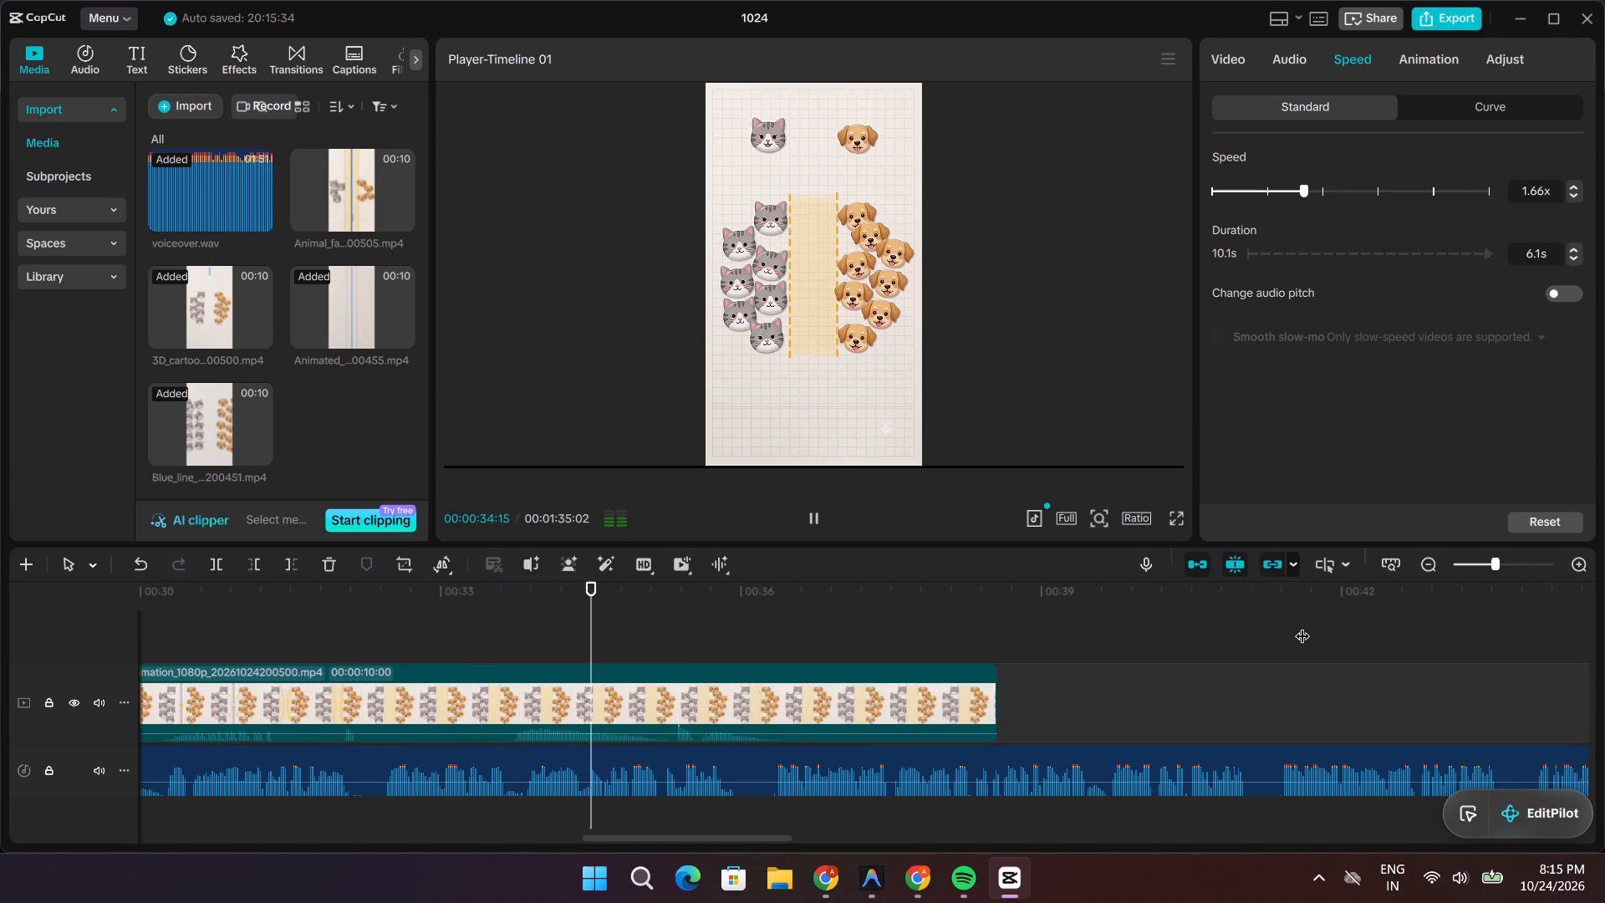
key(space)
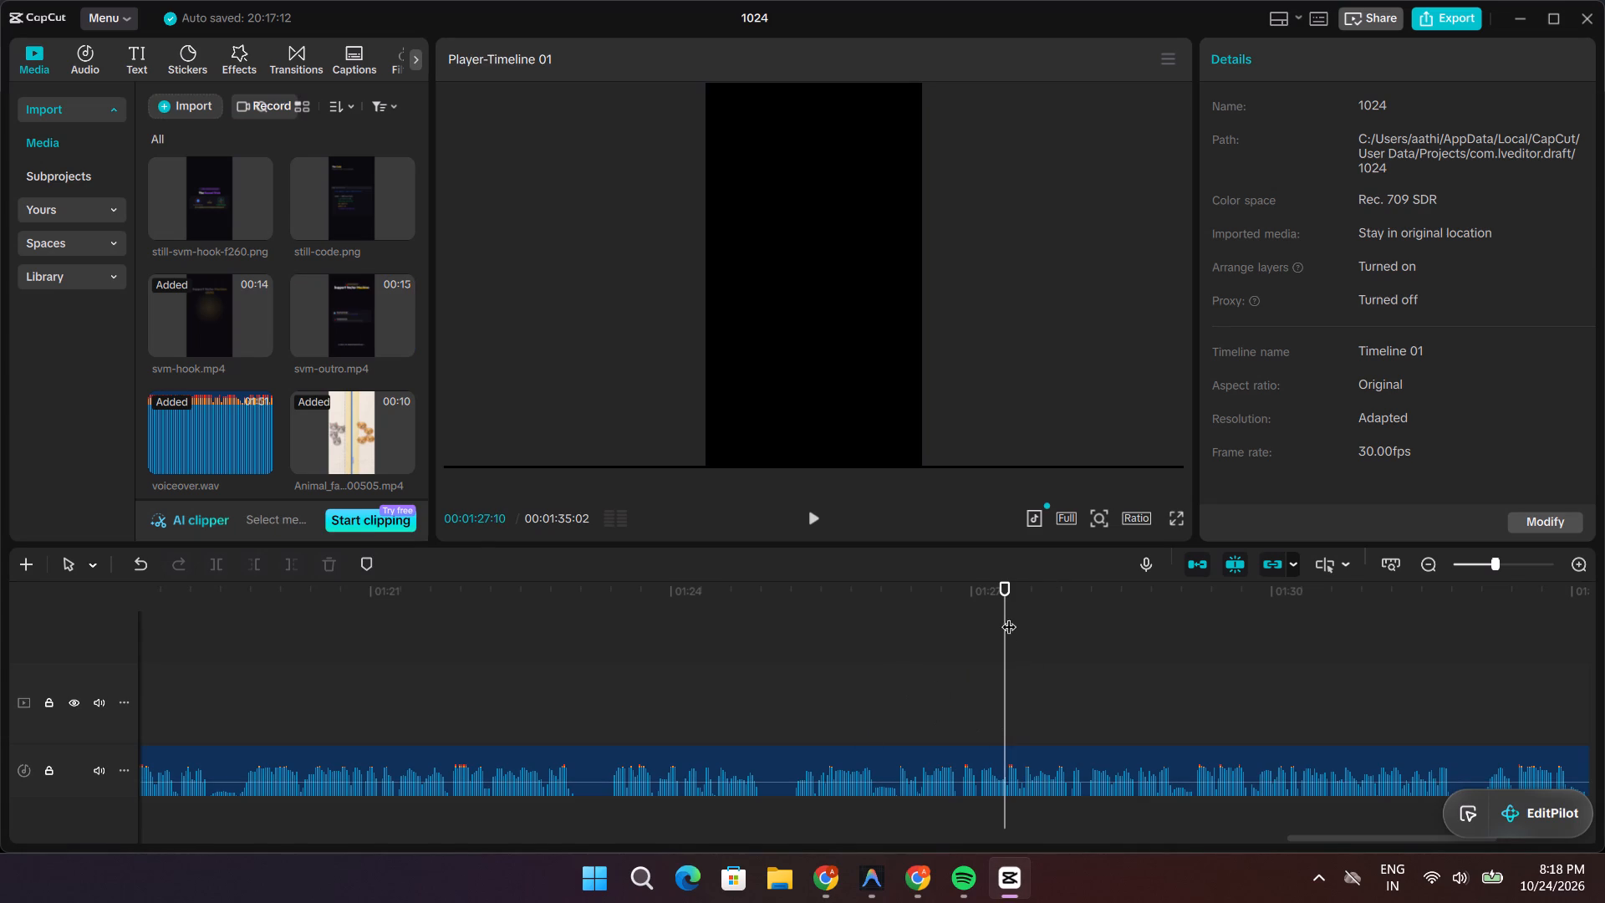
drag(1006, 591, 659, 615)
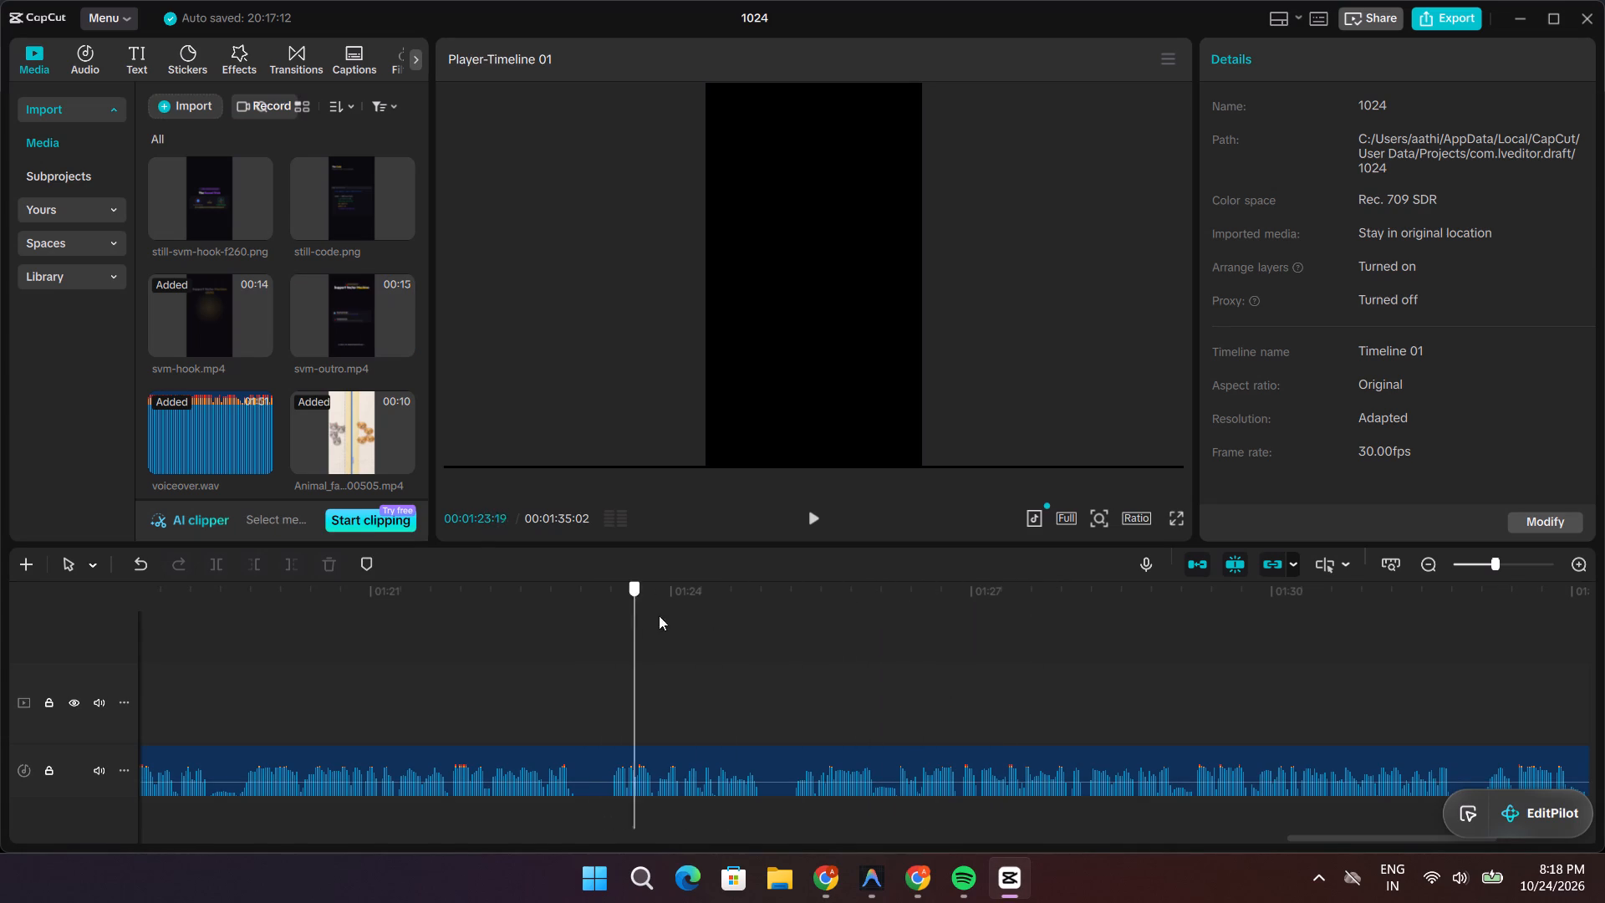
drag(659, 615, 762, 656)
key(space)
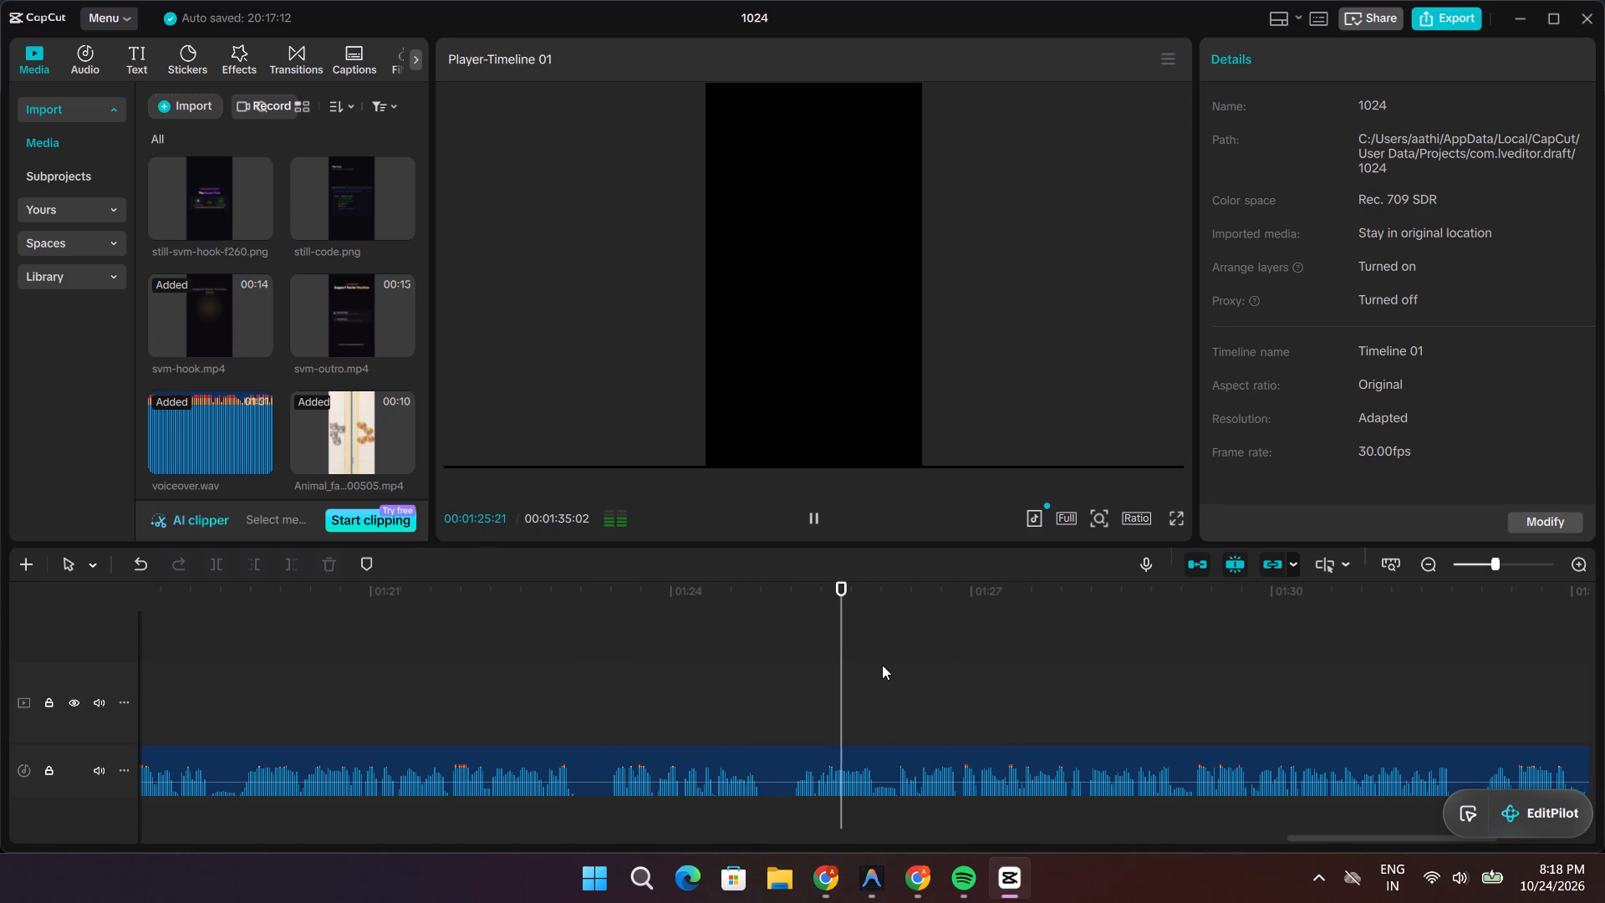
key(space)
click(926, 574)
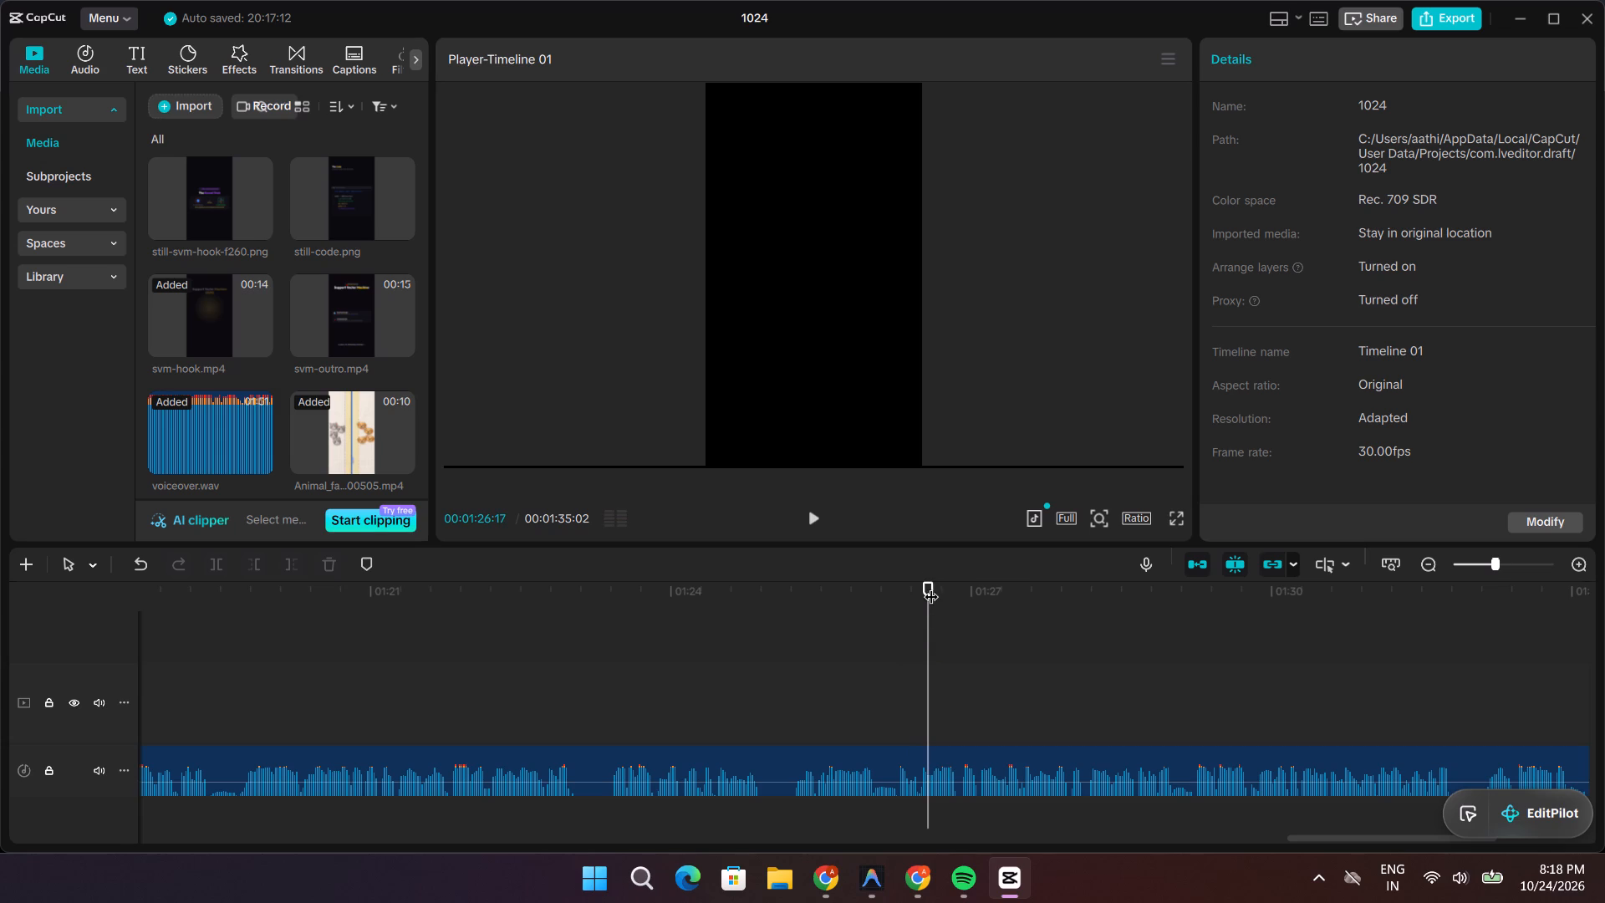
drag(931, 586, 474, 588)
click(378, 306)
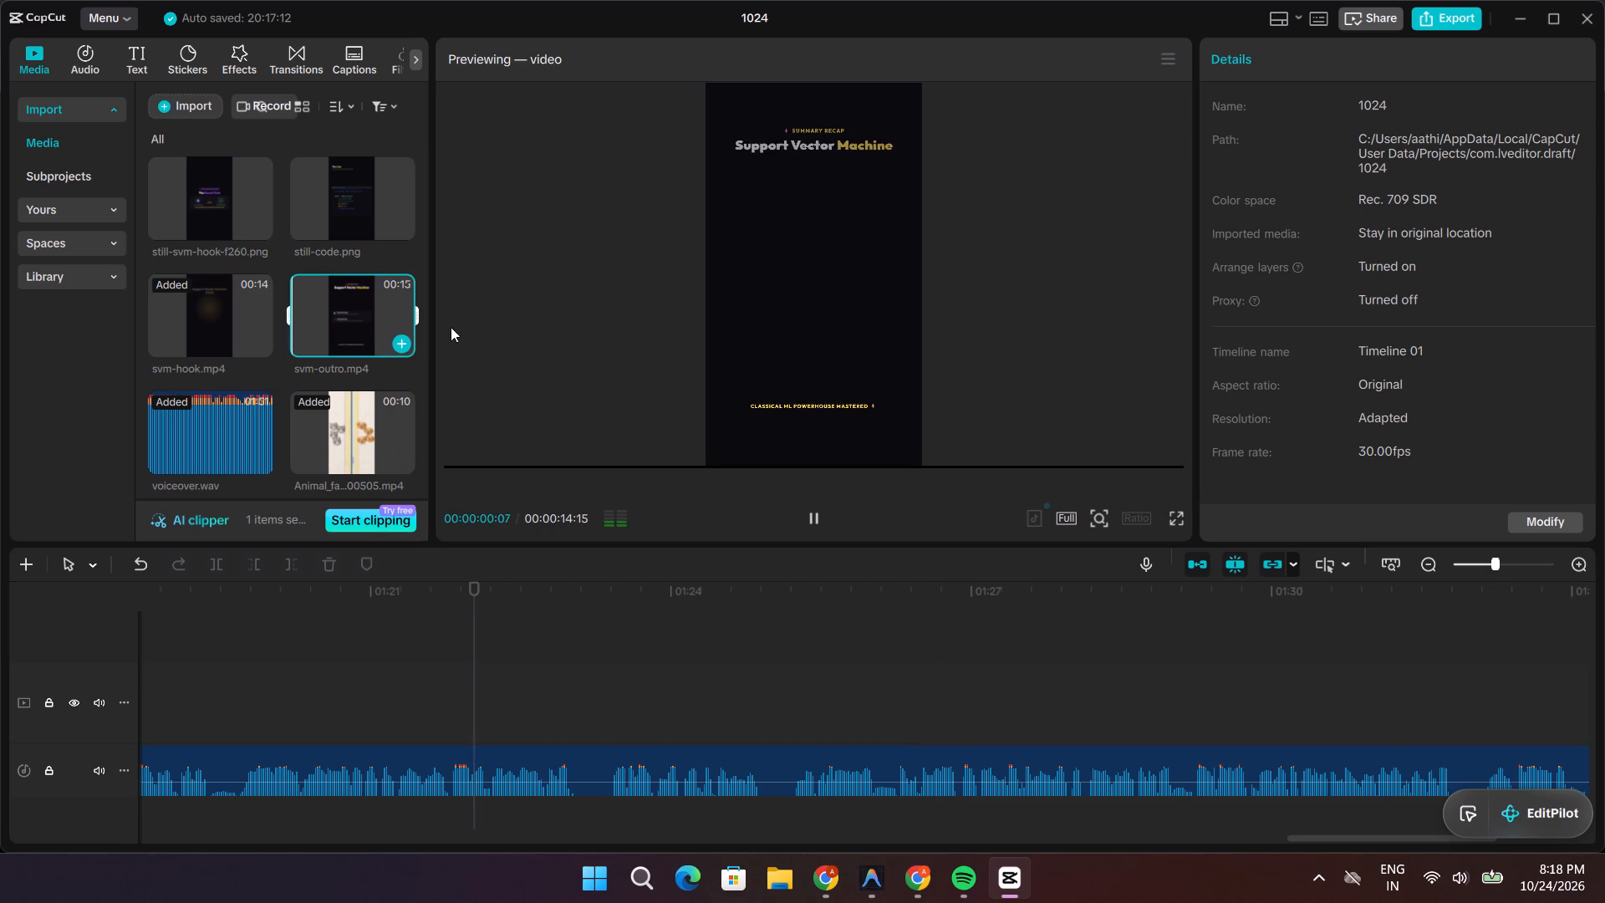
key(space)
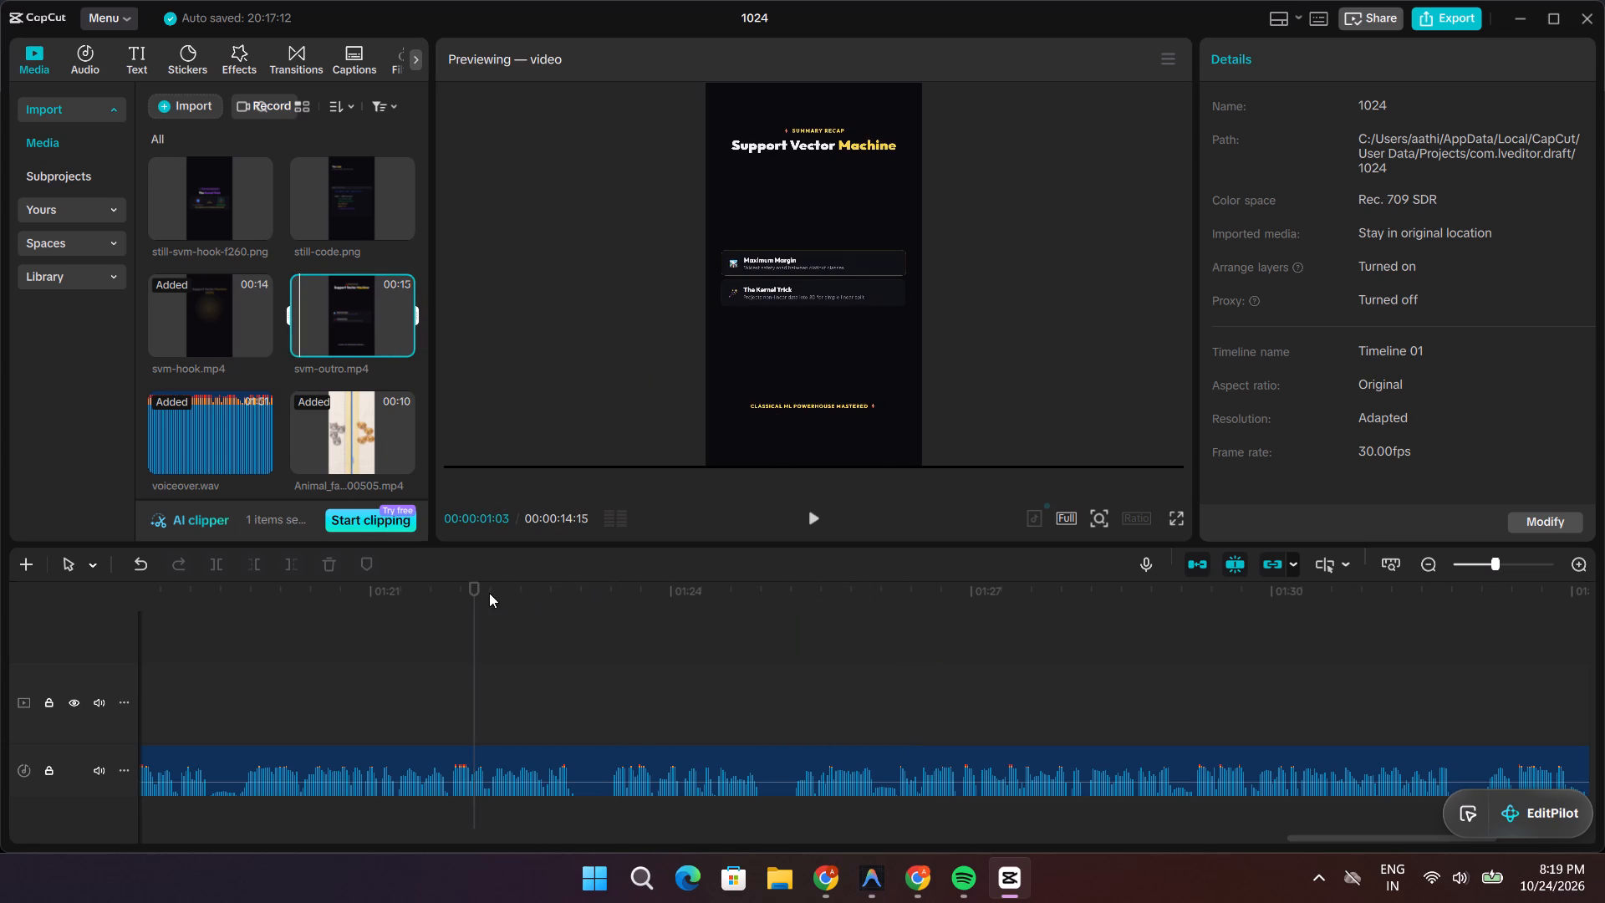
Play the voiceover from 00:01:22:01 to locate the cut, split it at 00:01:23:10 and delete the part after it.
drag(474, 592, 491, 592)
click(650, 599)
click(639, 768)
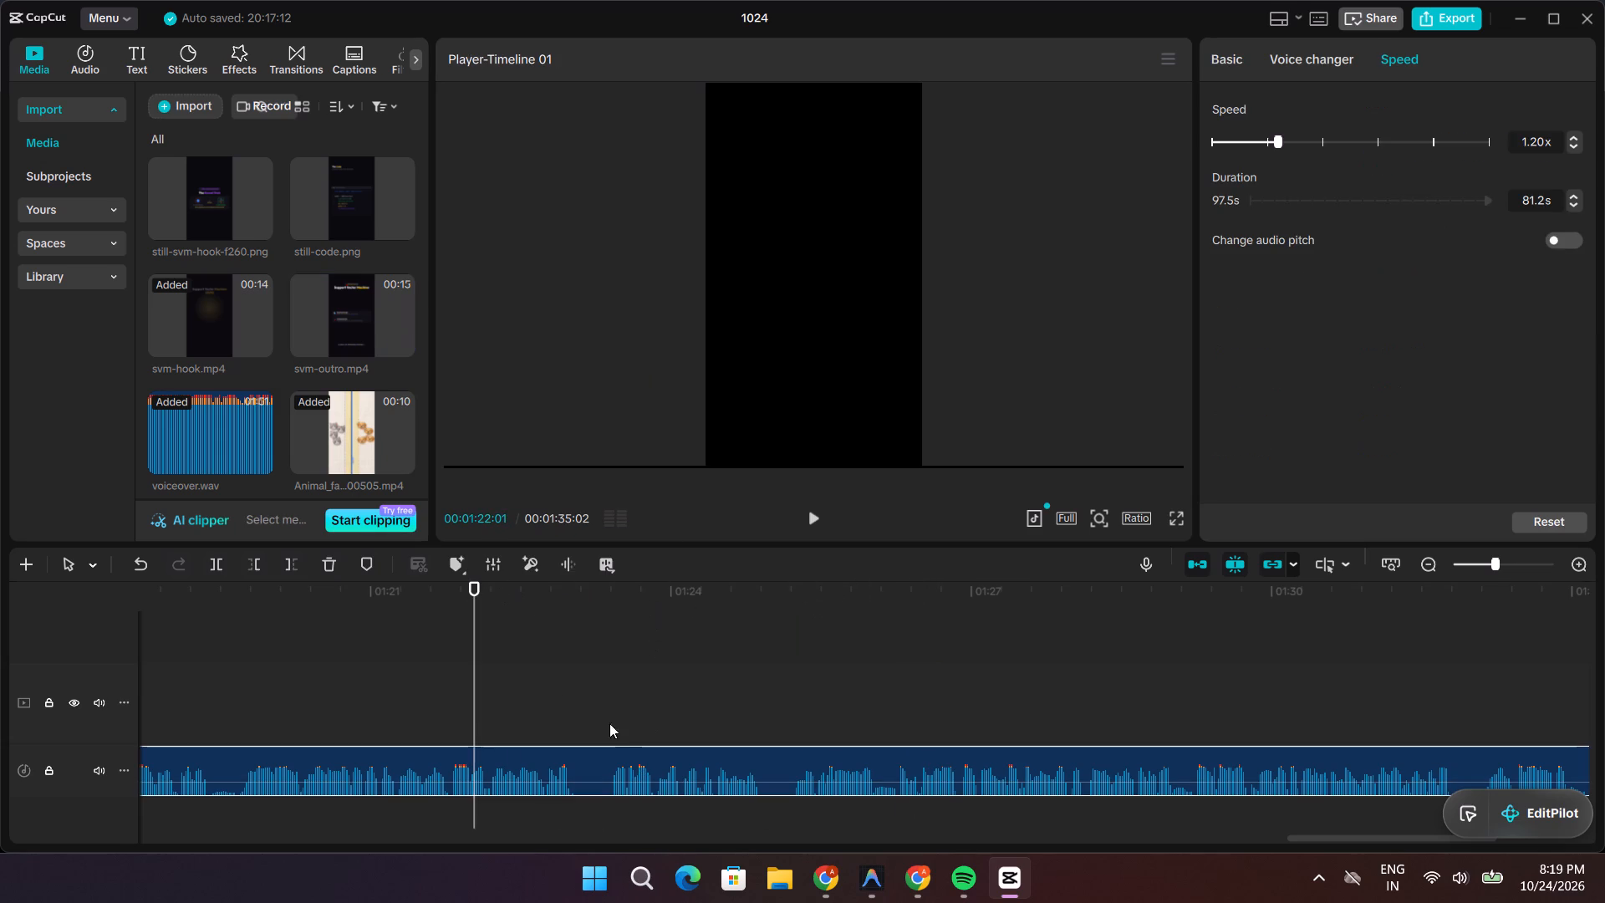
key(space)
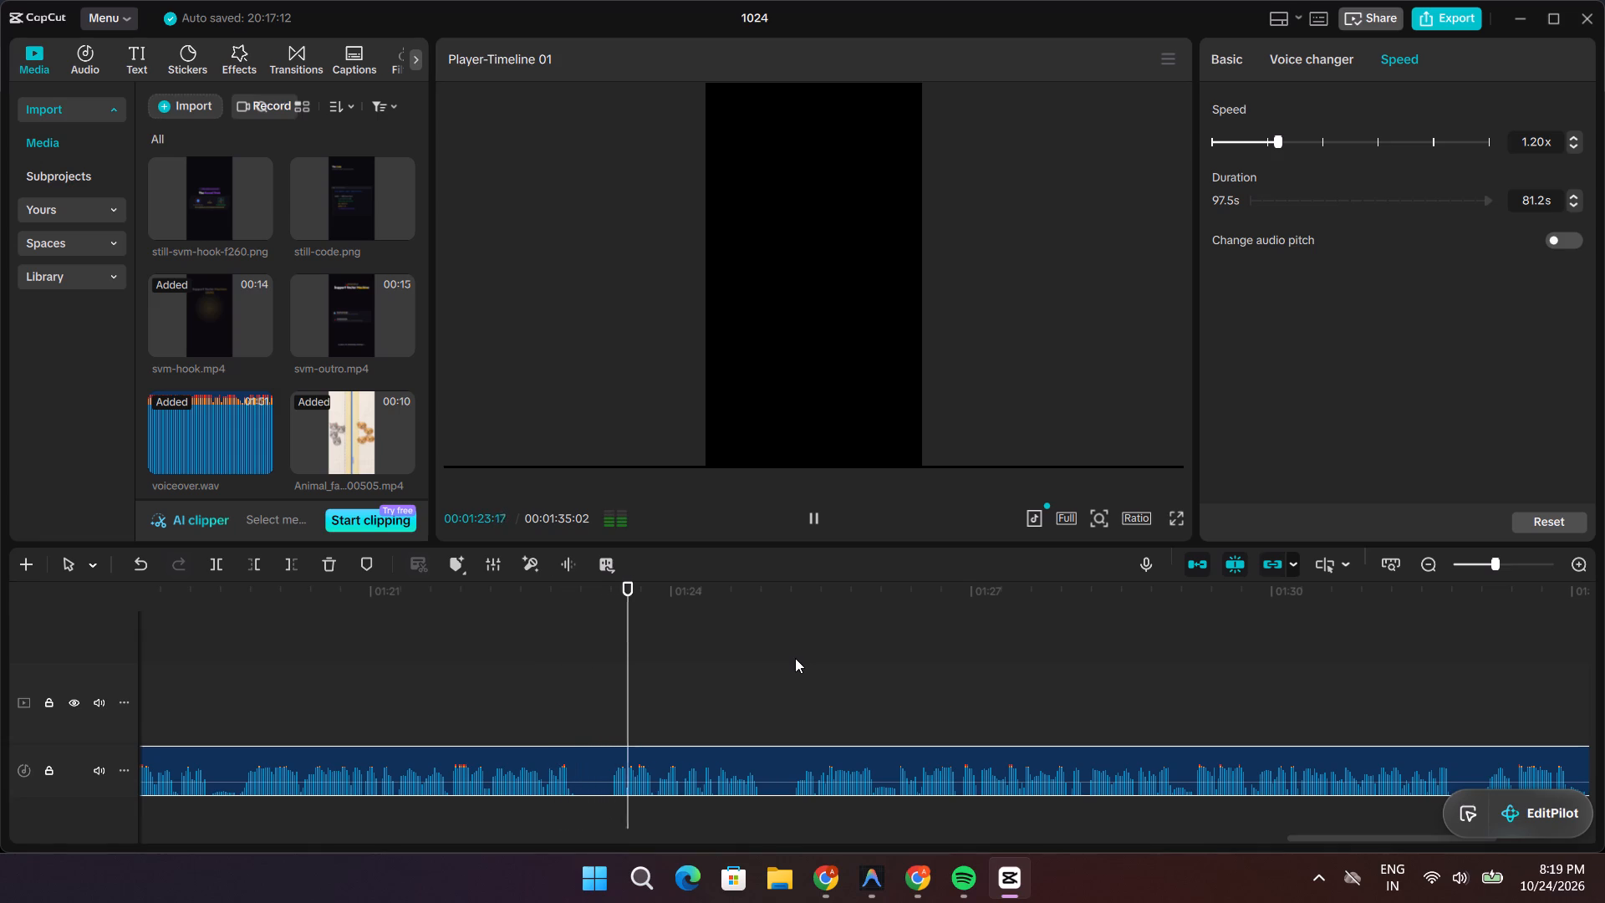
key(space)
drag(672, 584, 623, 592)
drag(623, 592, 605, 595)
click(690, 766)
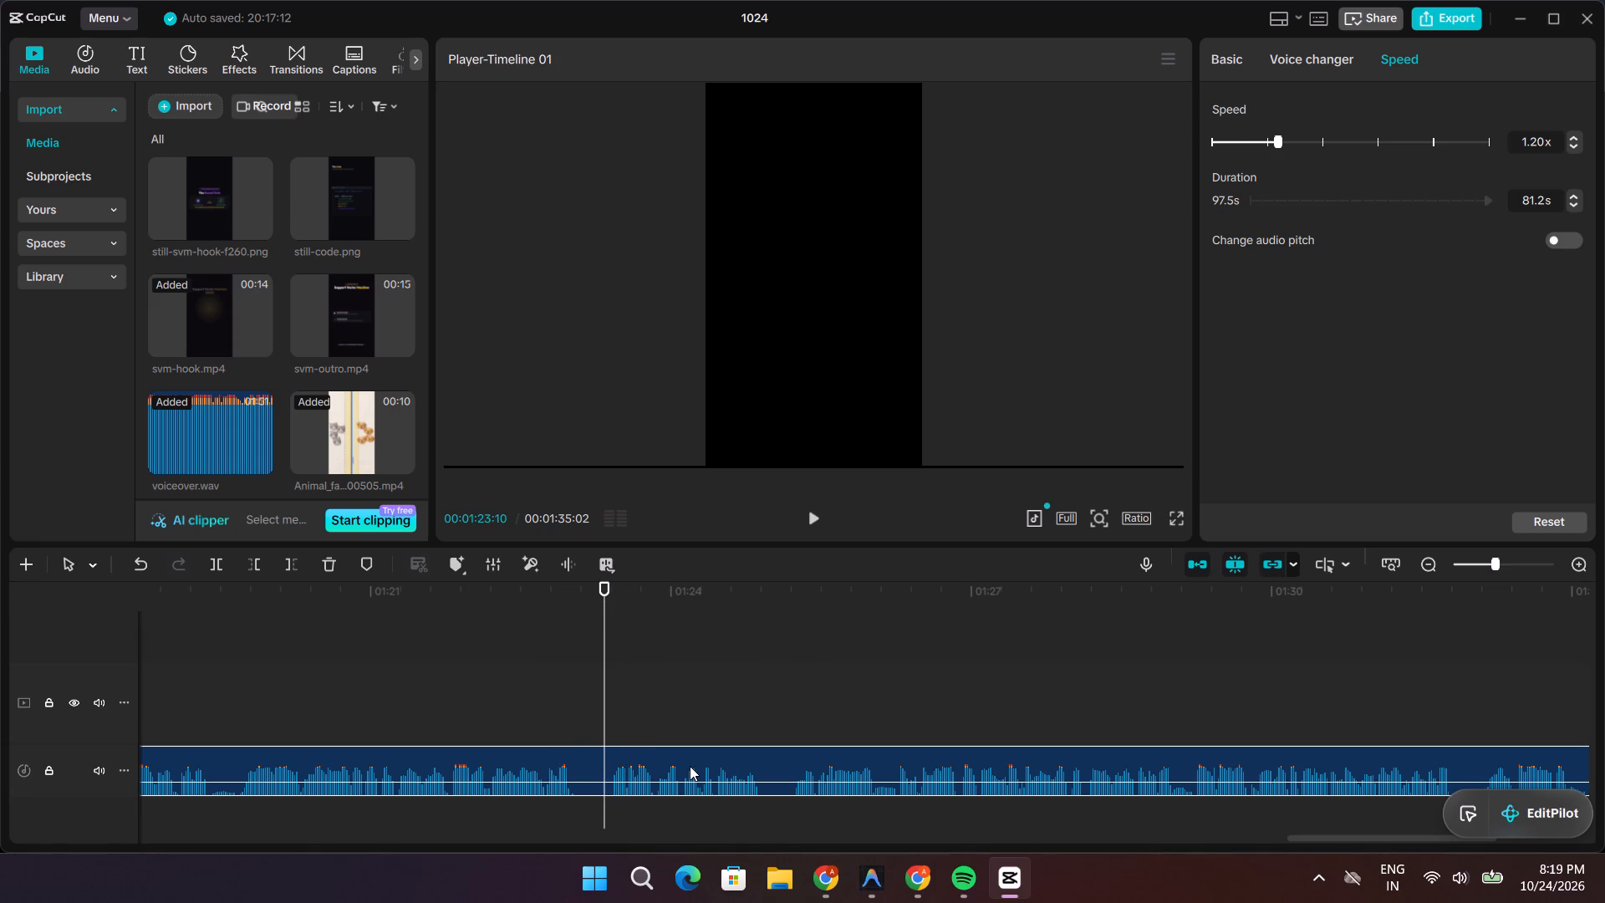
key(ctrl+b)
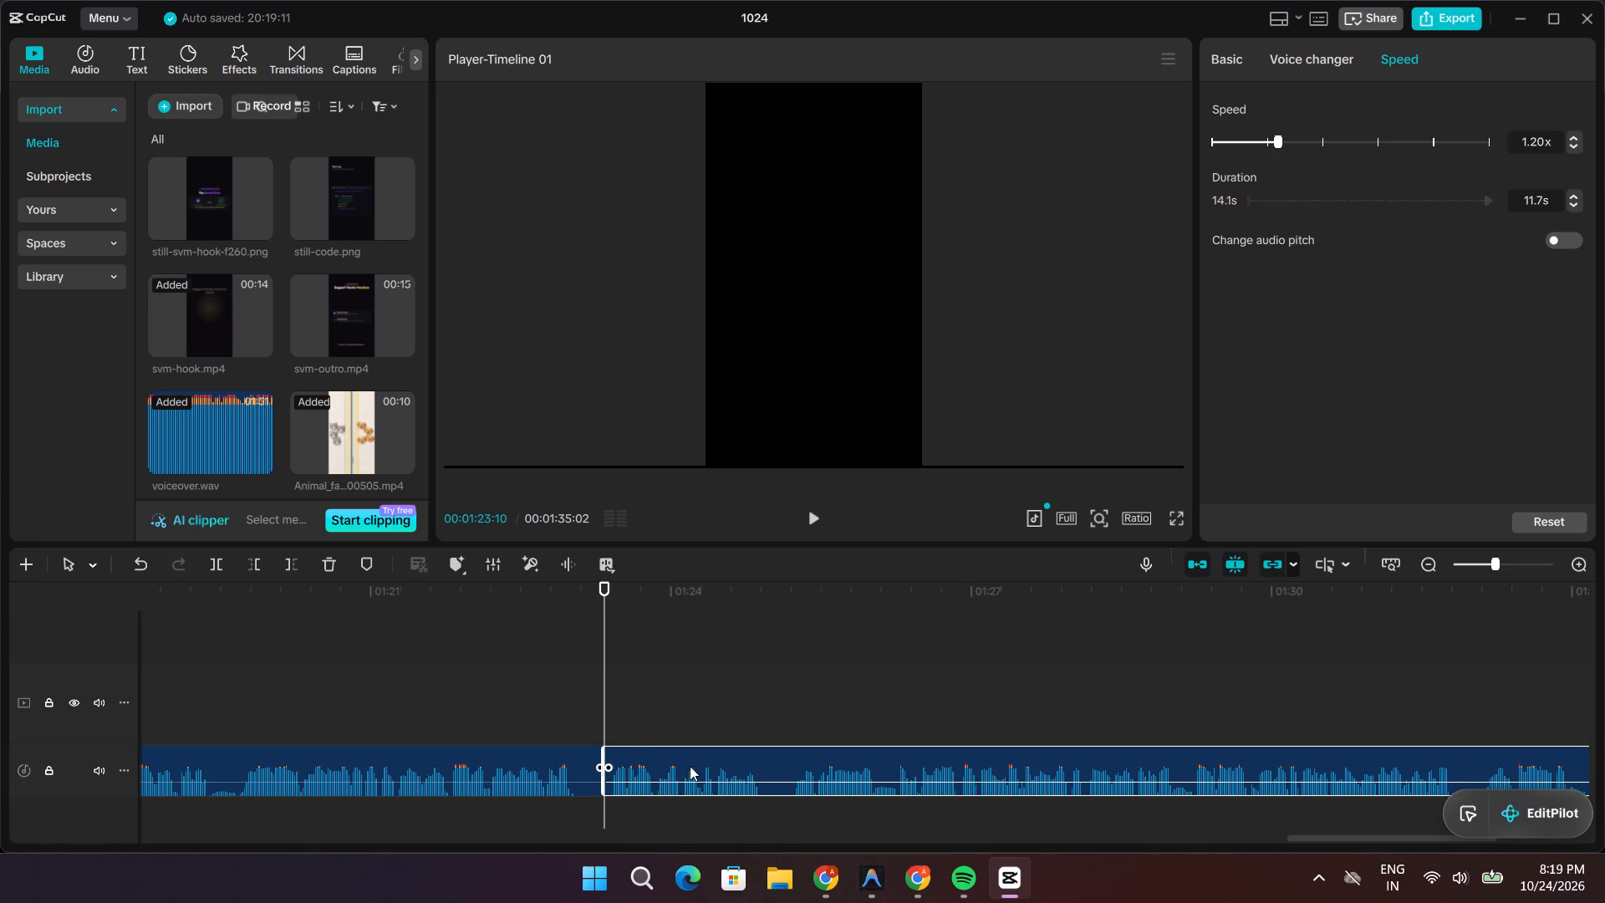
click(690, 766)
key(BackSpace)
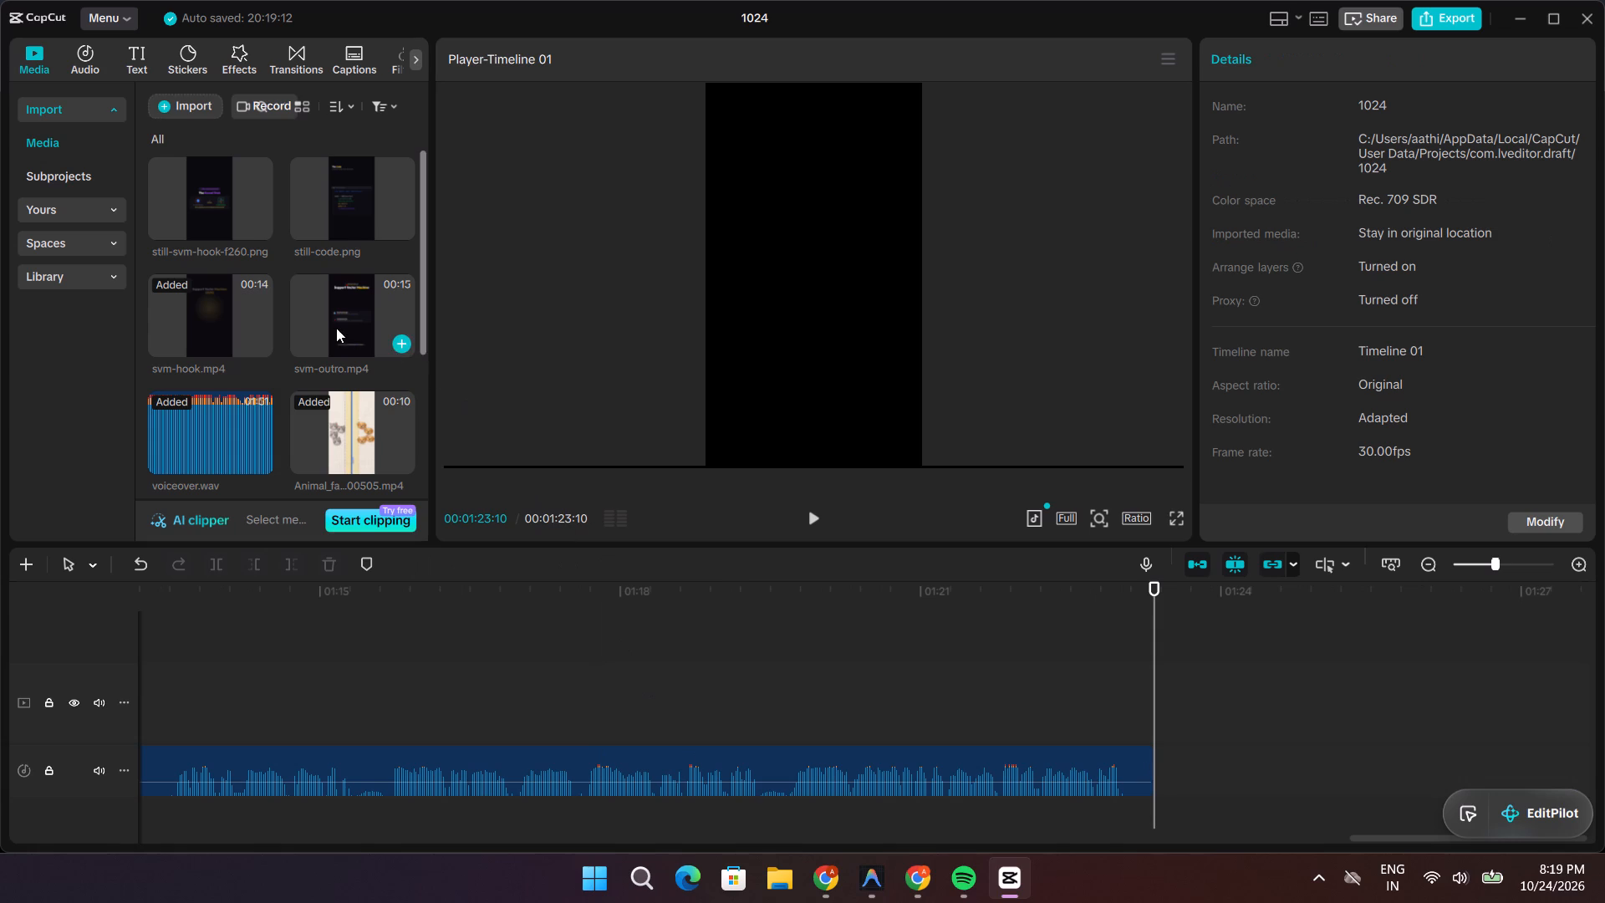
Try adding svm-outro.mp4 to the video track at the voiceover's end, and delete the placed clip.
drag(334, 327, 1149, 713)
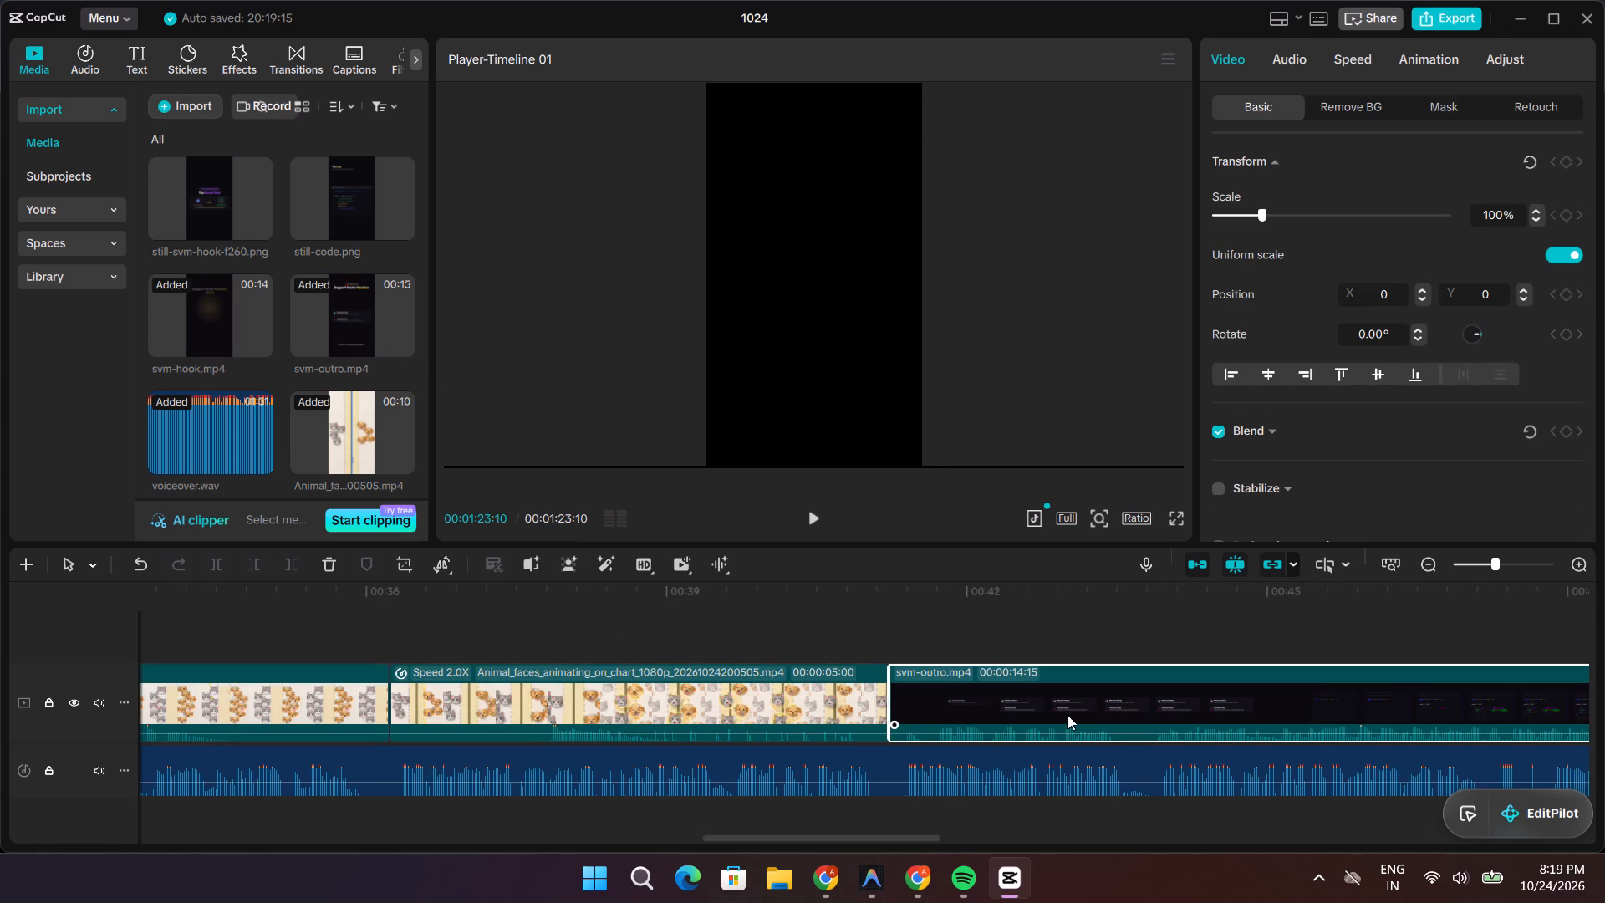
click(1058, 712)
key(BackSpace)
Import the five newest animations from Downloads into the project media, from Animals_sliding_on_graph_paper through Glass_plane_cuts_animal_faces.
scroll(321, 385, up, 1)
scroll(321, 385, down, 1)
scroll(321, 384, up, 2)
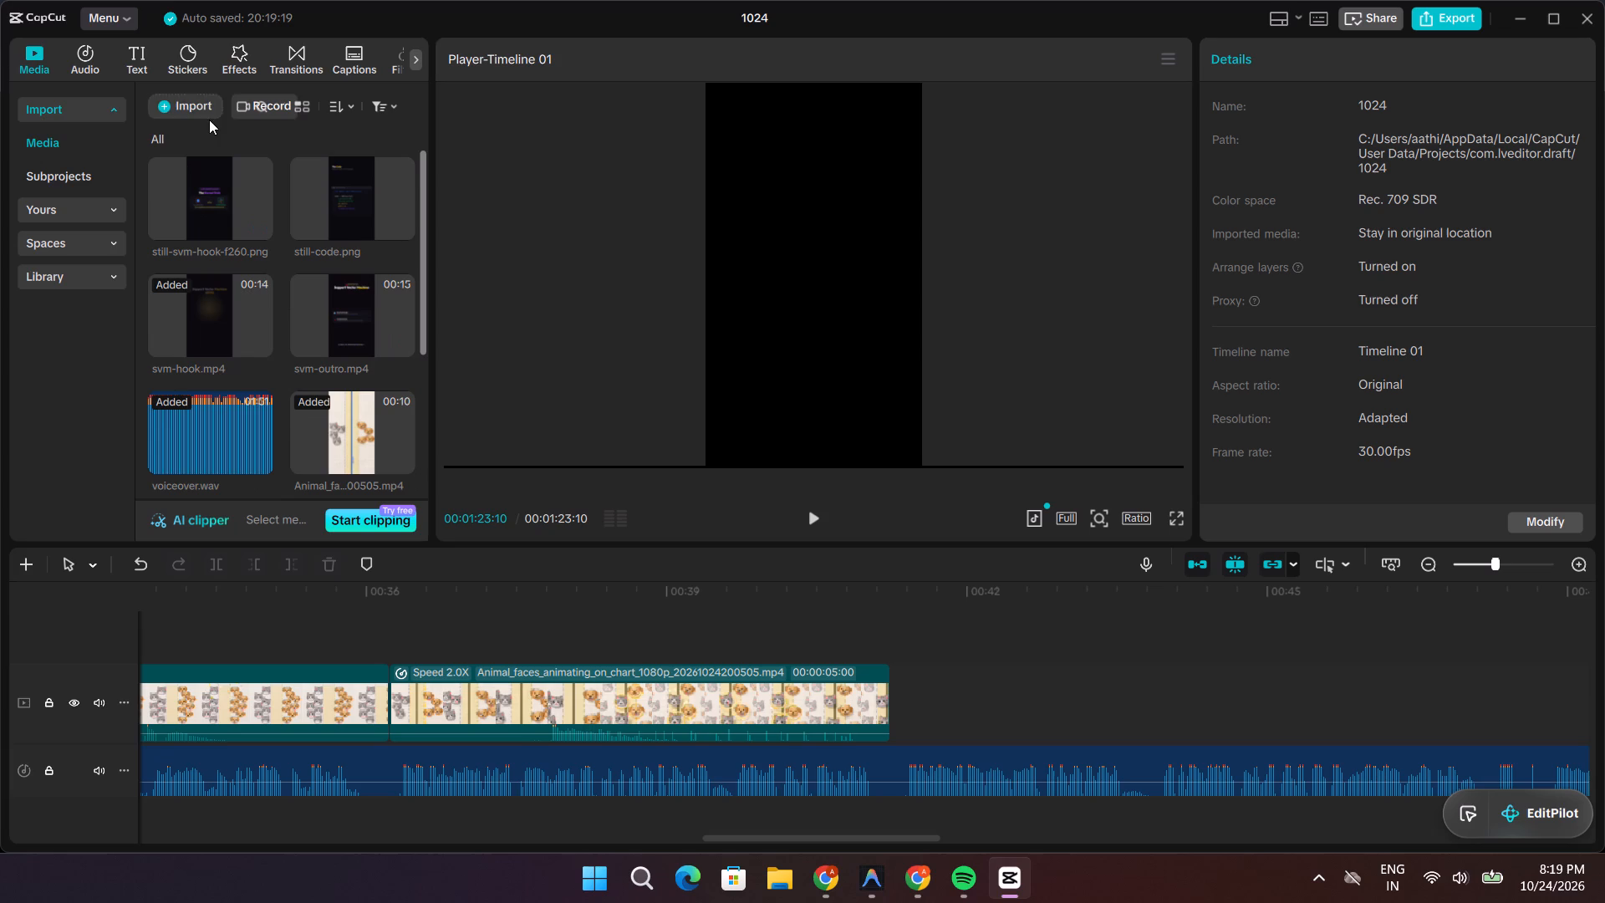
click(205, 110)
scroll(303, 330, down, 2)
scroll(303, 332, up, 1)
scroll(303, 332, down, 1)
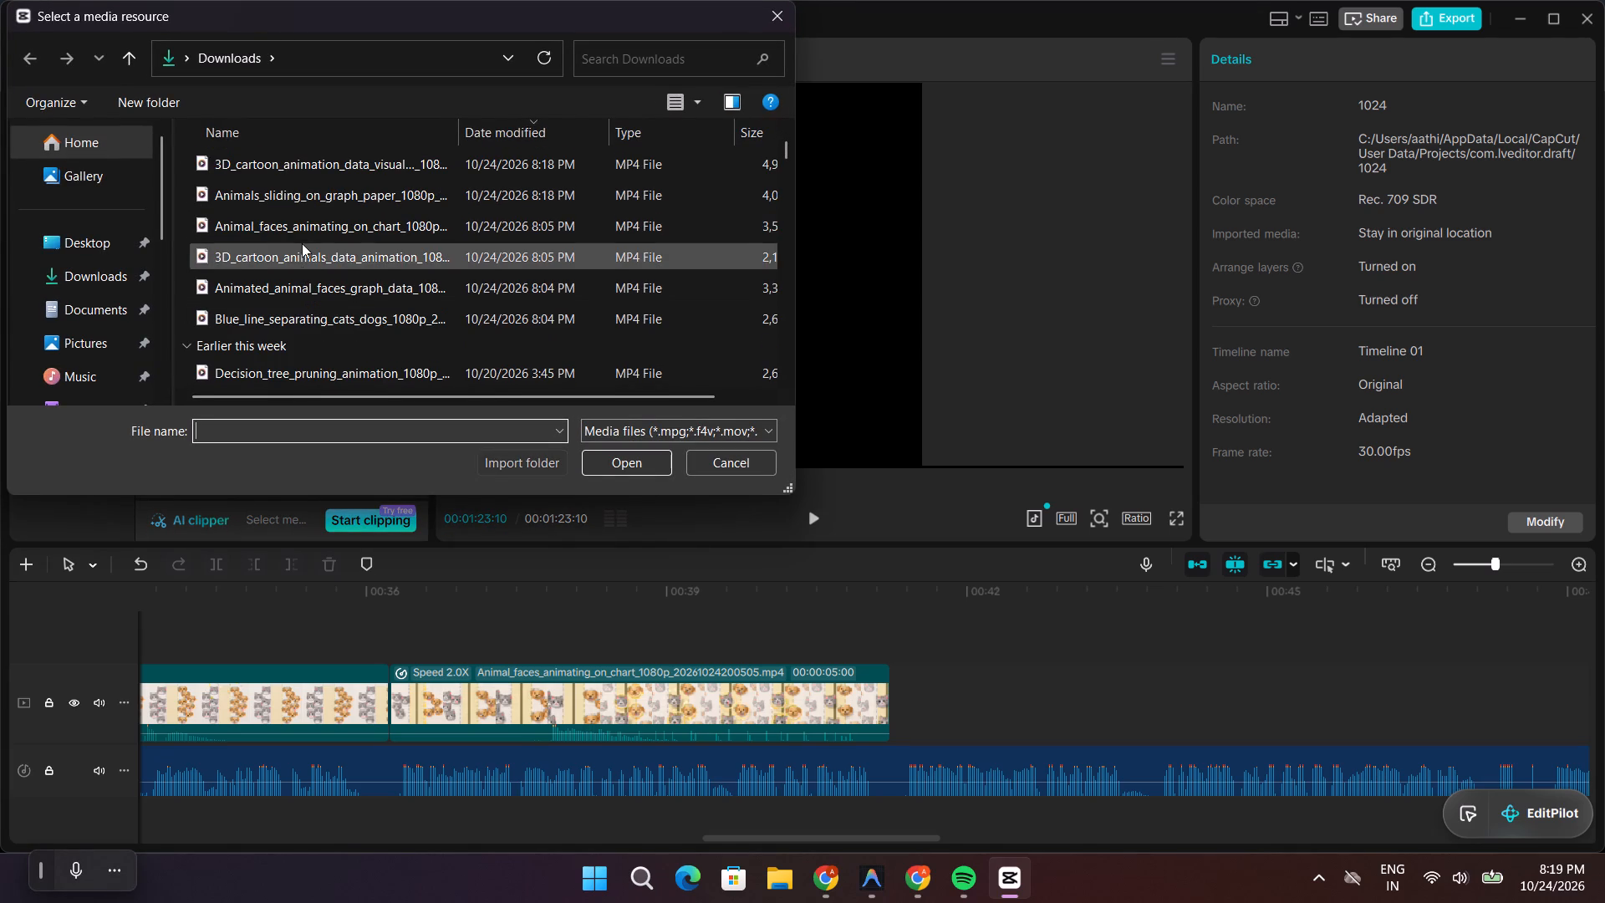
ctrl+click(319, 199)
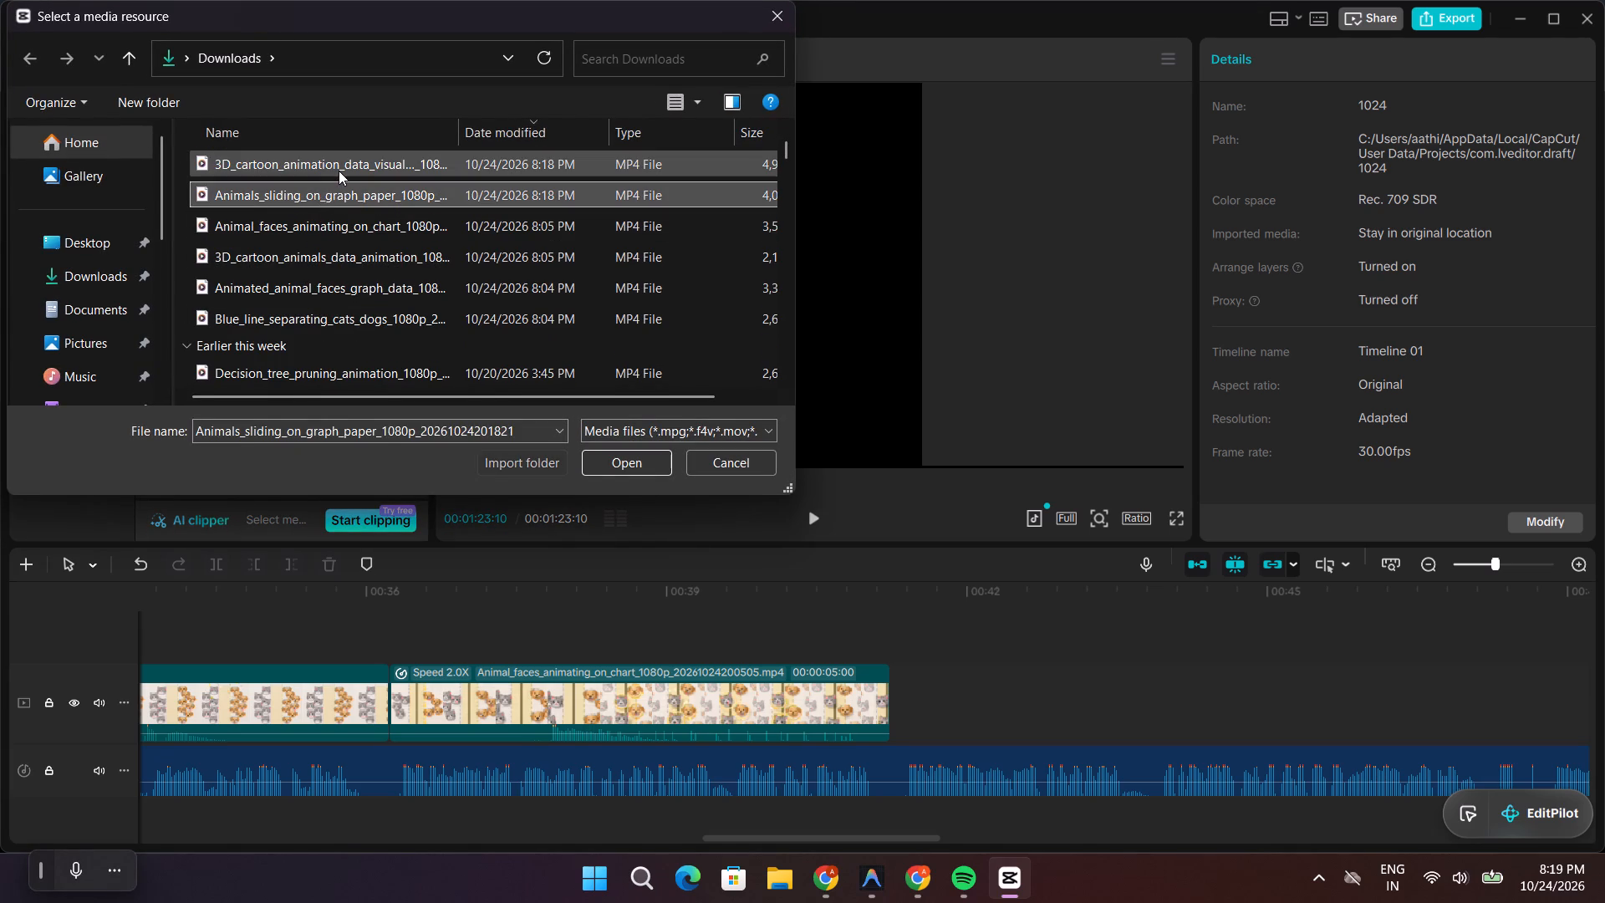
ctrl+click(339, 171)
scroll(341, 175, up, 2)
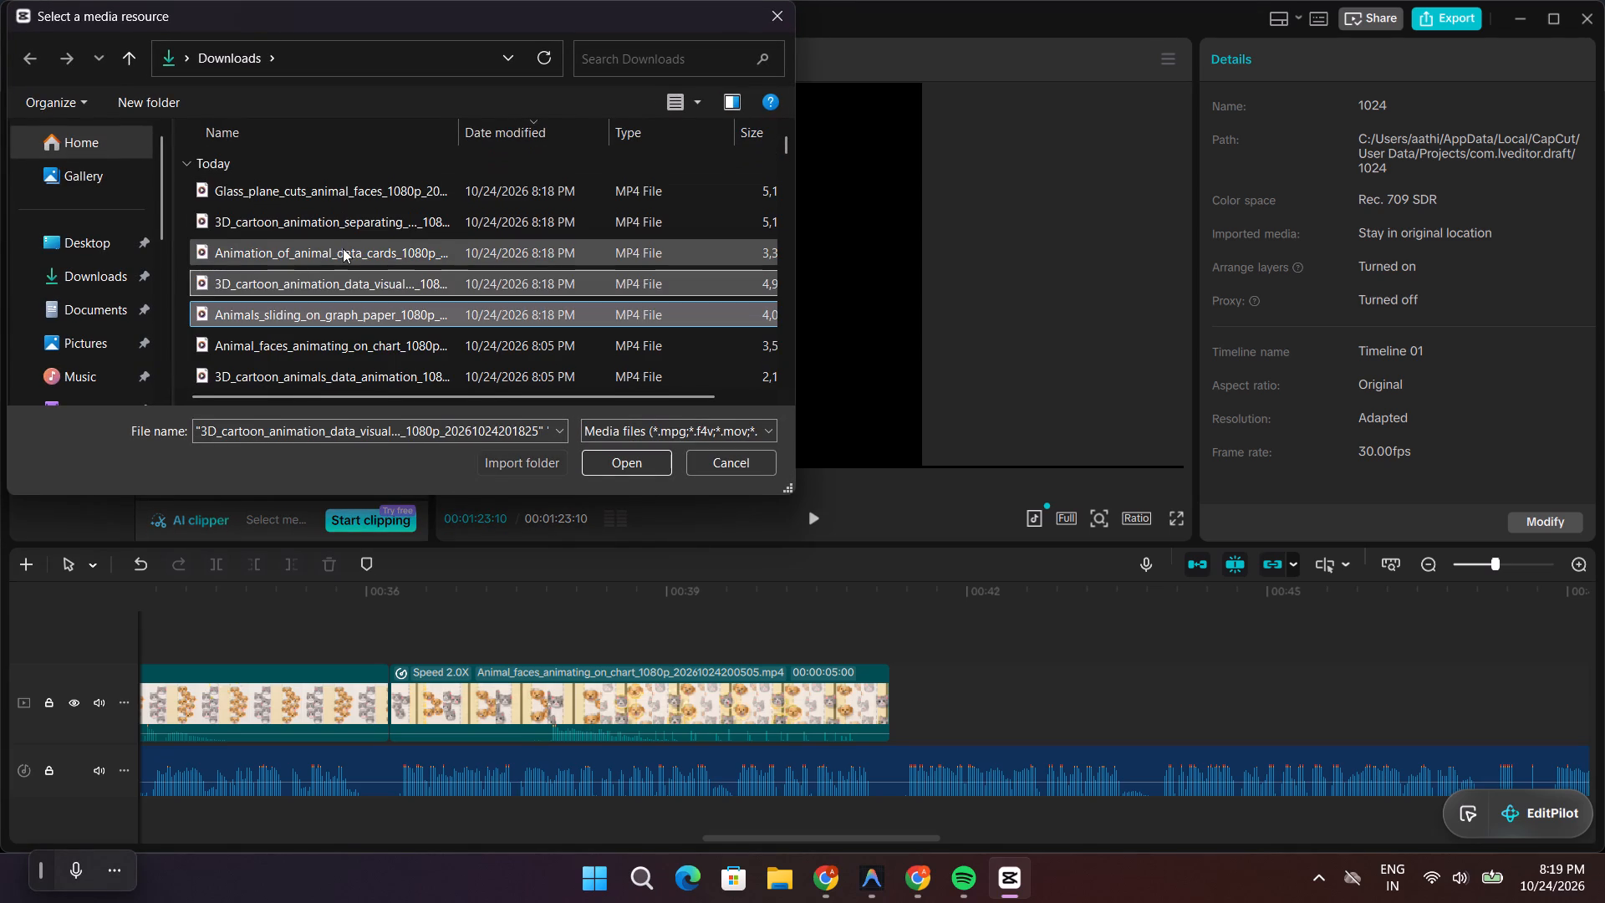
ctrl+click(343, 248)
ctrl+click(349, 222)
ctrl+click(350, 198)
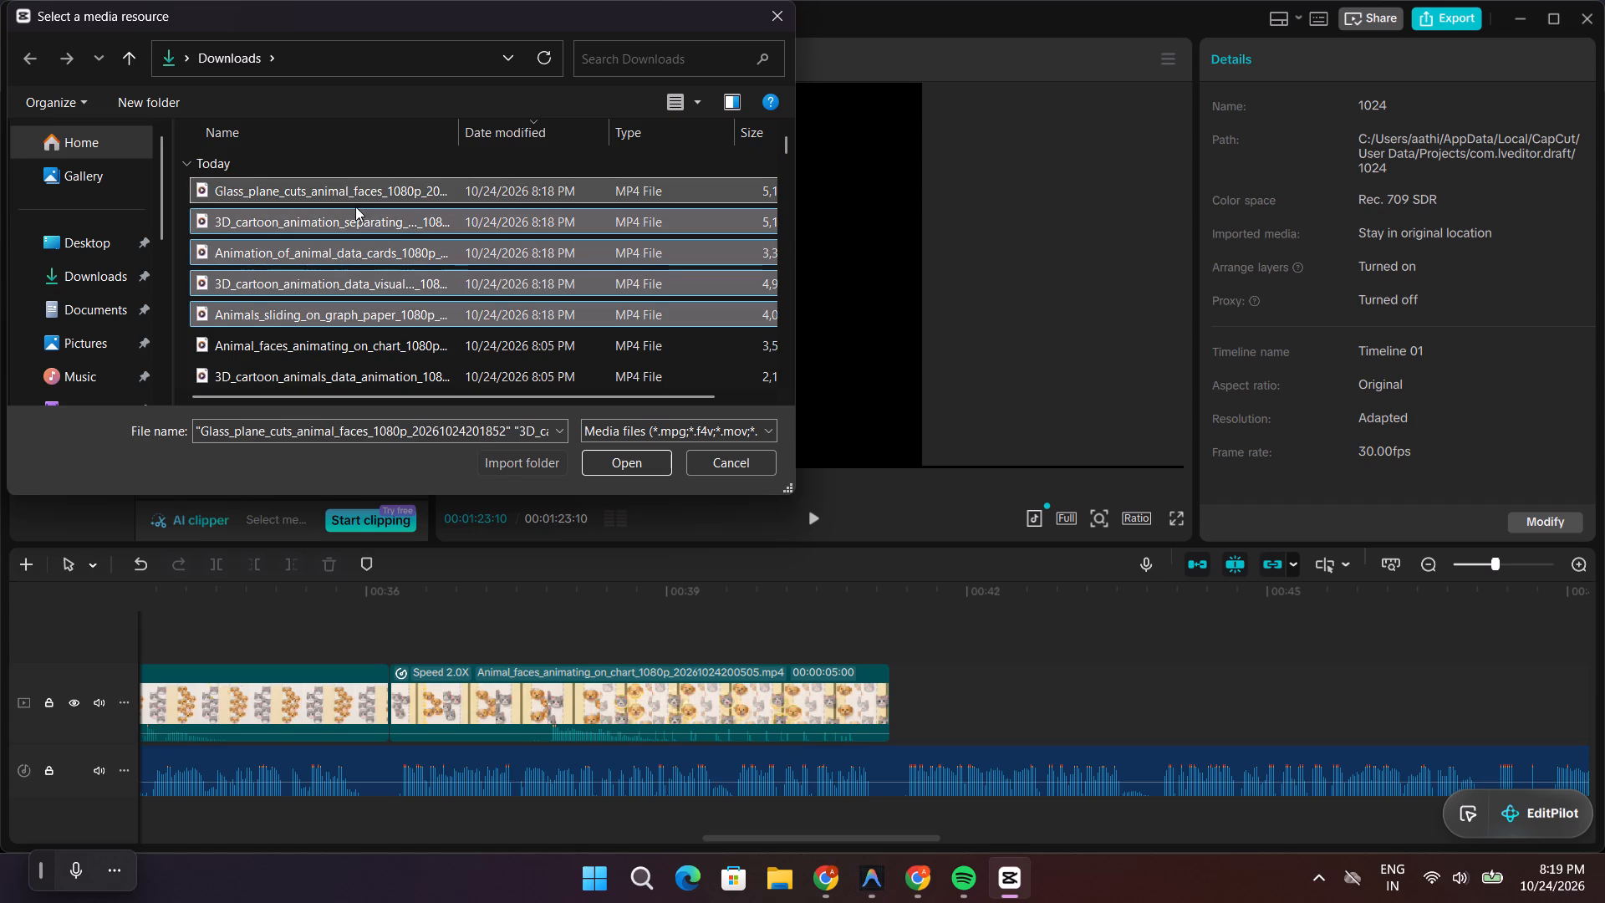
scroll(355, 207, up, 2)
click(633, 463)
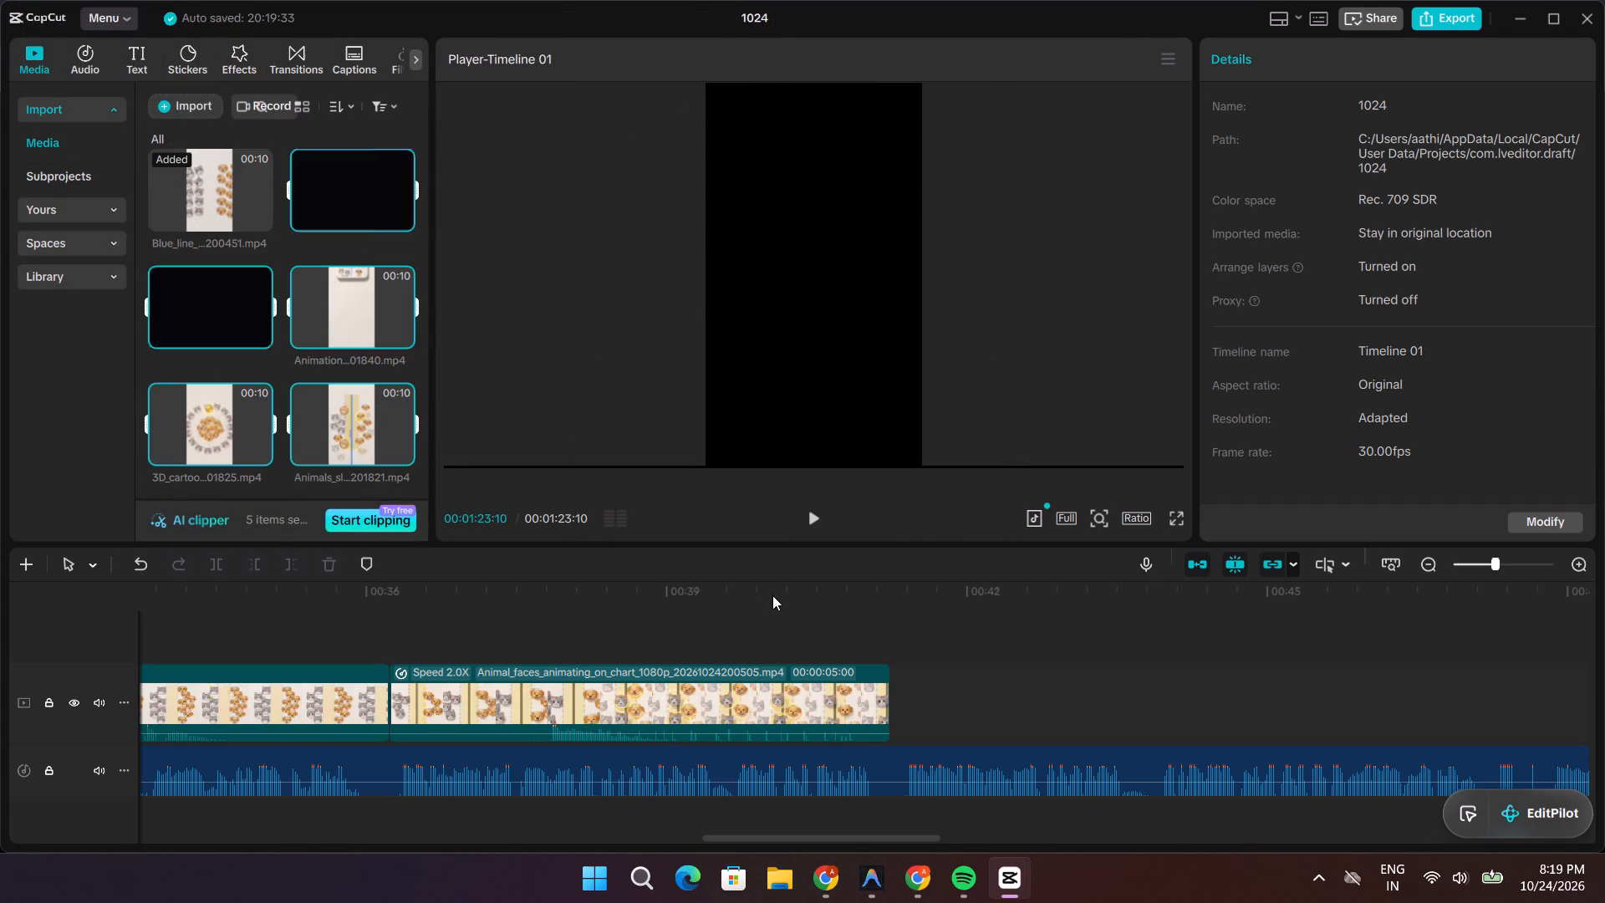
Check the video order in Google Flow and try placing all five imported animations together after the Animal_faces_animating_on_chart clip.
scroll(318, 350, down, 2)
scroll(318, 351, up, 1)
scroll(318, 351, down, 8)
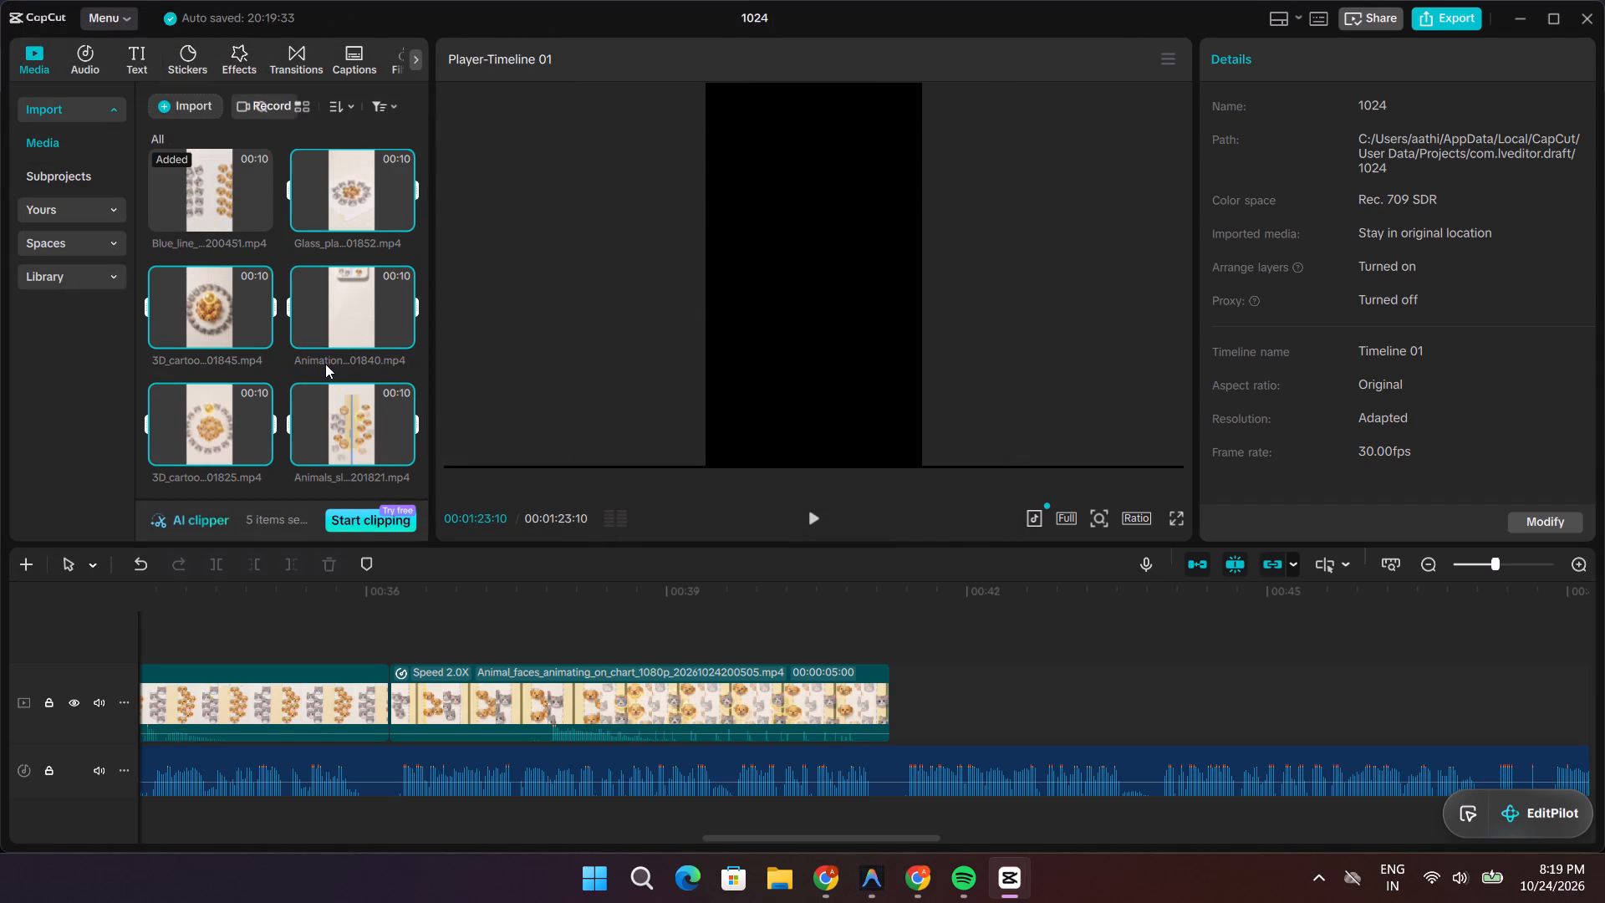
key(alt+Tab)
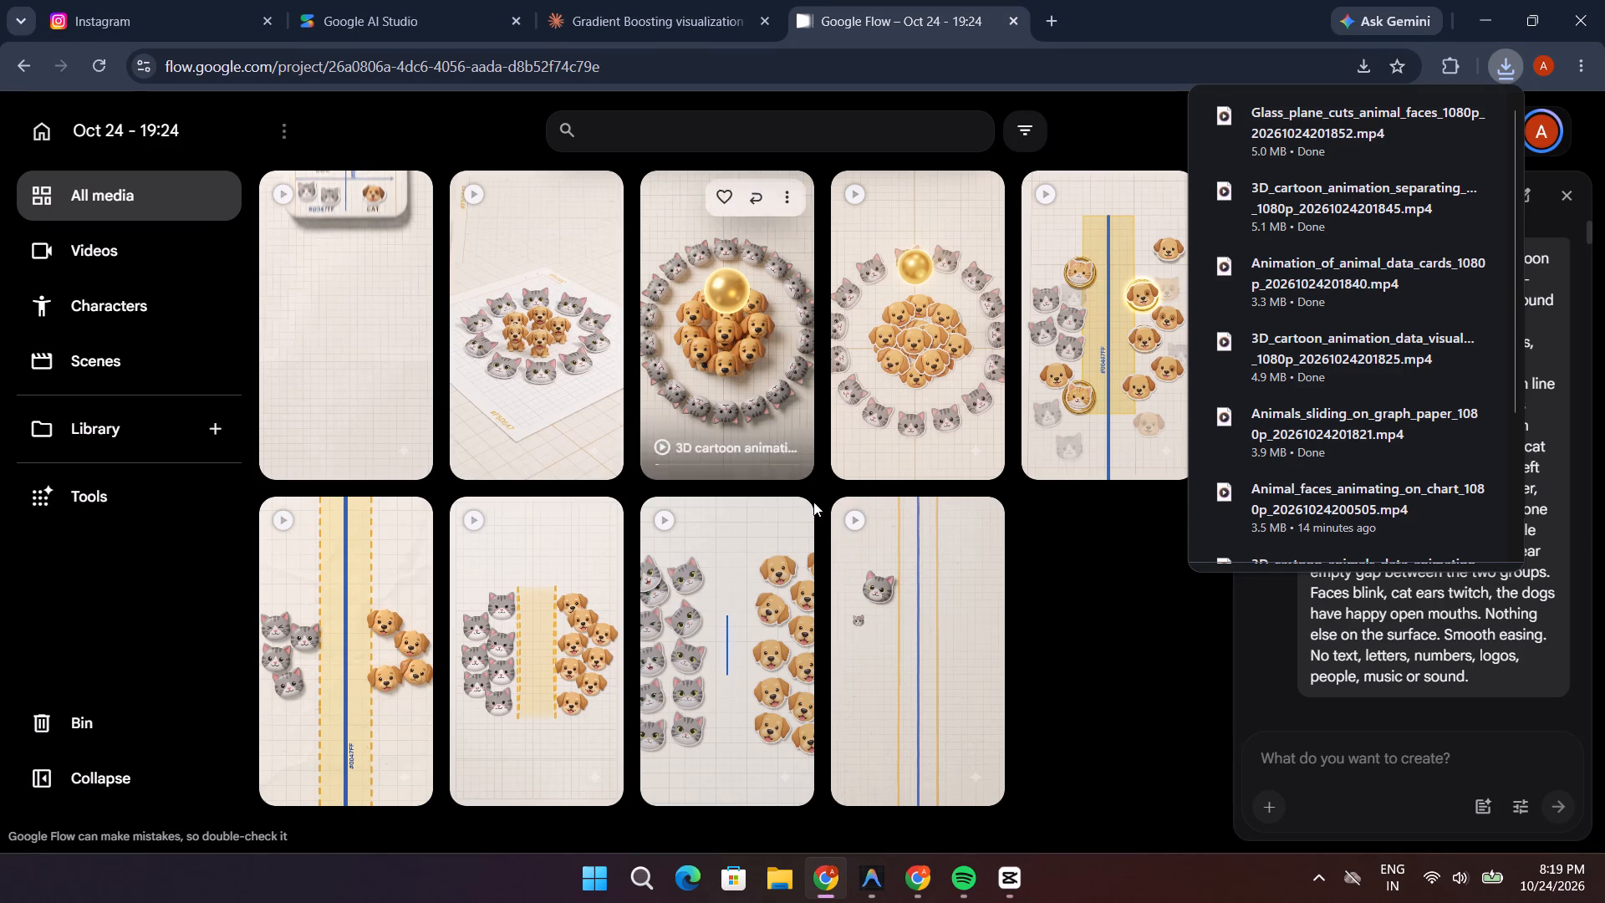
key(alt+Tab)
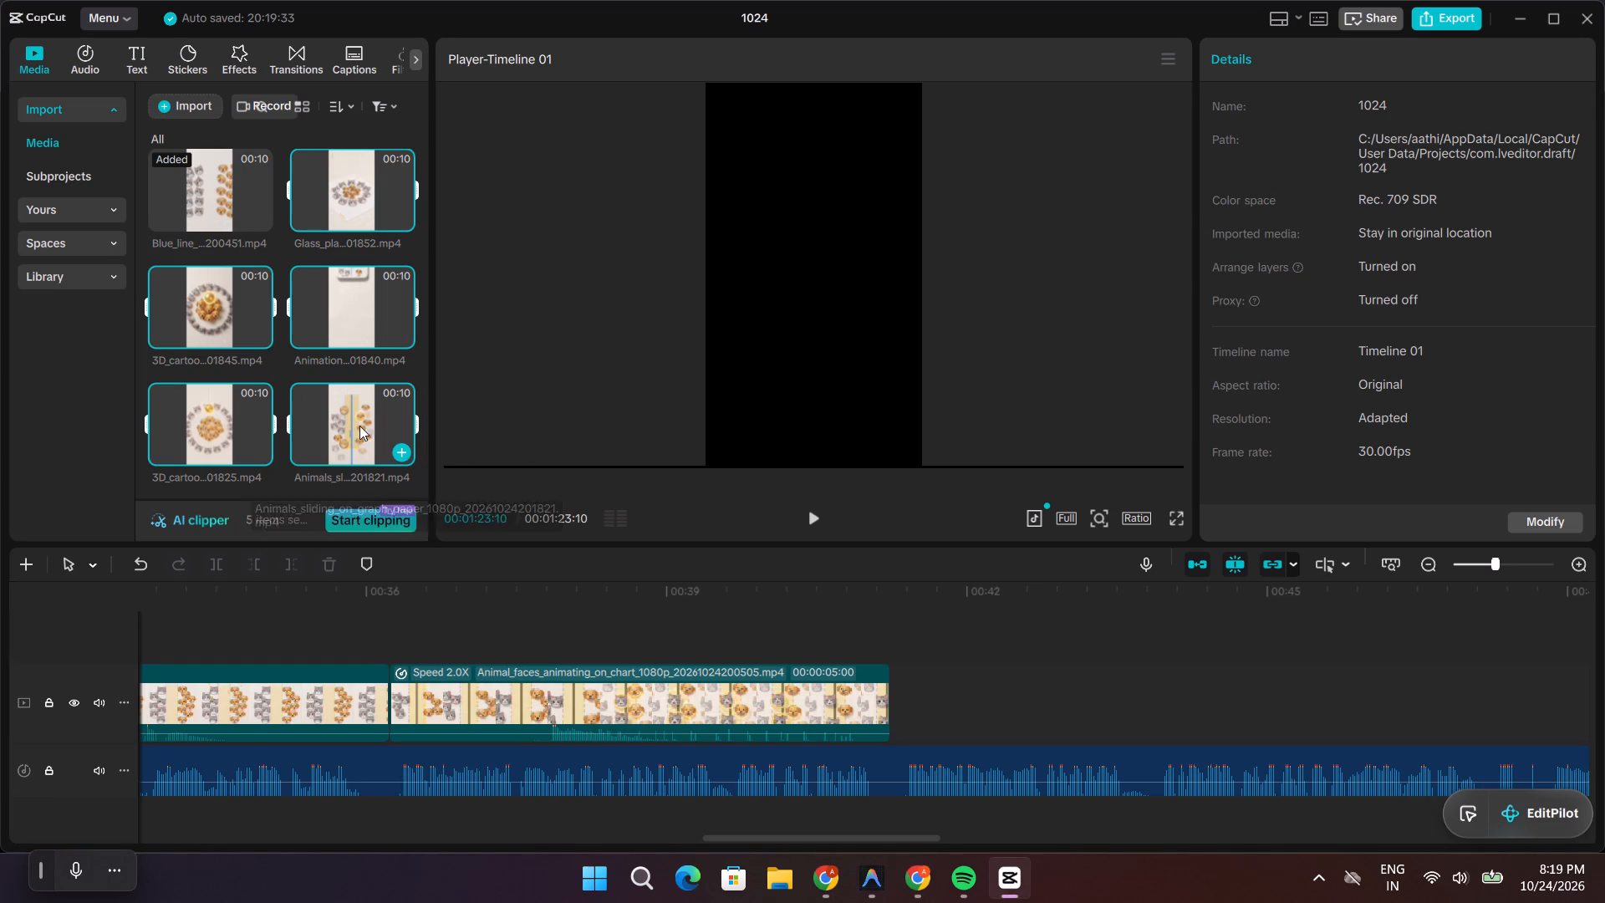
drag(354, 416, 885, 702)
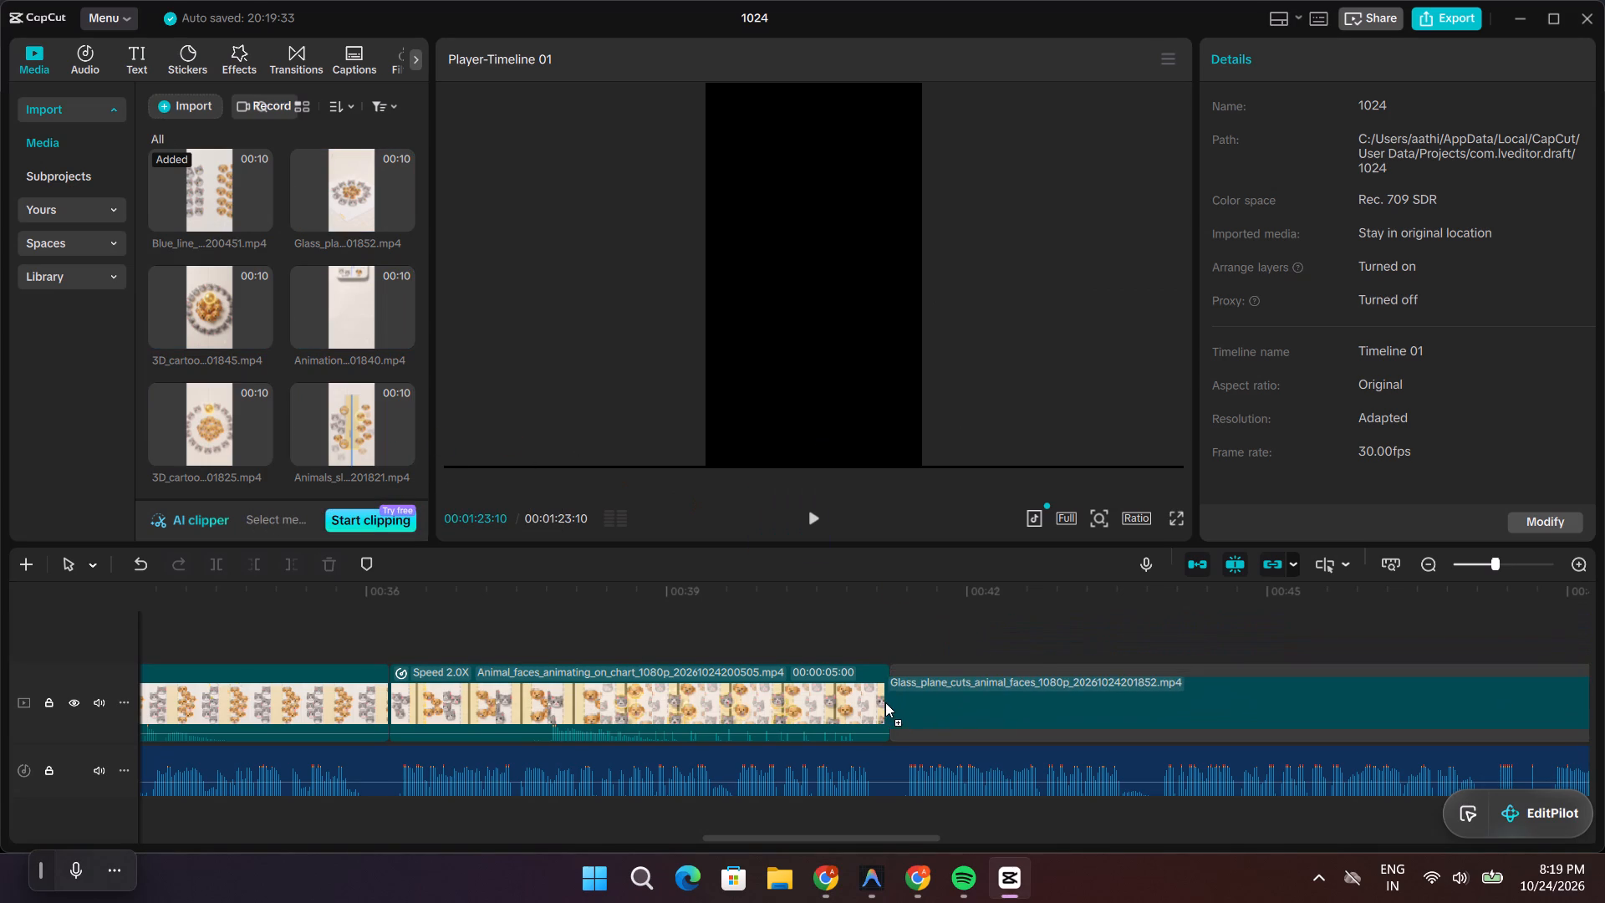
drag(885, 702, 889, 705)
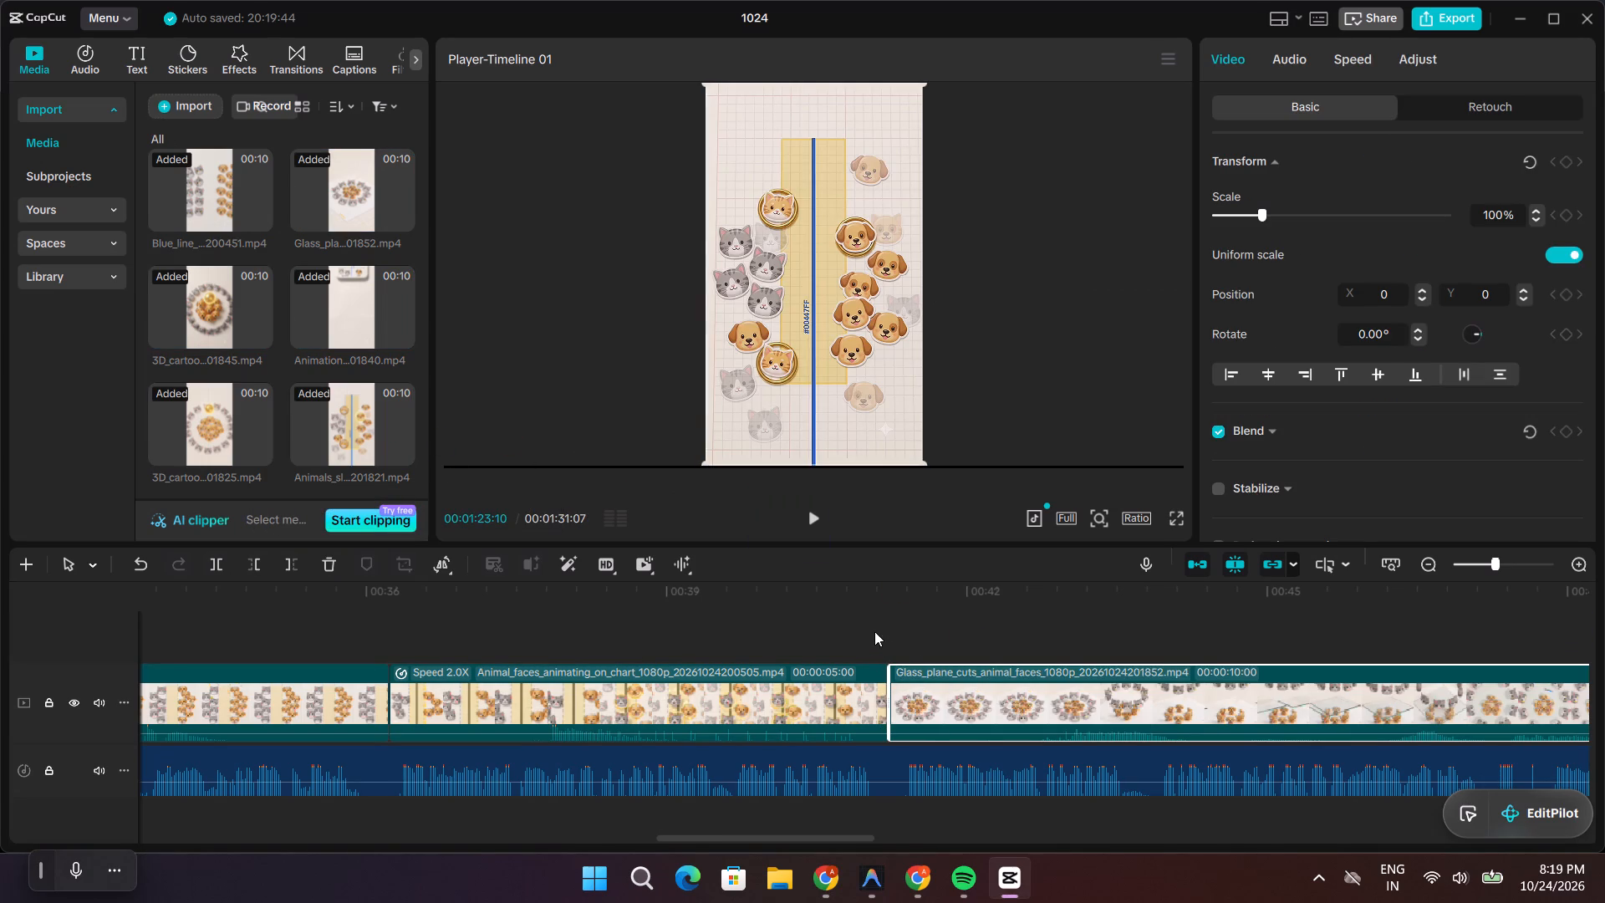
Play sections of the timeline, including the transition near 00:00:41 into the first added clip, to check the clip order against the voiceover.
click(847, 702)
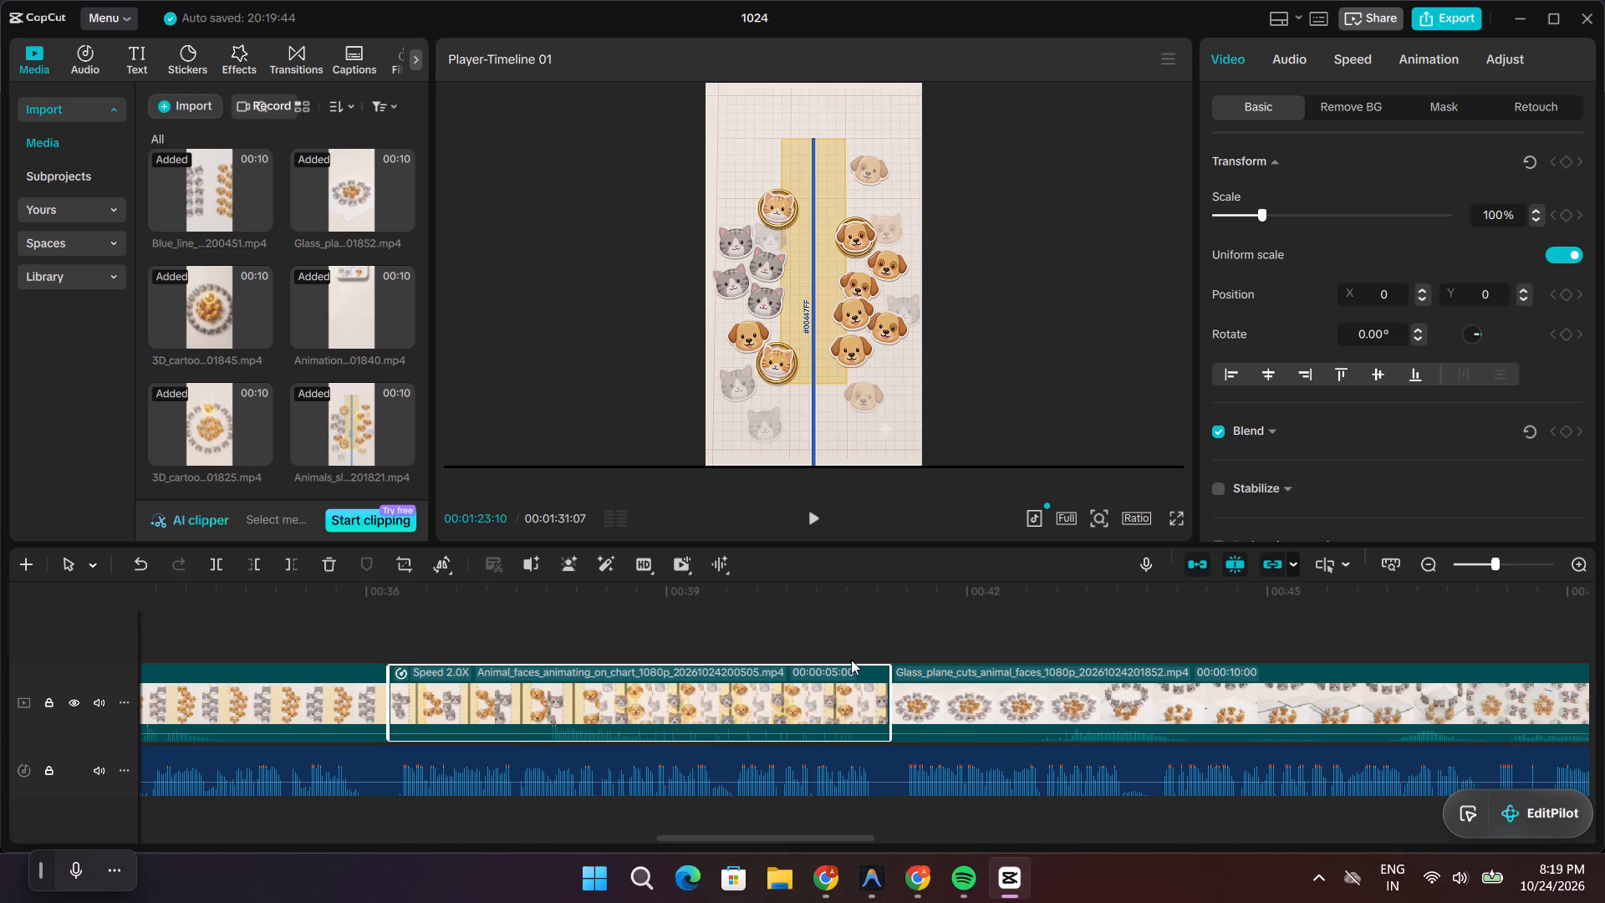
click(813, 519)
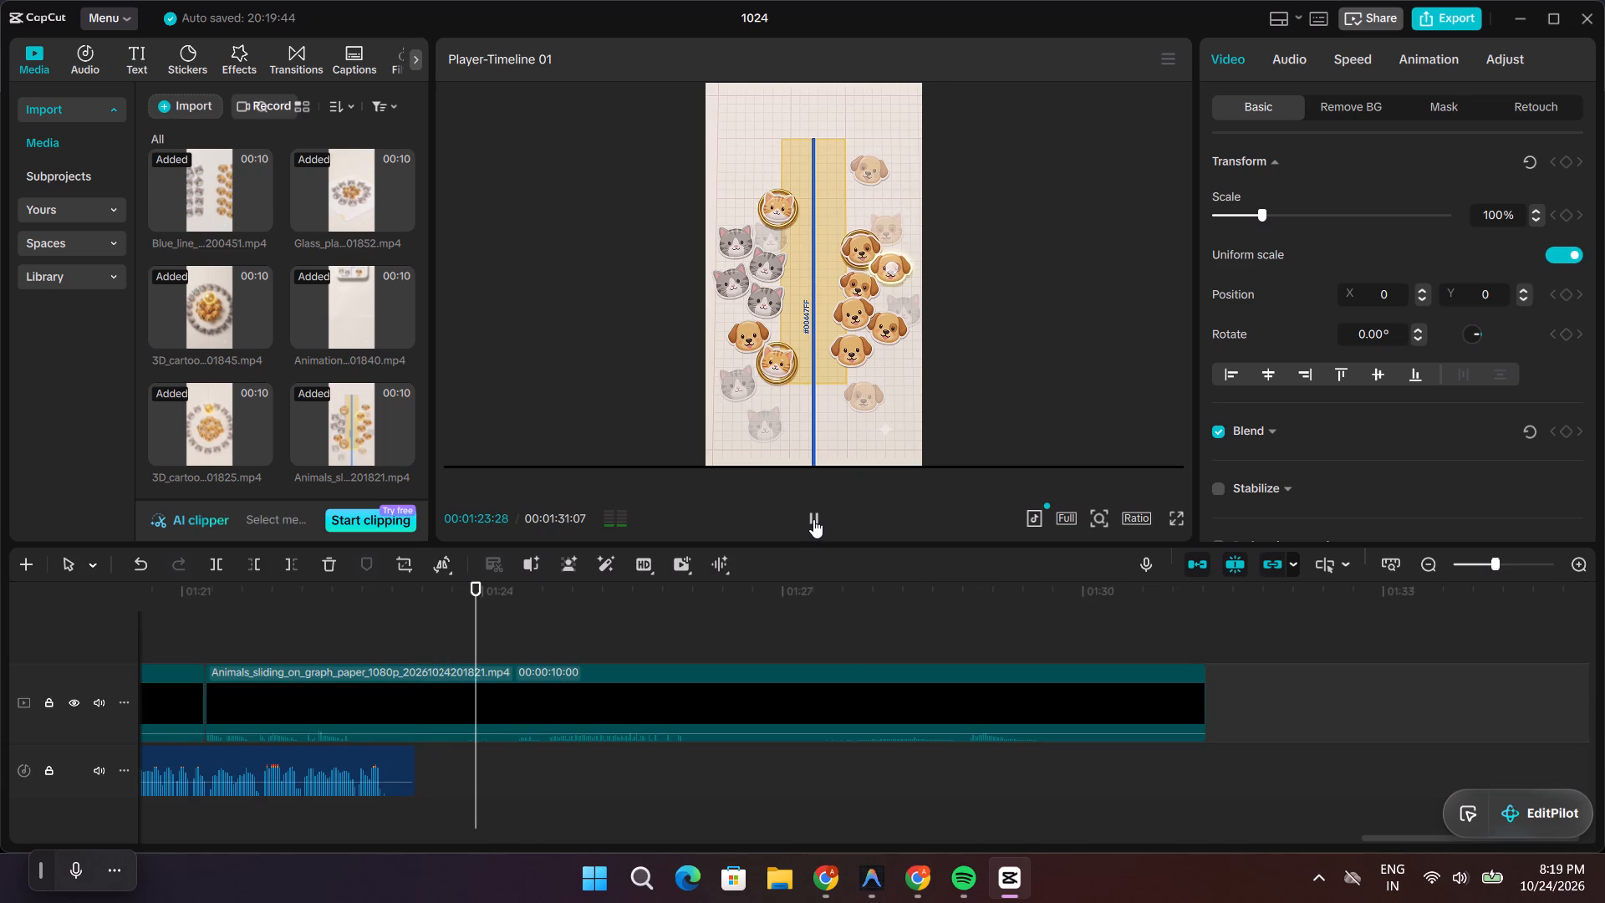
key(space)
drag(484, 595, 460, 595)
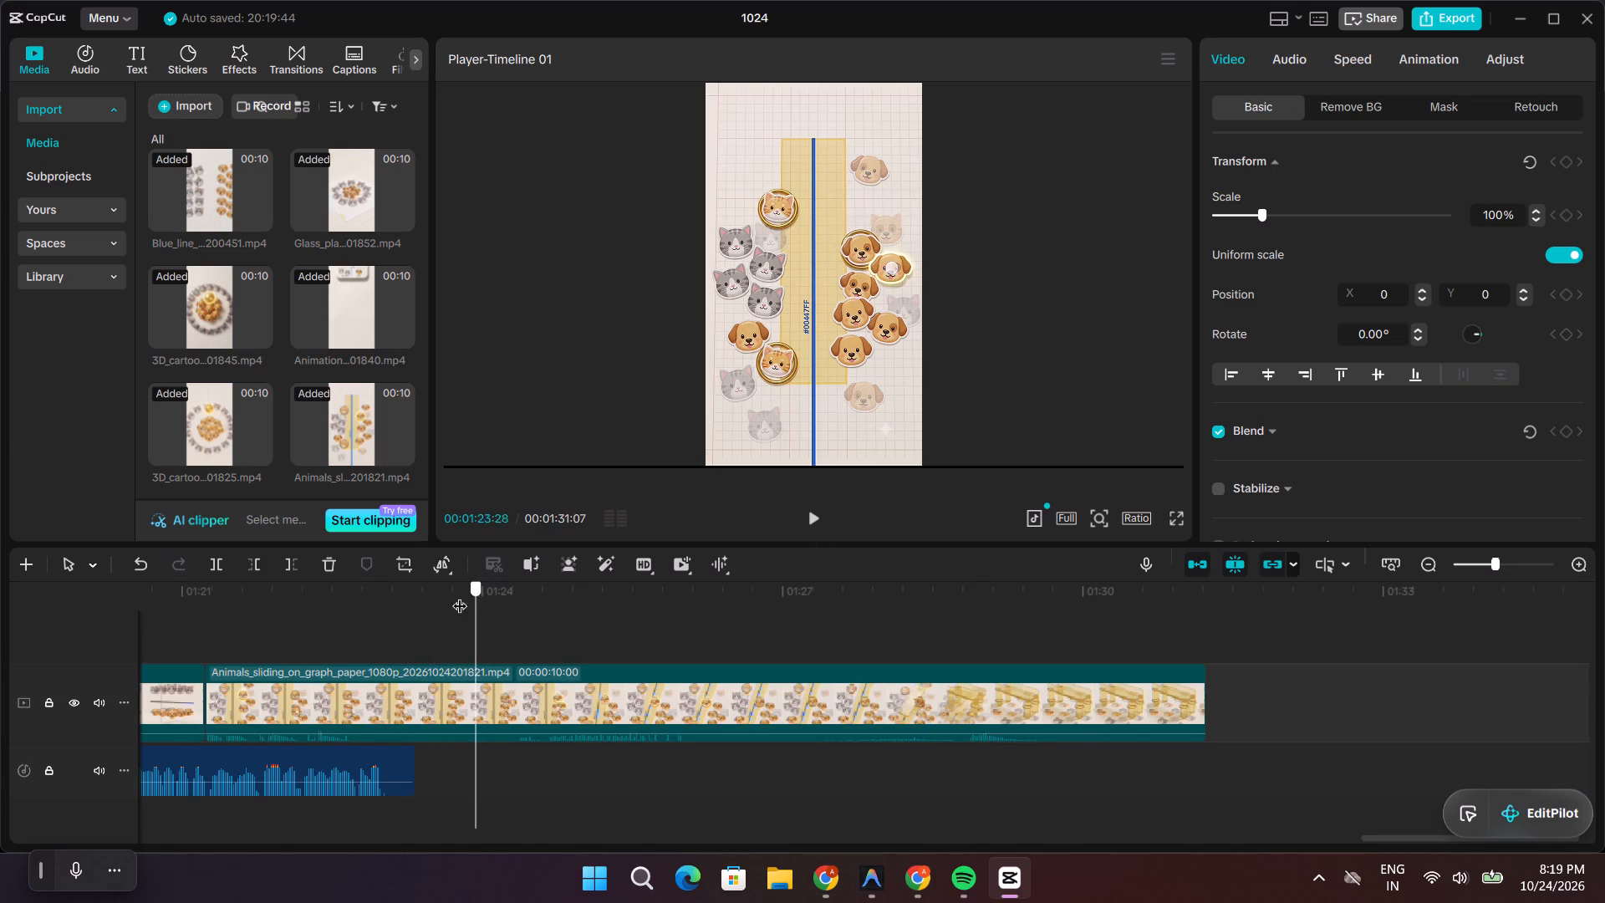
drag(460, 595, 90, 597)
key(space)
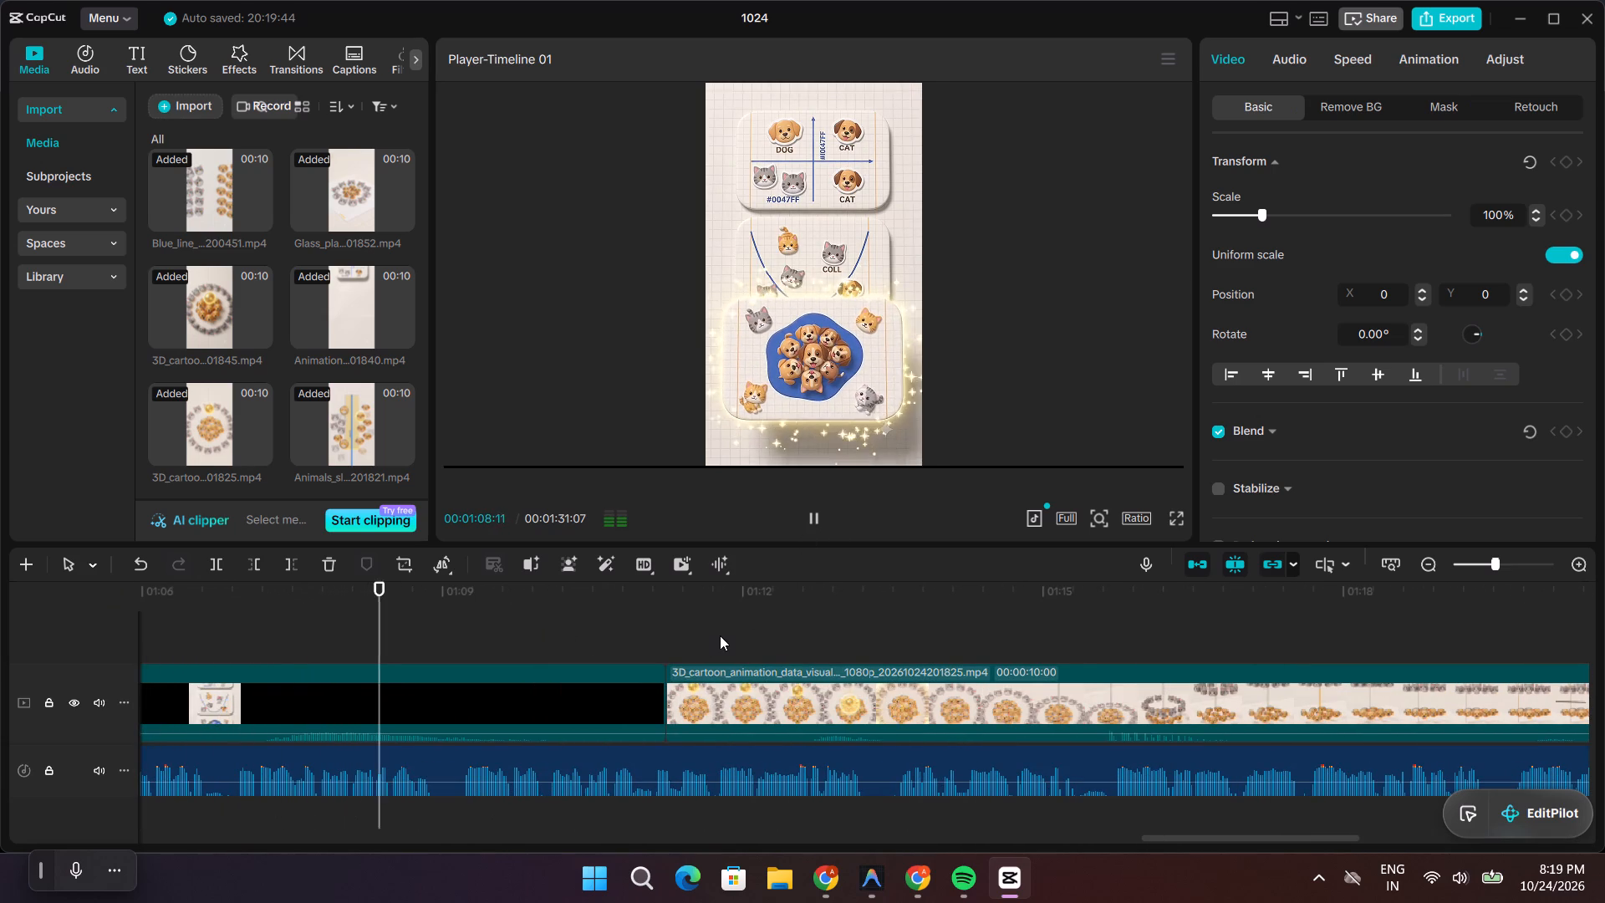
key(space)
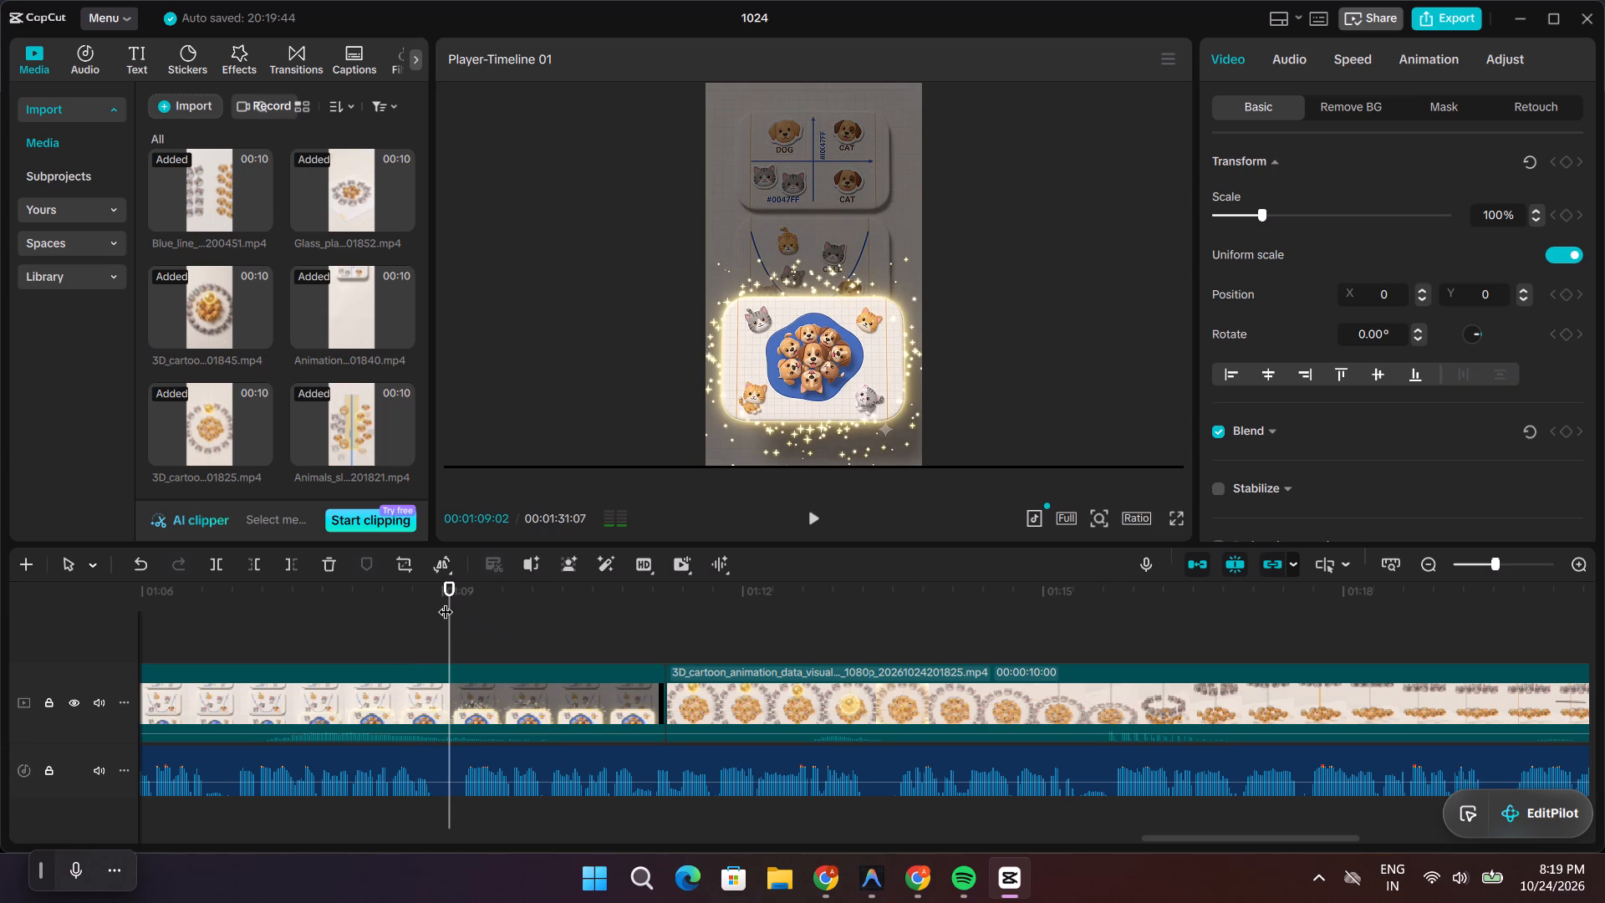
drag(446, 601, 88, 595)
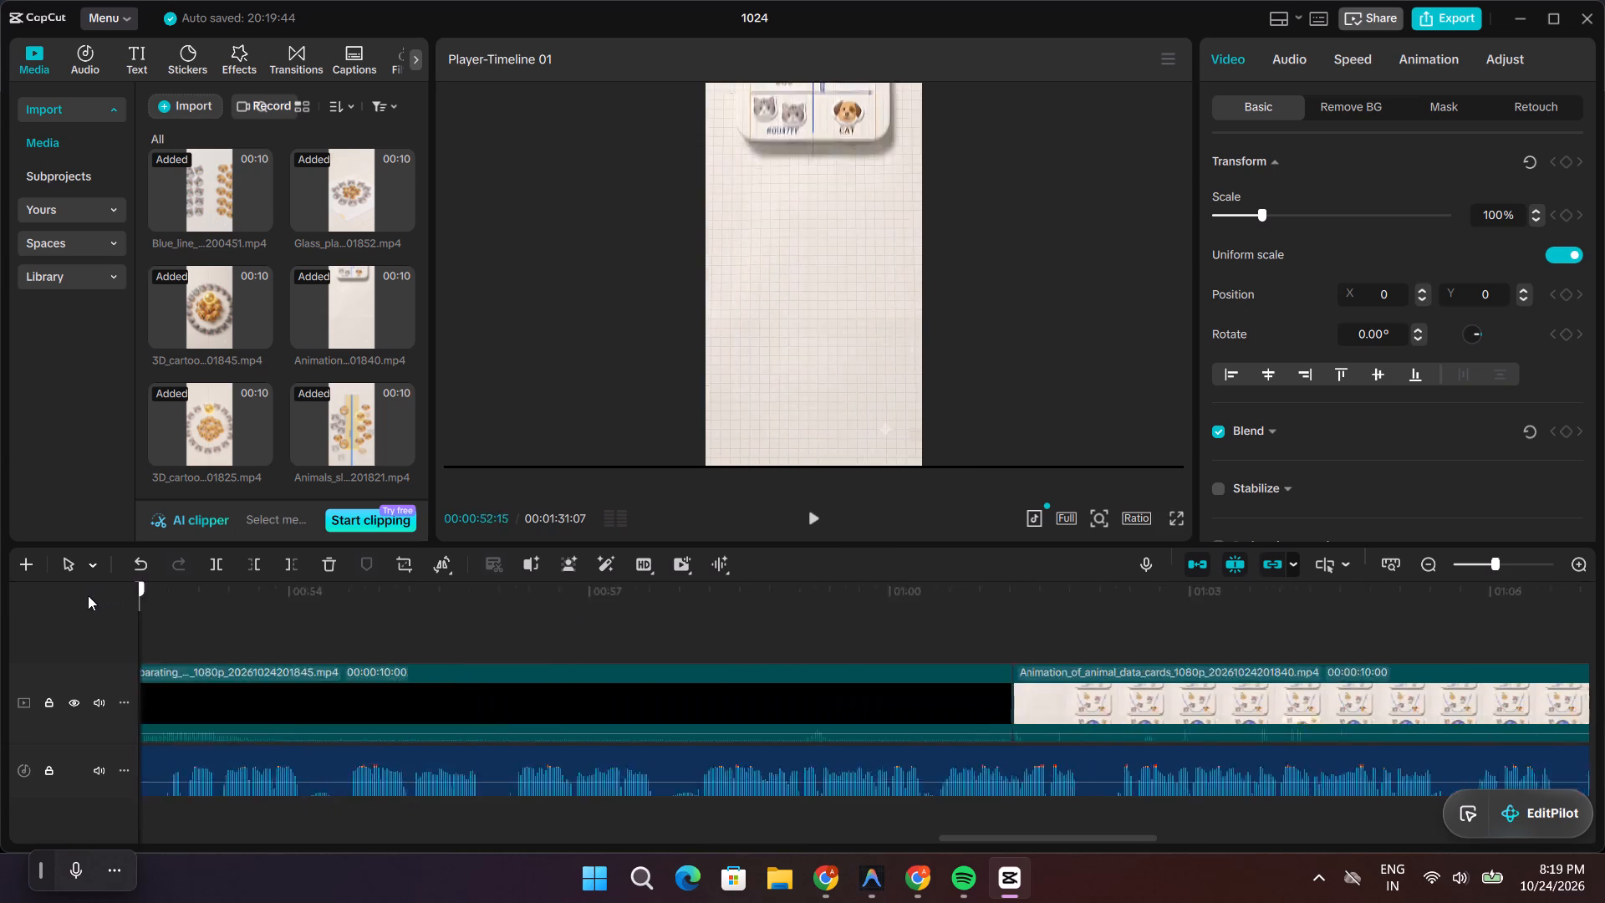
drag(88, 595, 43, 595)
key(space)
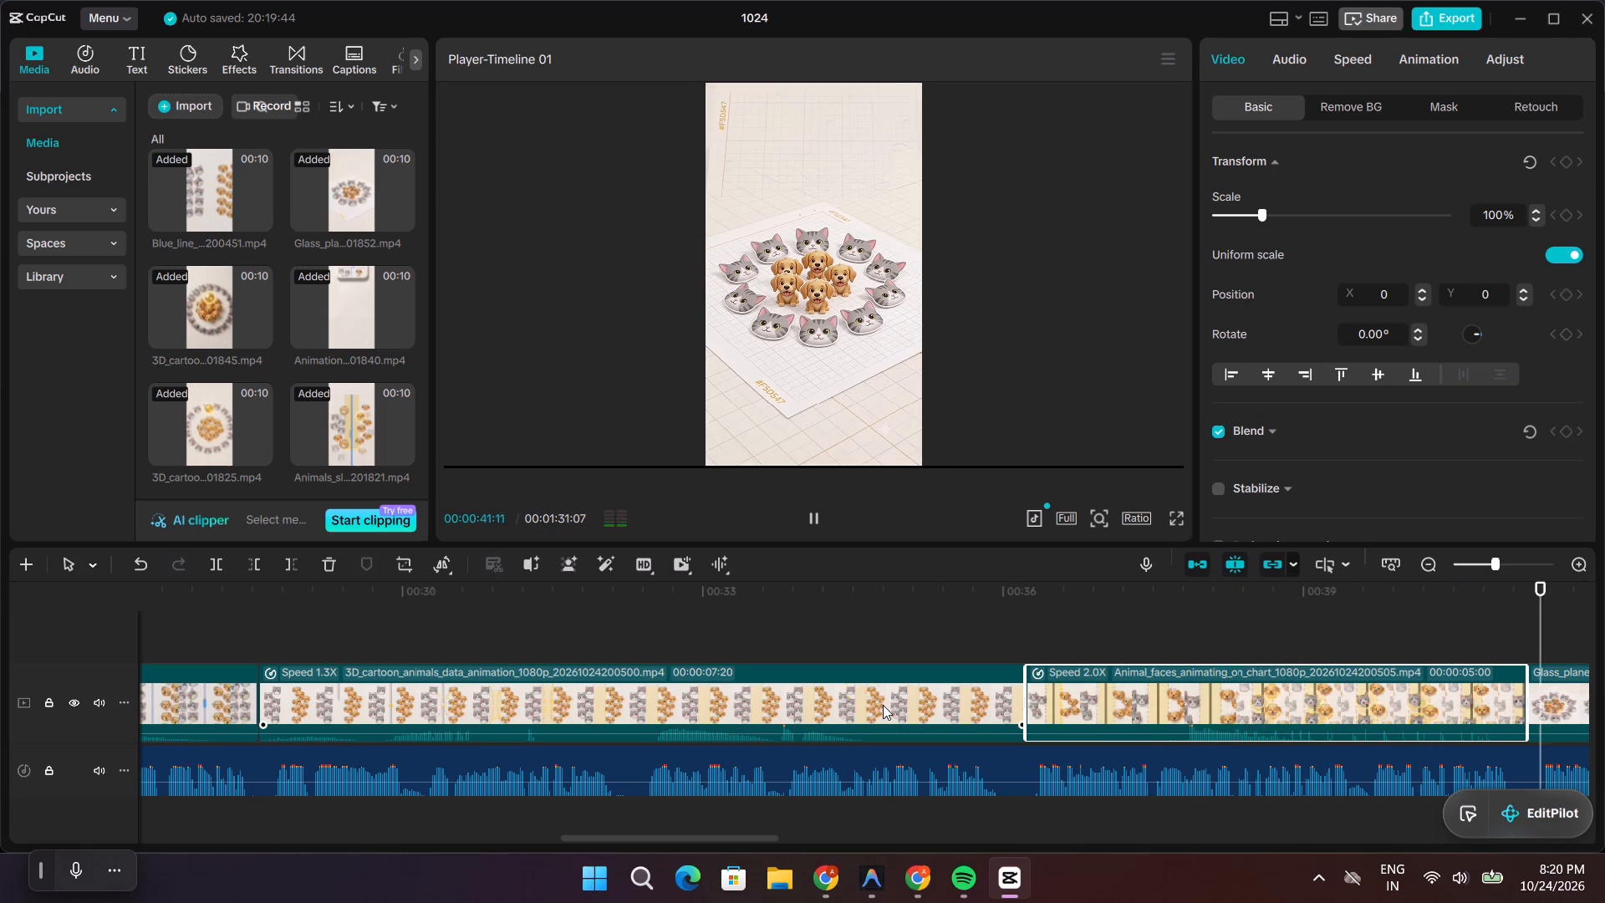
key(space)
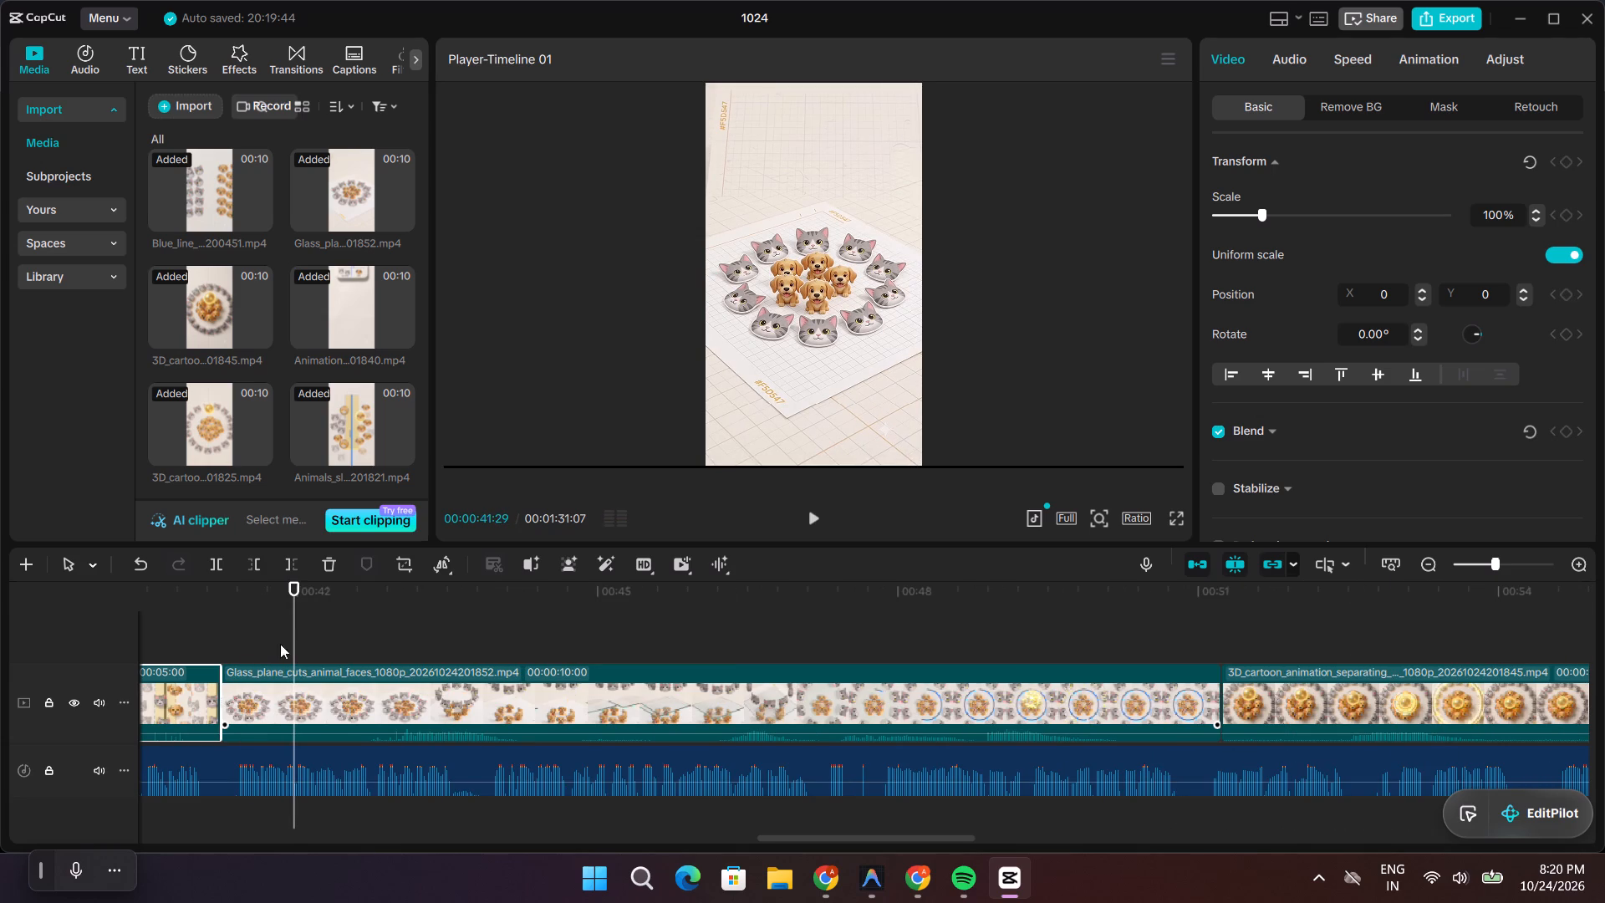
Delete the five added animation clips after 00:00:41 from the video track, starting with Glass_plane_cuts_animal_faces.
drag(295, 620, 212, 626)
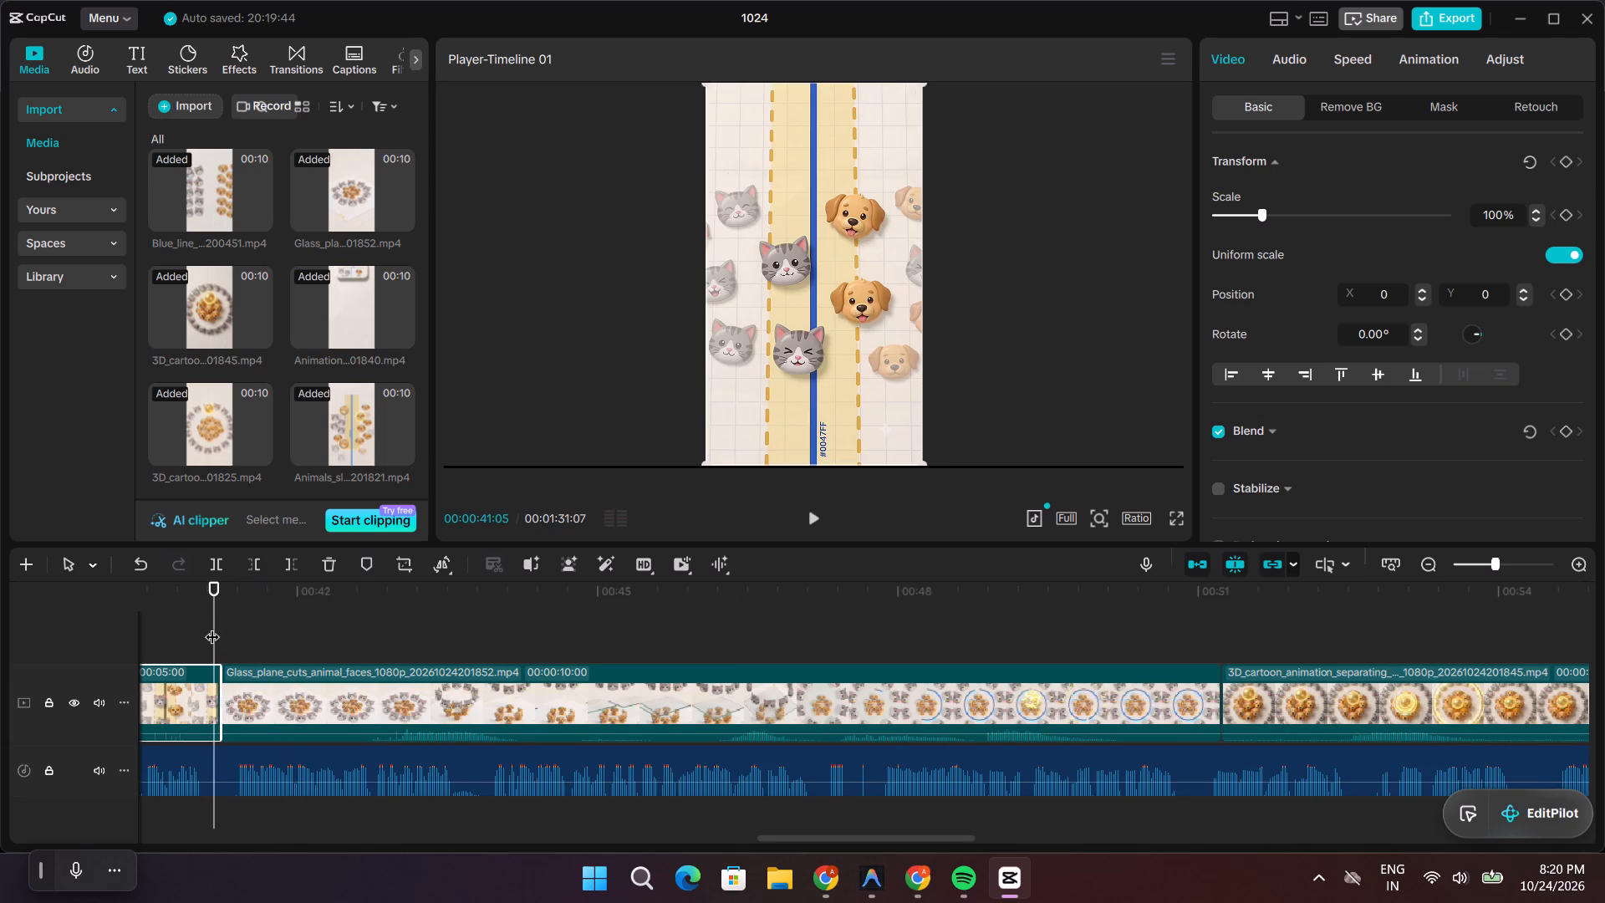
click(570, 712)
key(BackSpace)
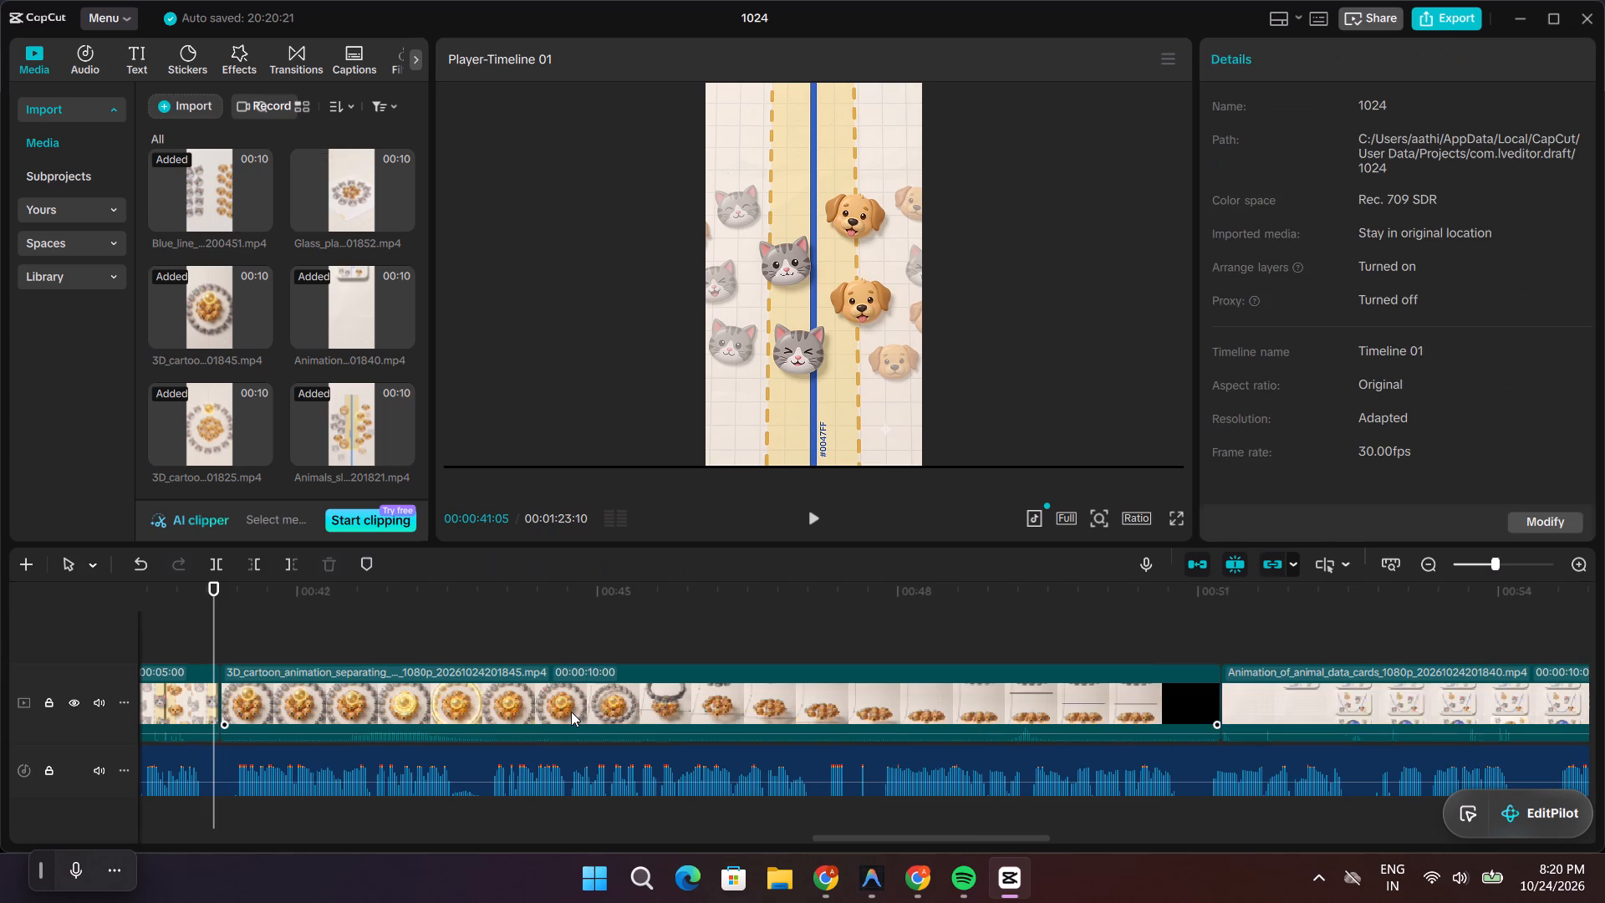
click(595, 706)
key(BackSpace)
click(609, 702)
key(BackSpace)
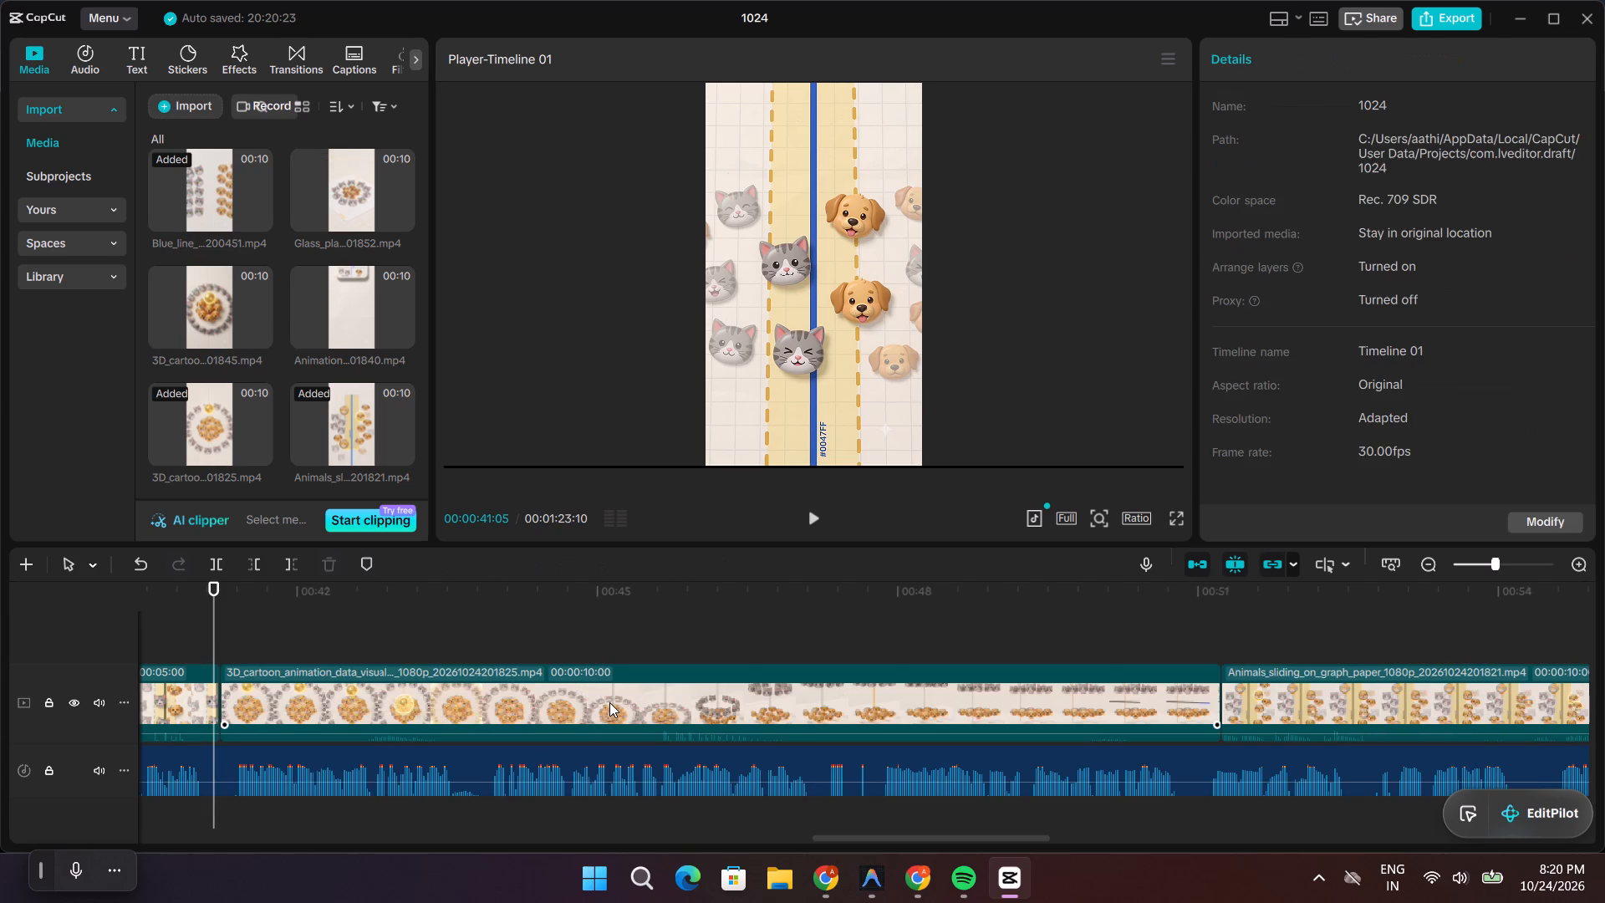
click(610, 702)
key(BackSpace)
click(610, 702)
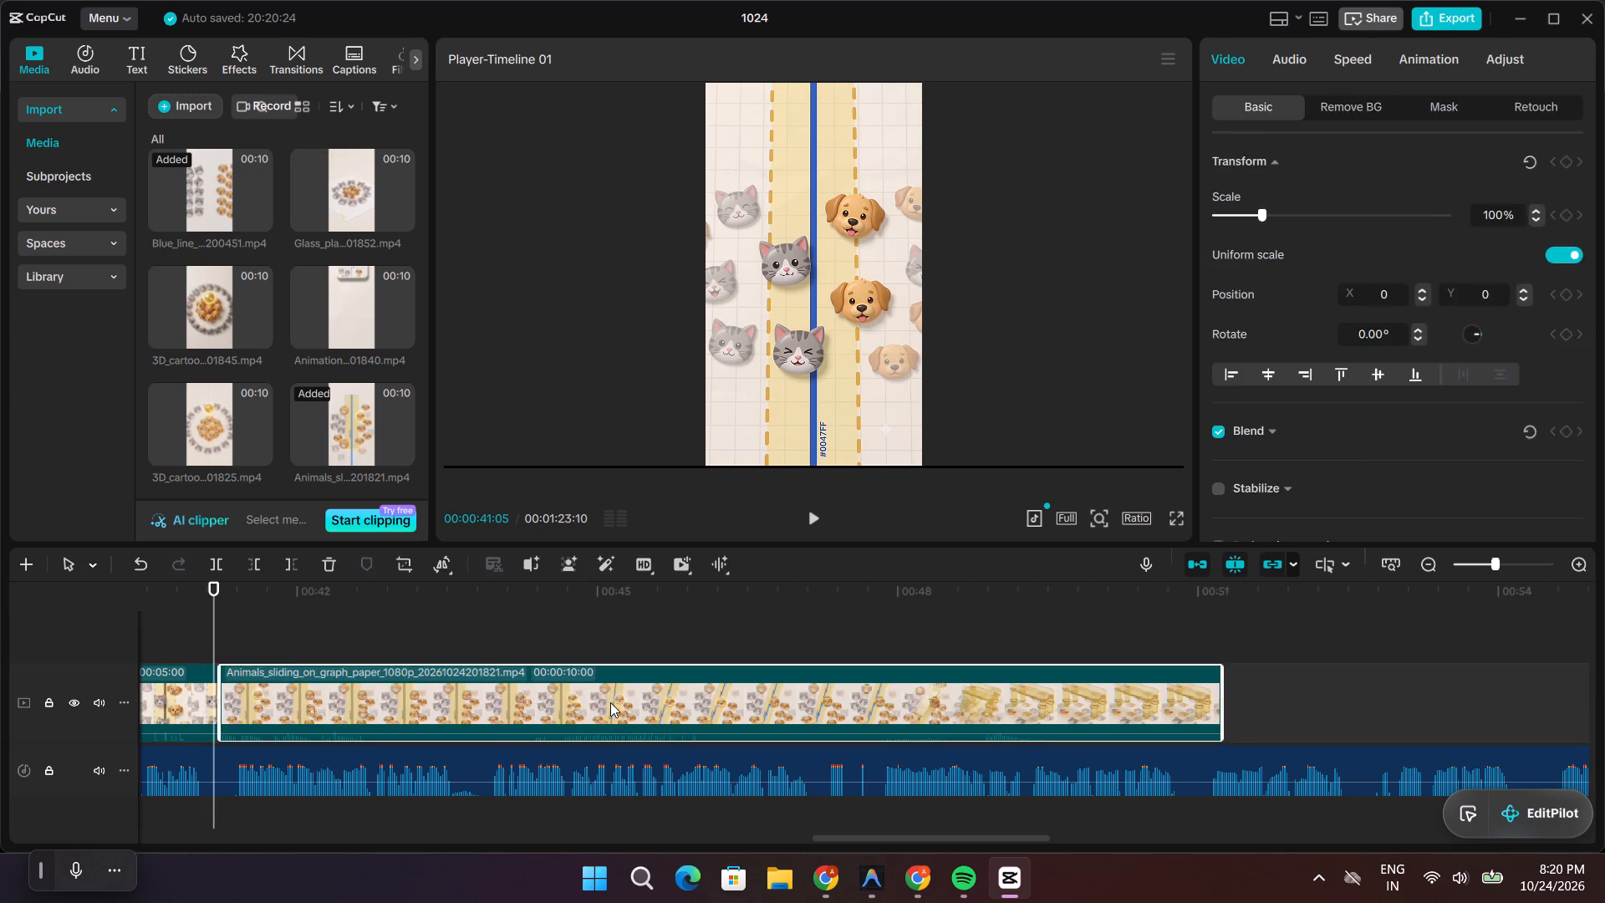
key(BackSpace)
scroll(347, 405, down, 3)
drag(345, 421, 445, 533)
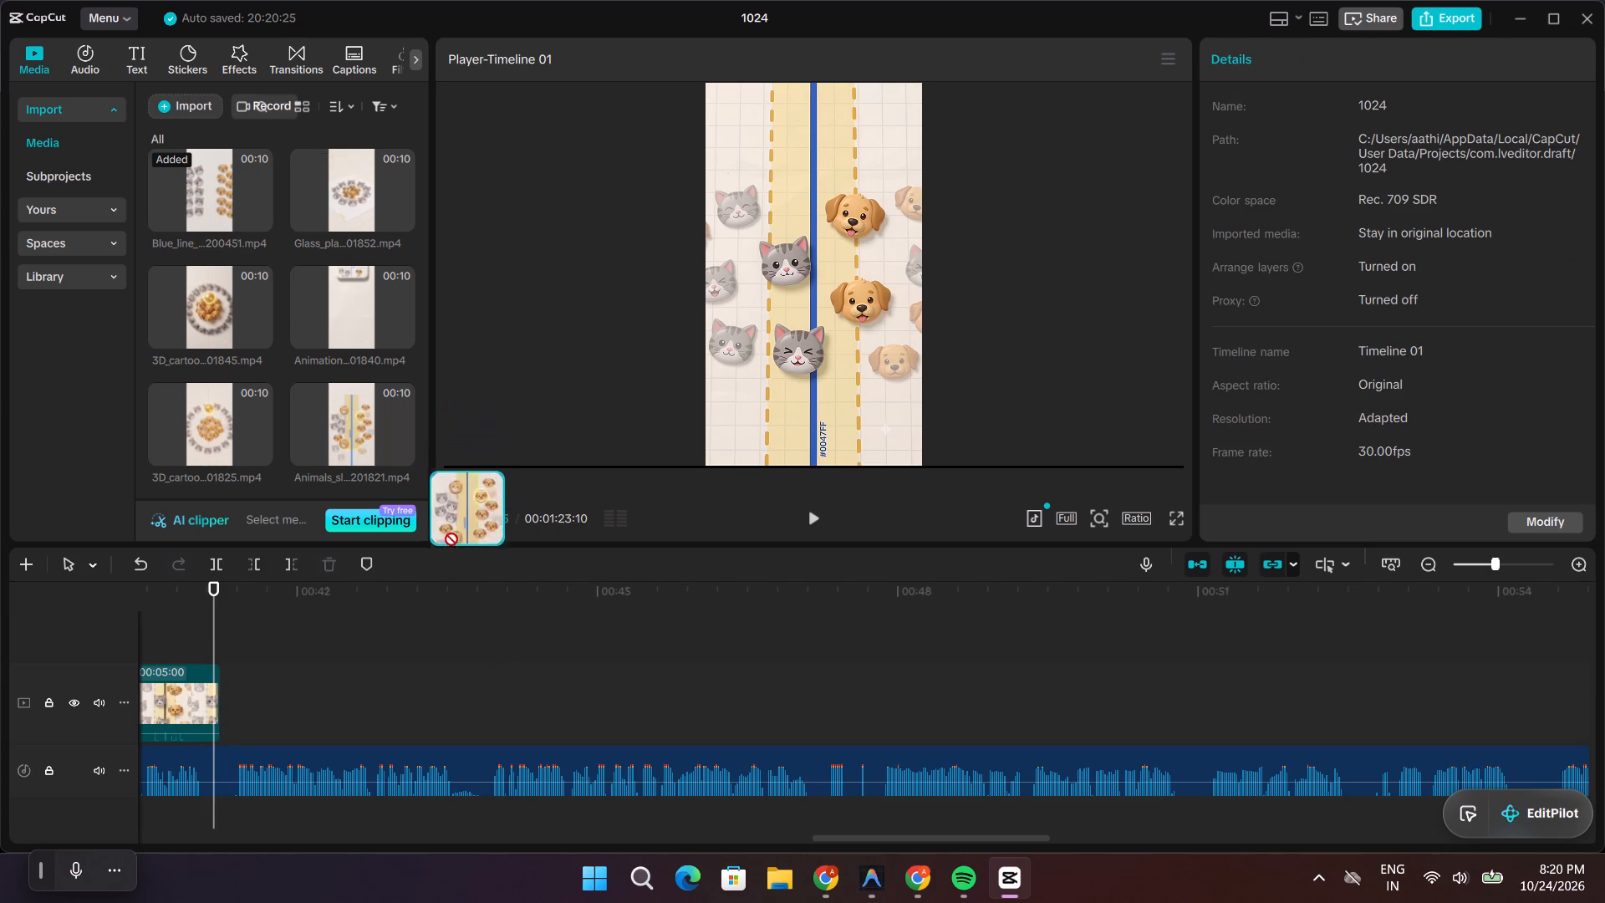
drag(445, 533, 225, 697)
key(space)
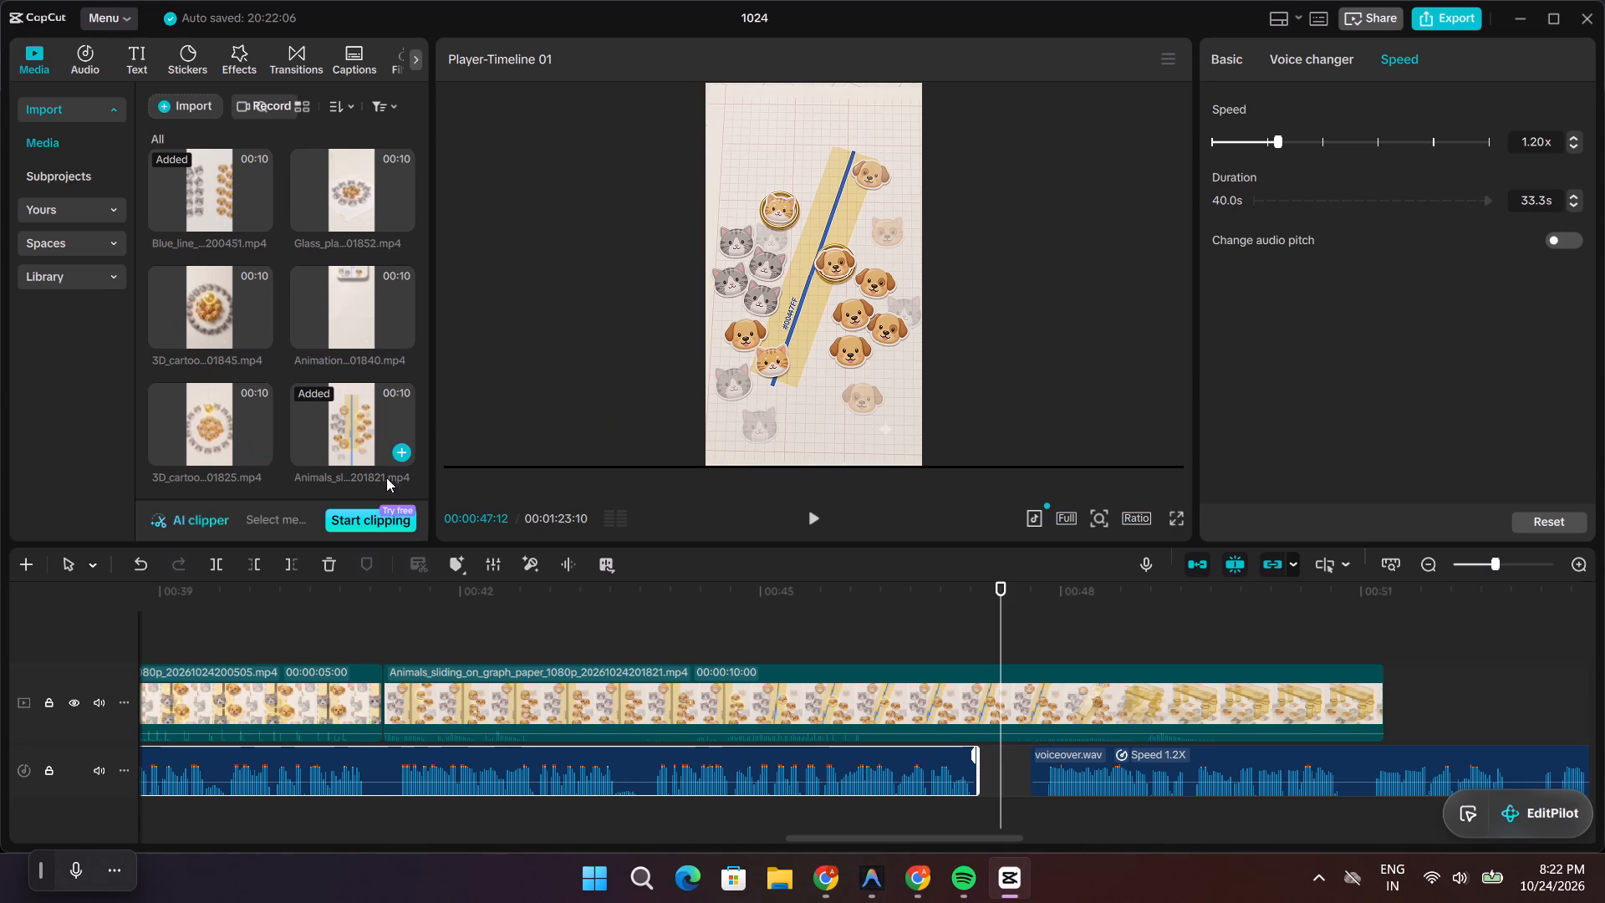
Scrub and replay the Animals_sliding_on_graph_paper clip around 00:00:47 to find where it should end with the voiceover.
drag(999, 624, 960, 631)
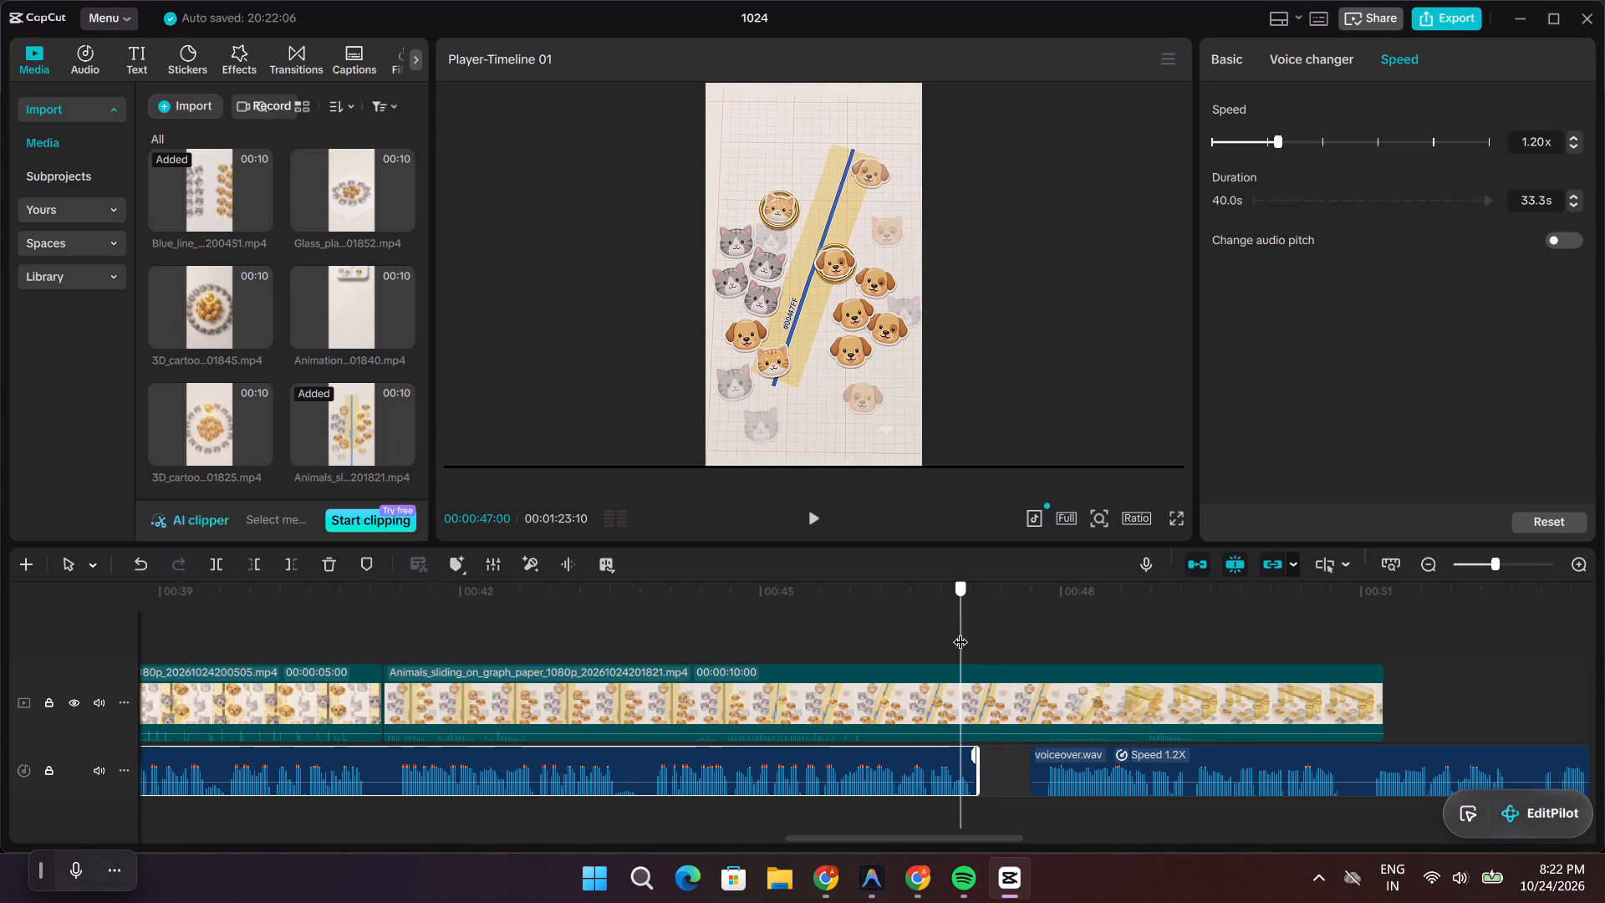
drag(960, 631, 1078, 631)
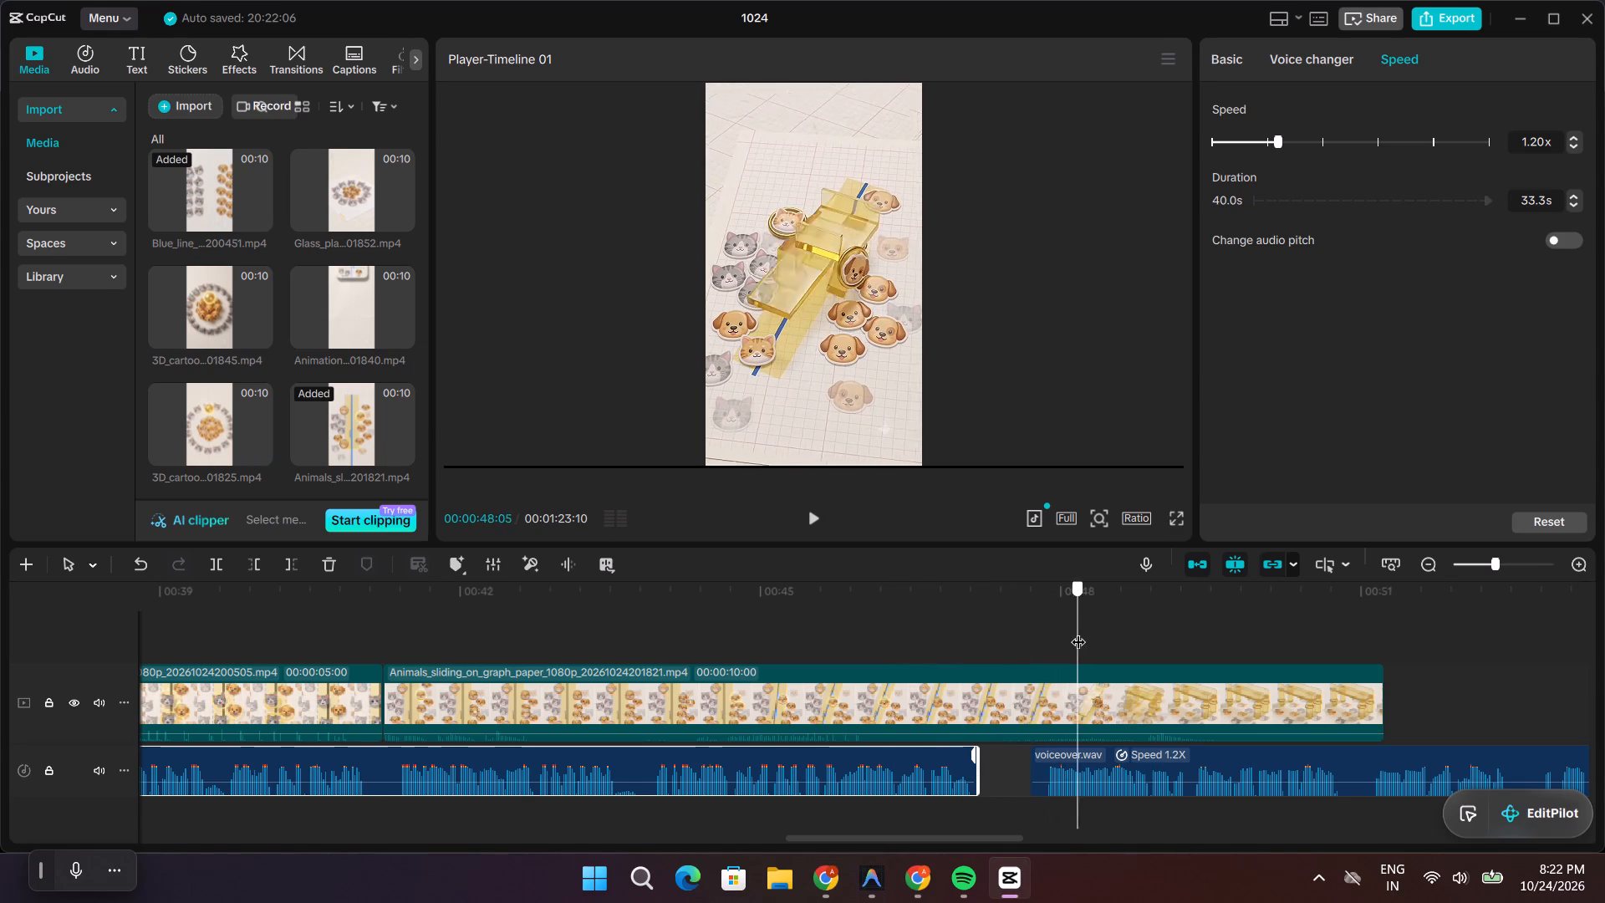
drag(1078, 631, 1098, 652)
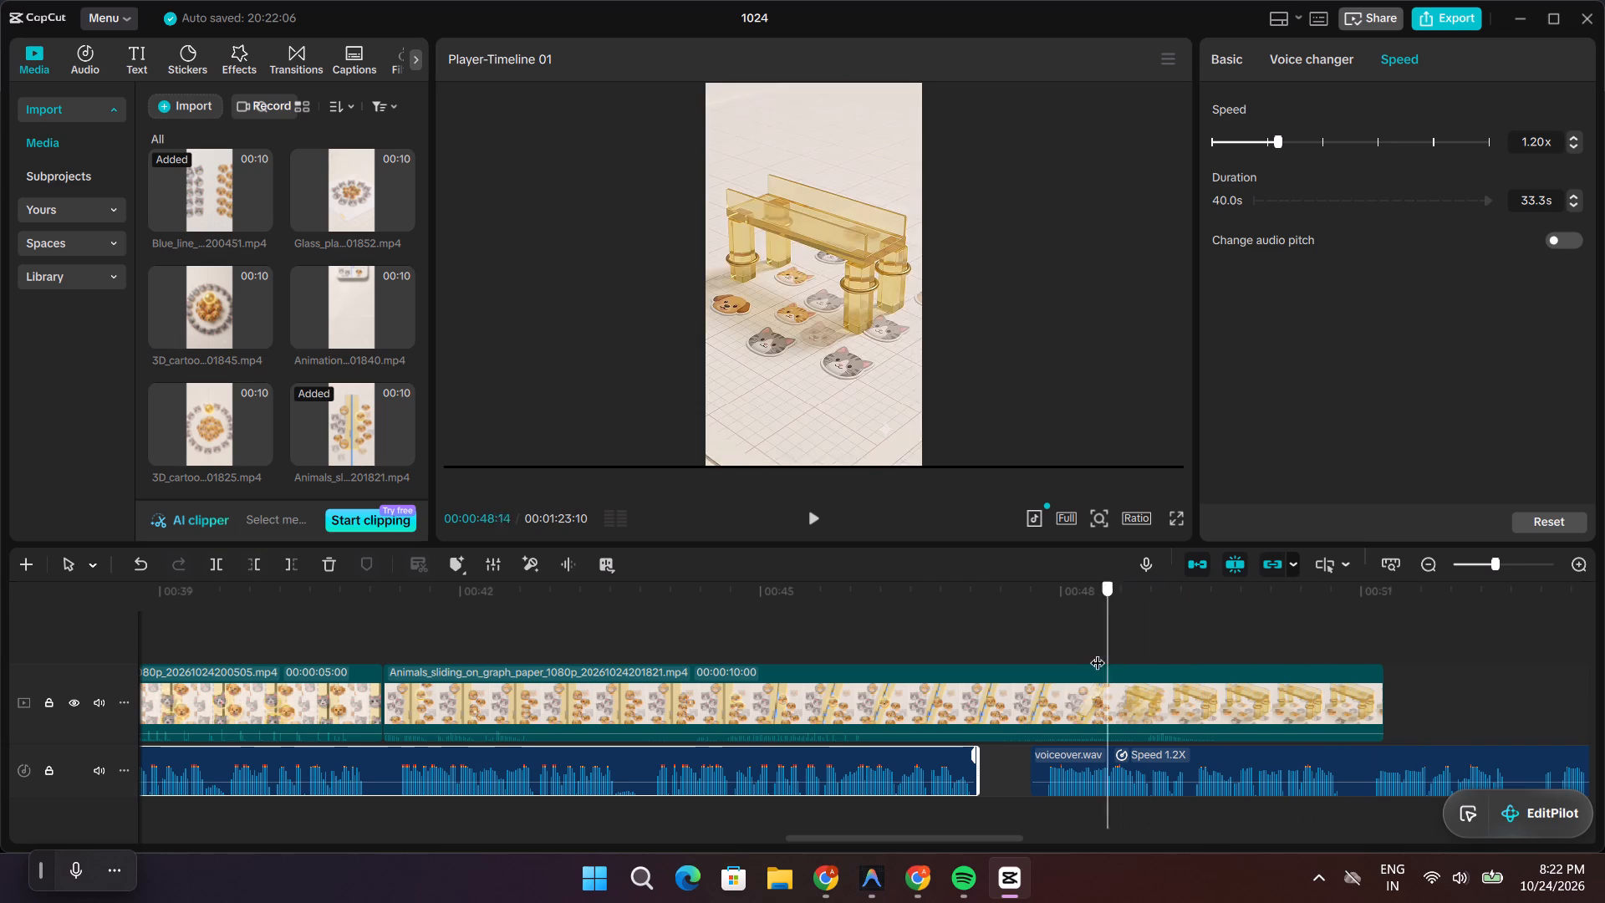
drag(1098, 652, 1193, 649)
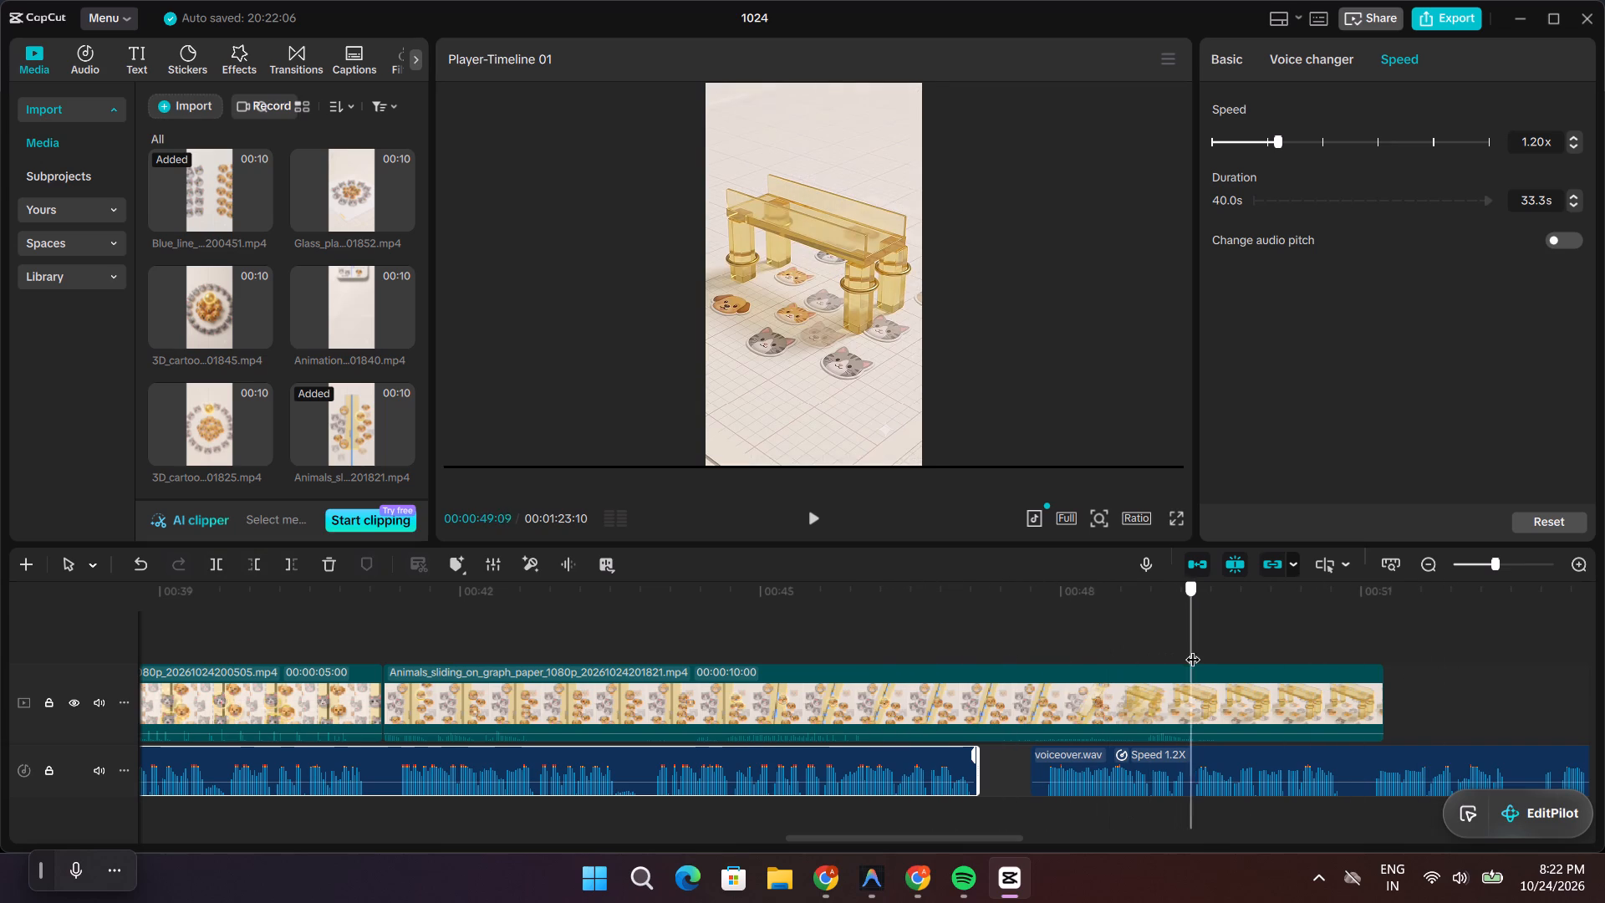
drag(1193, 649, 1003, 645)
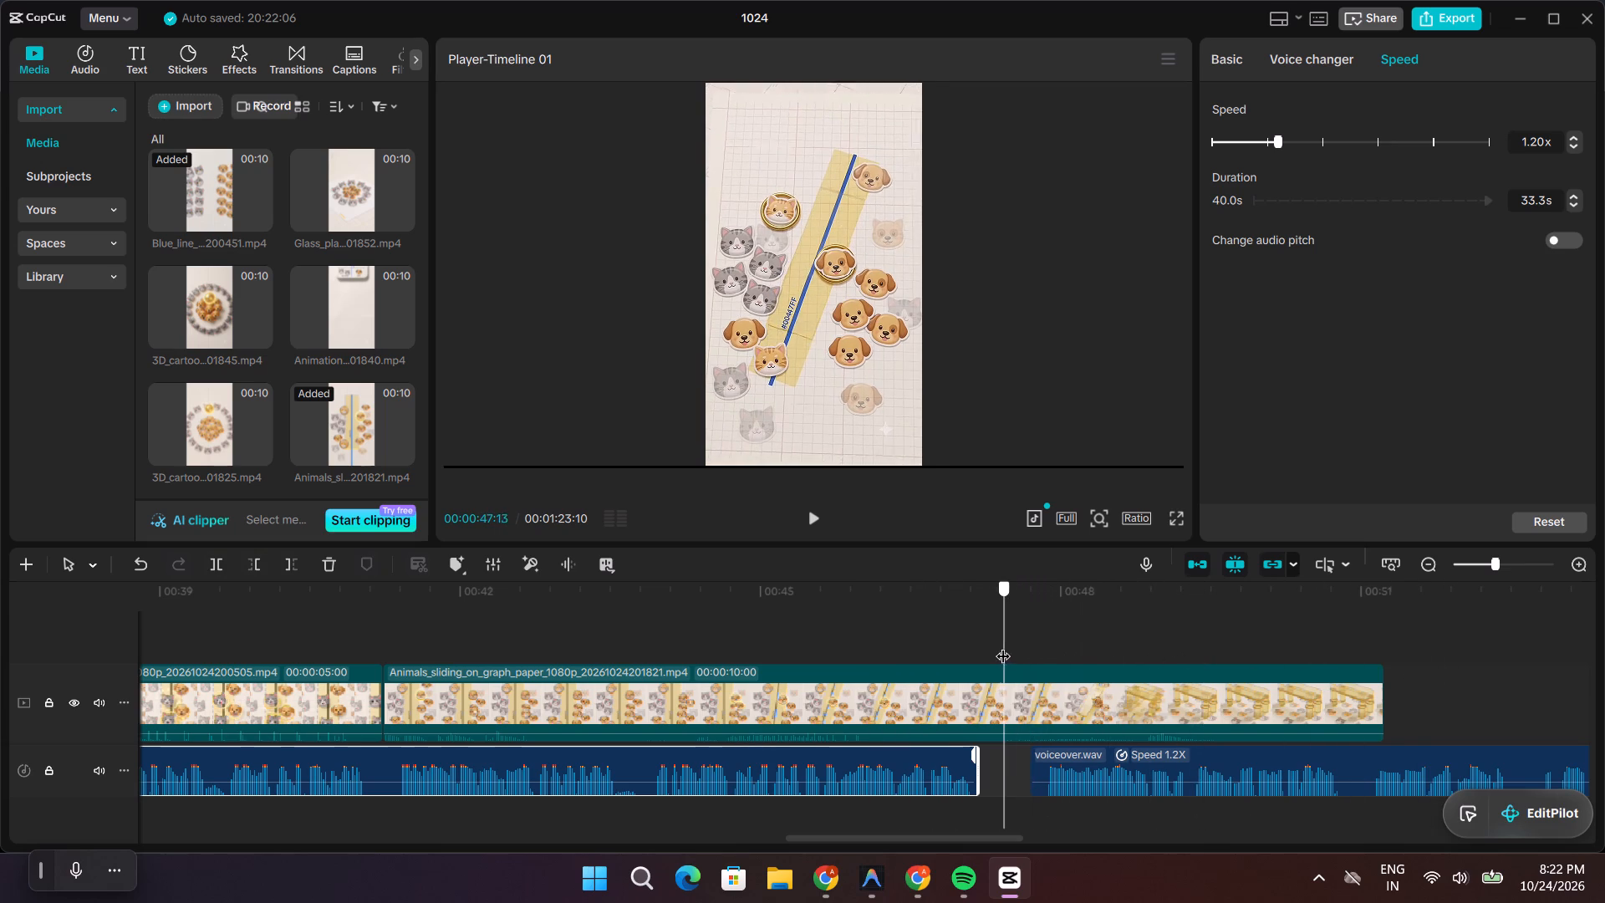
drag(1003, 645, 981, 645)
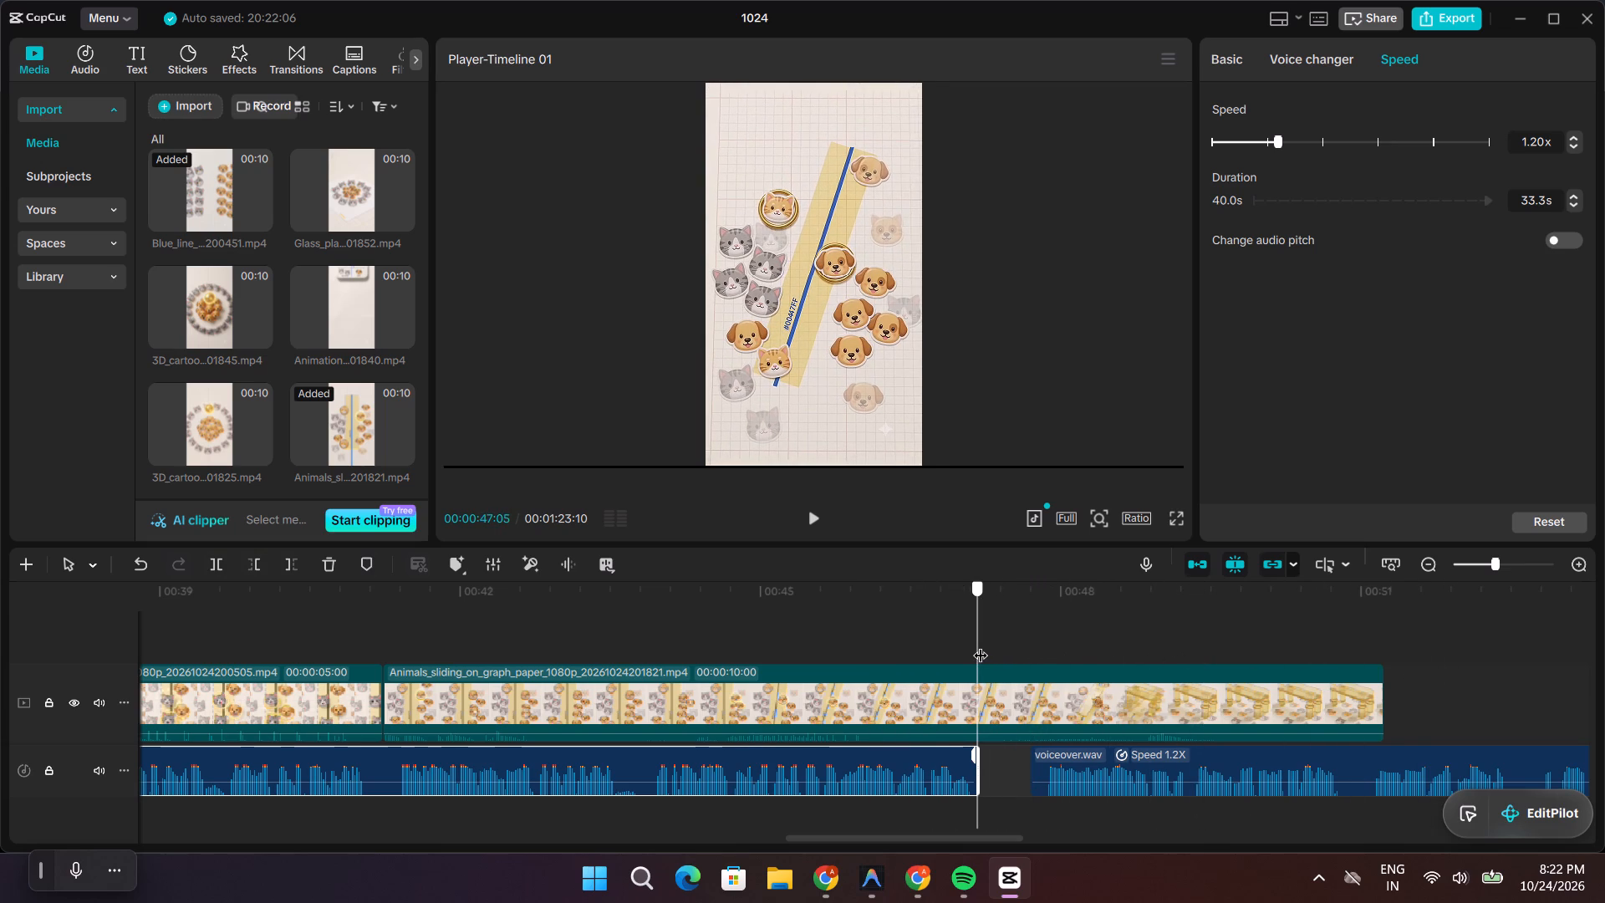
drag(981, 645, 364, 618)
key(space)
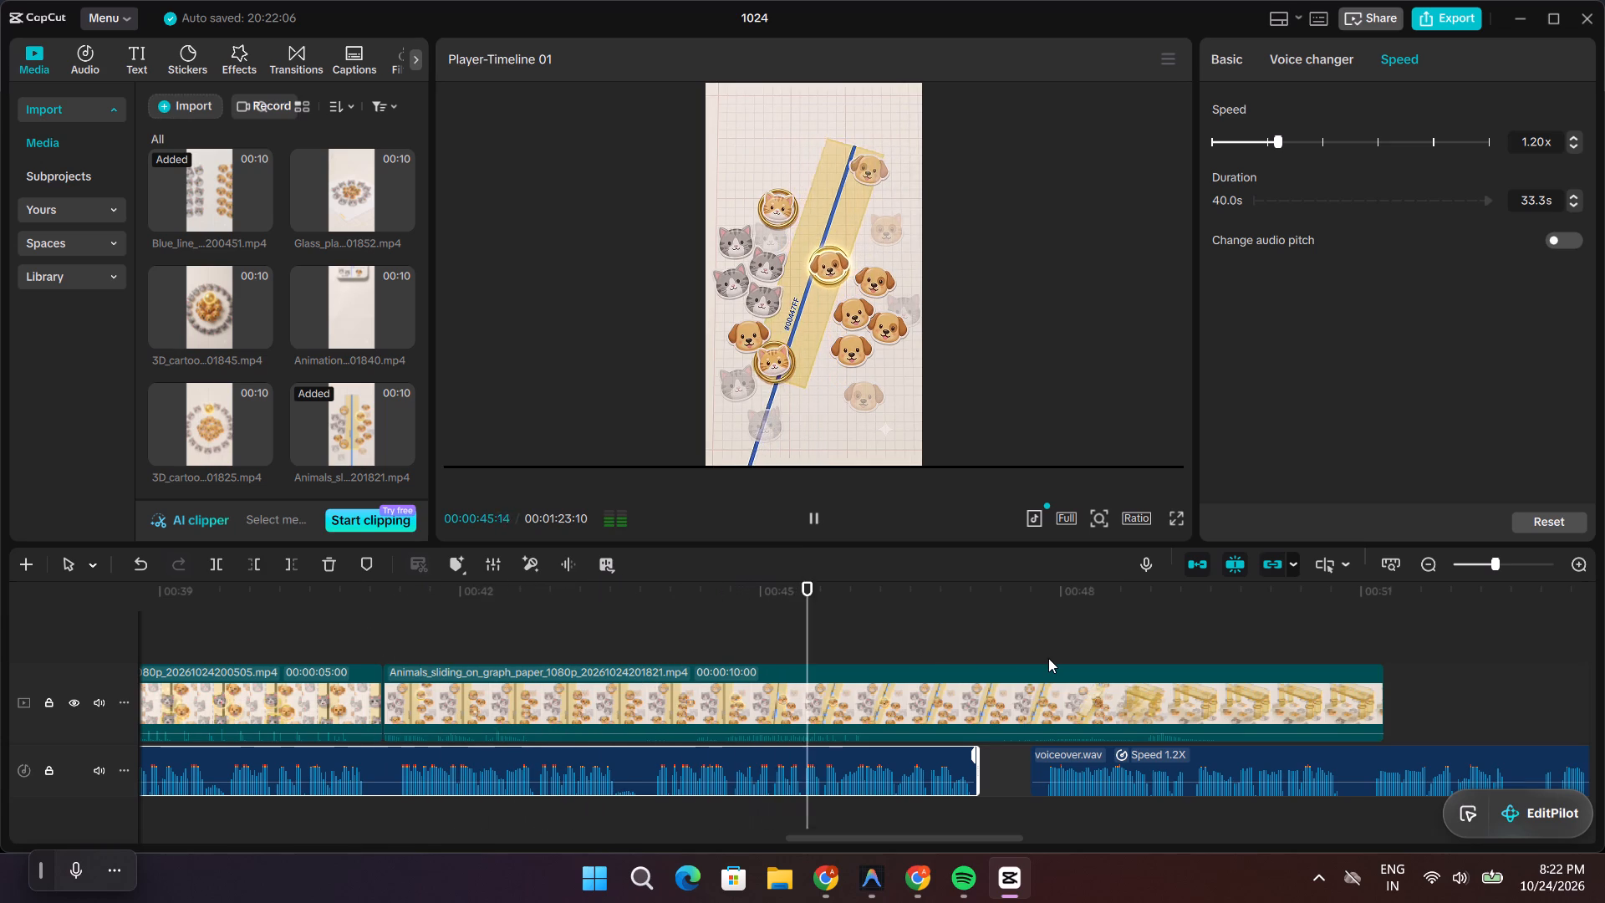
key(space)
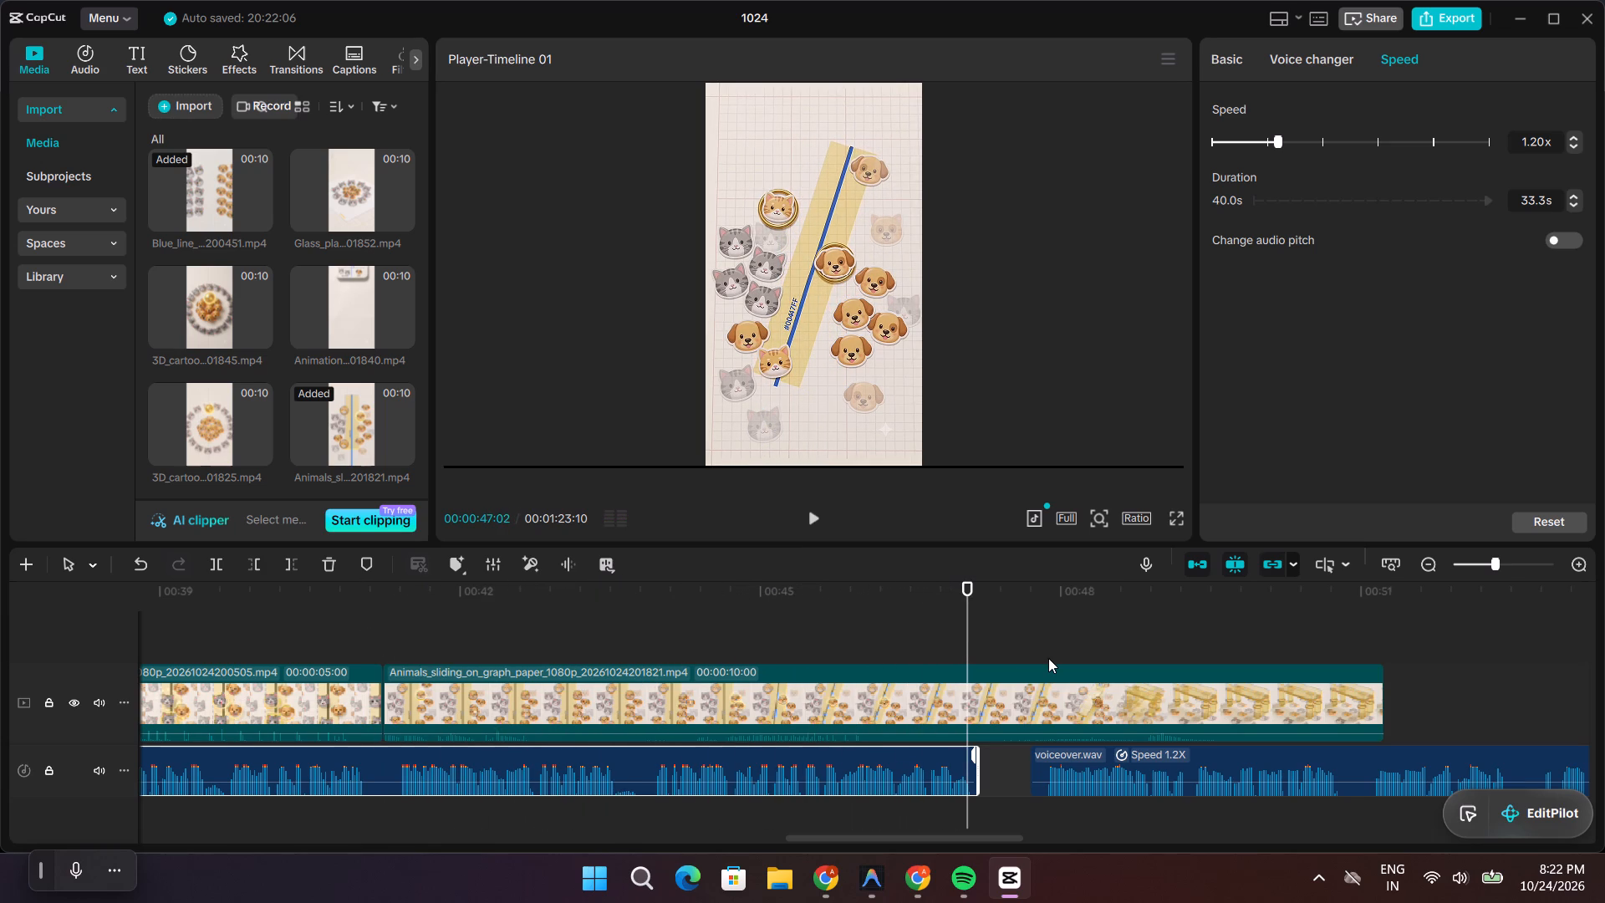
Split the Animals_sliding_on_graph_paper clip at 00:00:47:05, where the first voiceover segment ends.
drag(967, 615, 976, 615)
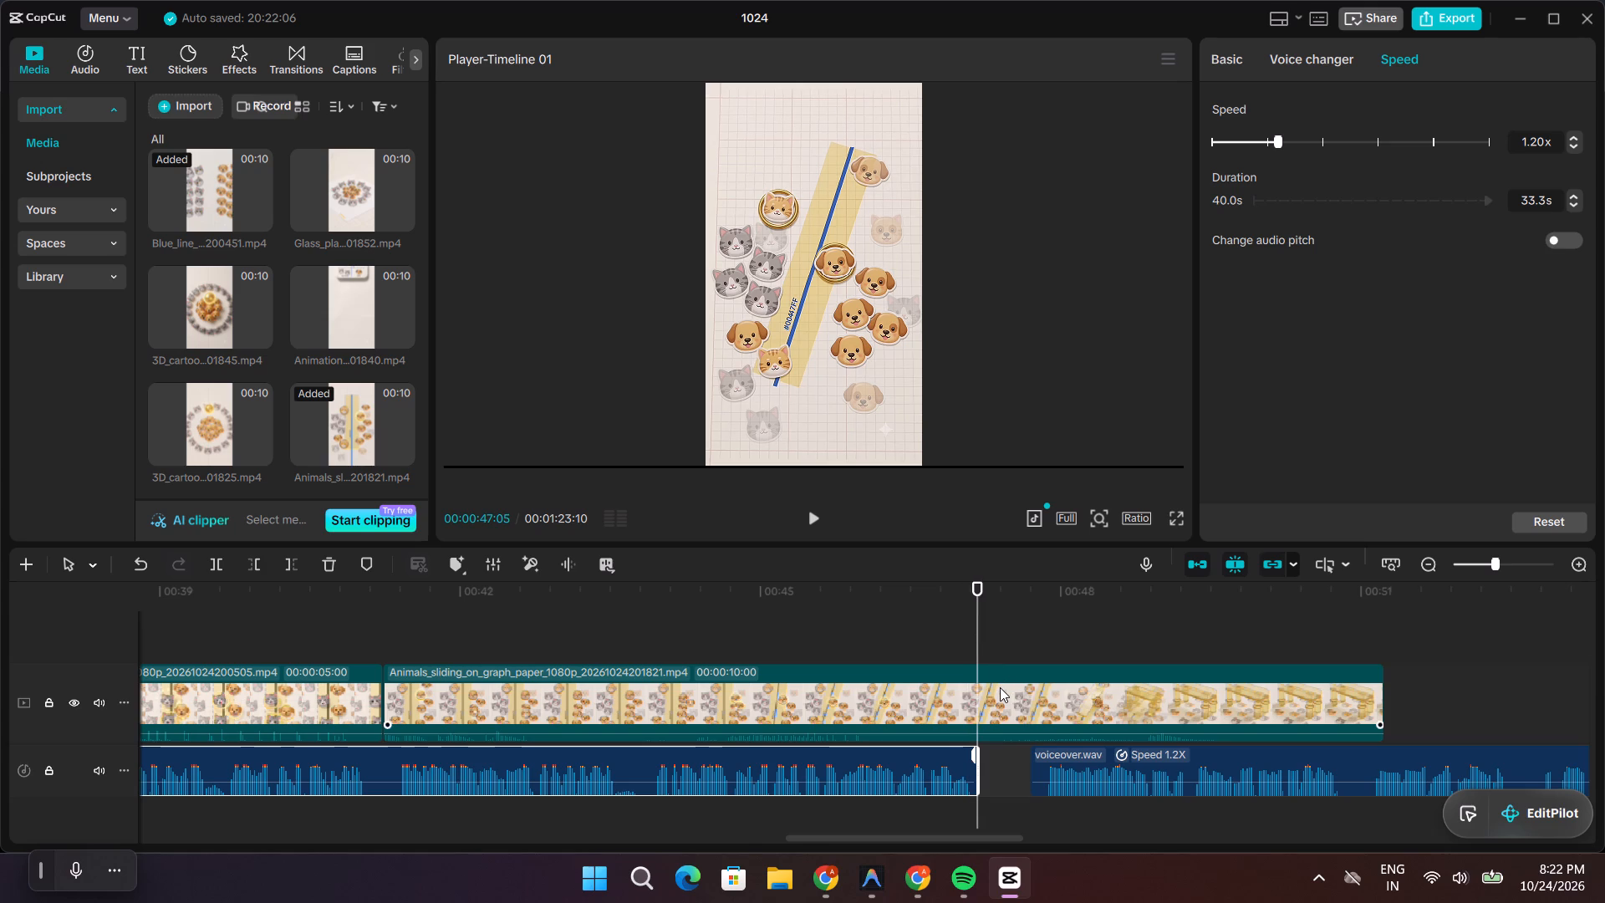
click(993, 696)
key(ctrl+b)
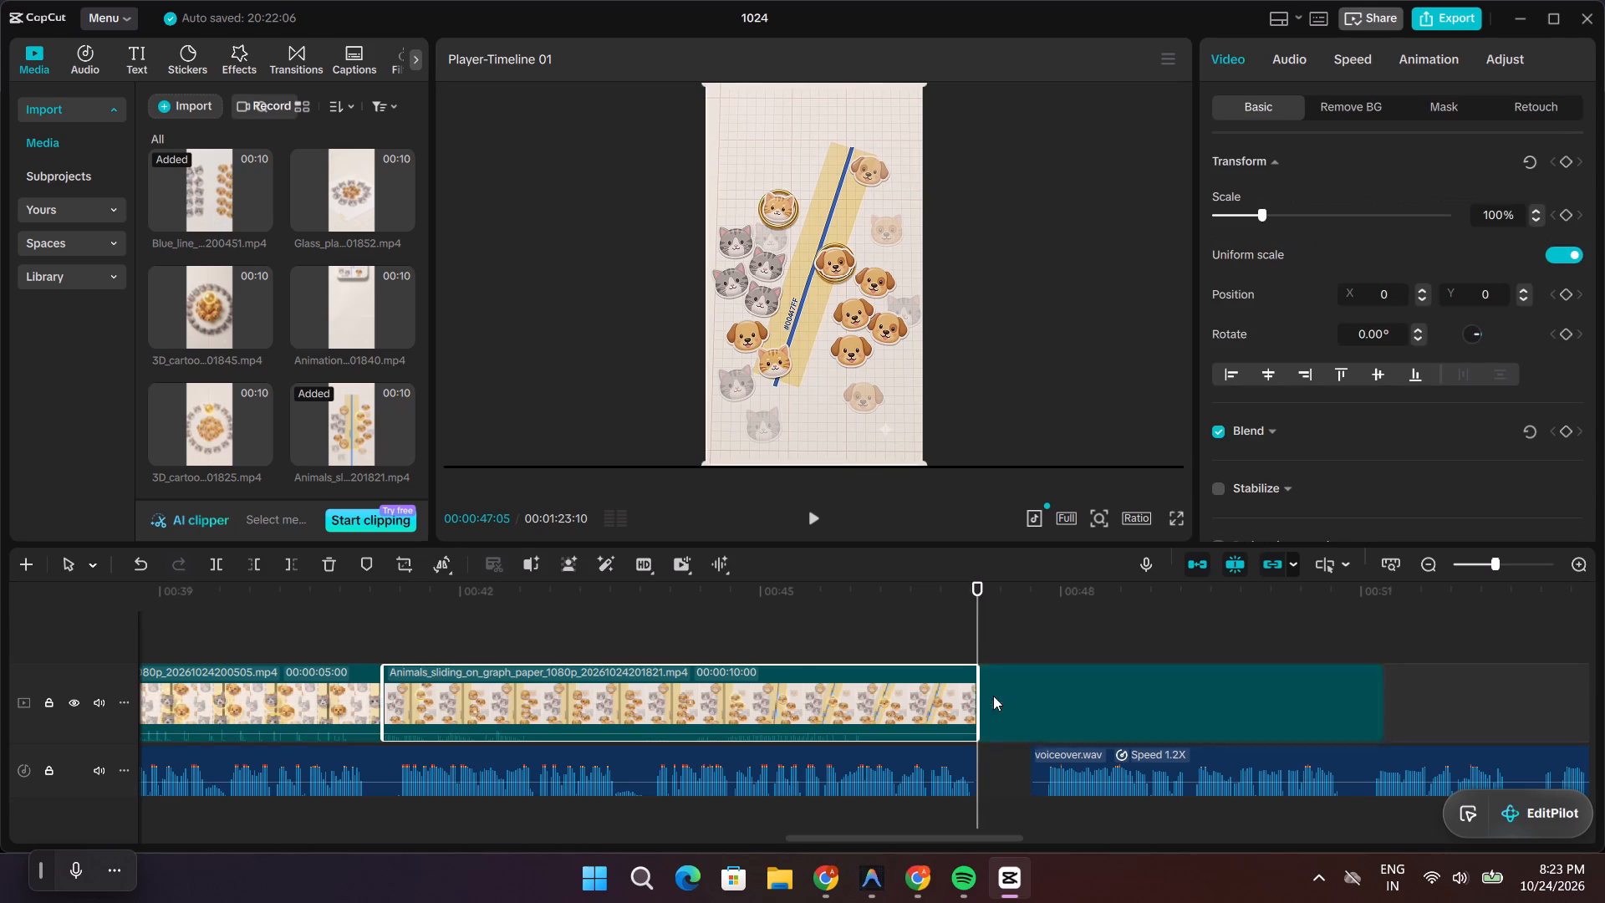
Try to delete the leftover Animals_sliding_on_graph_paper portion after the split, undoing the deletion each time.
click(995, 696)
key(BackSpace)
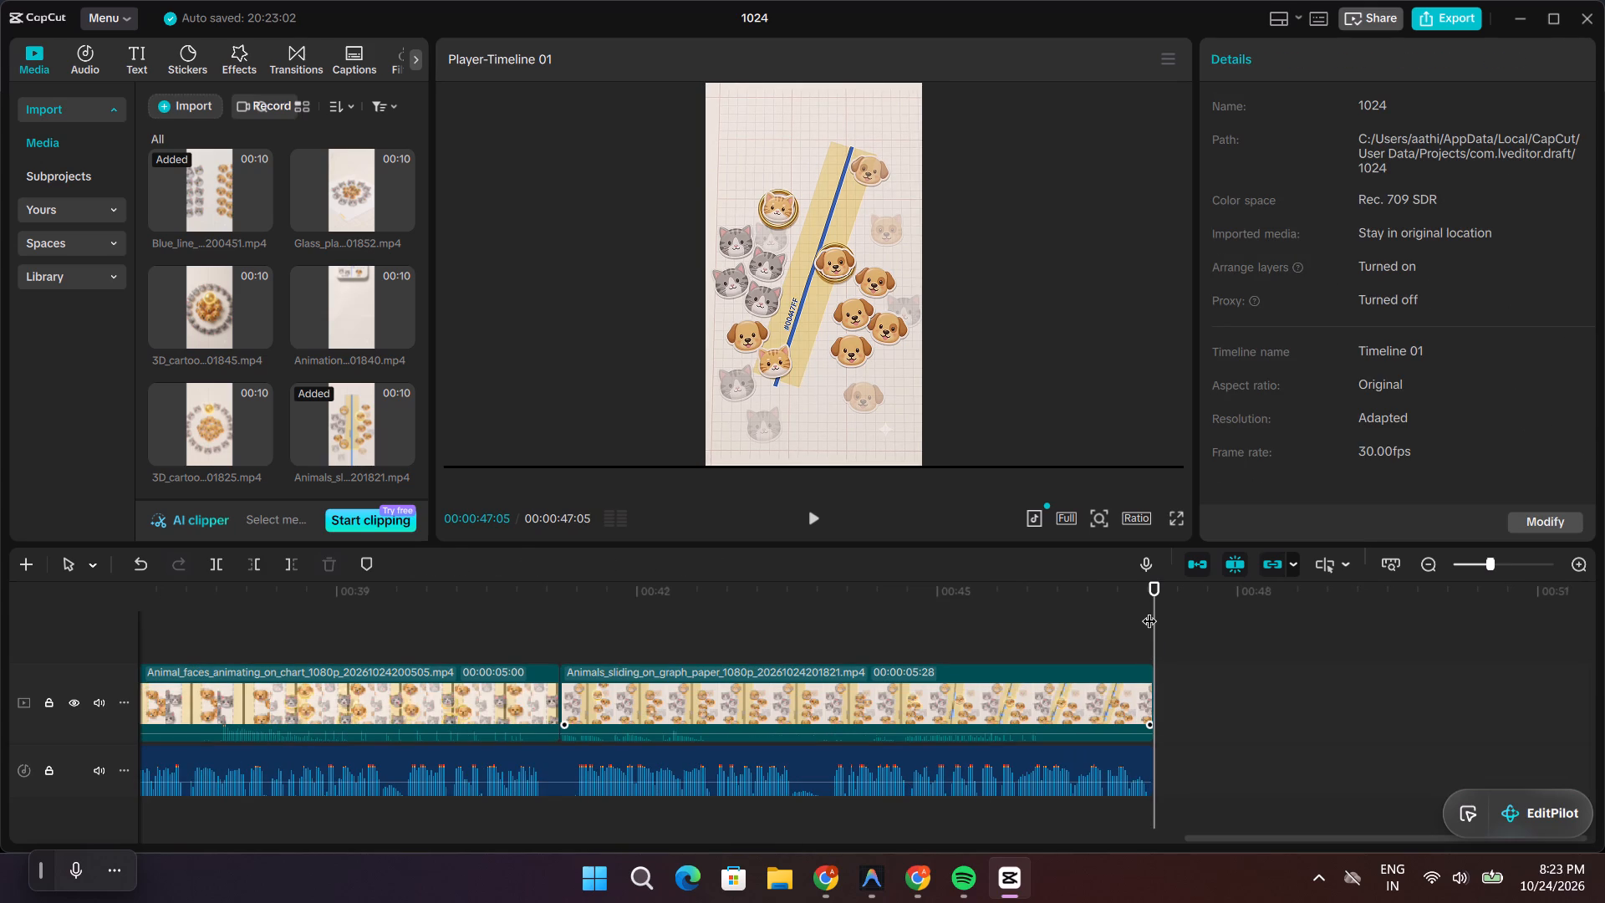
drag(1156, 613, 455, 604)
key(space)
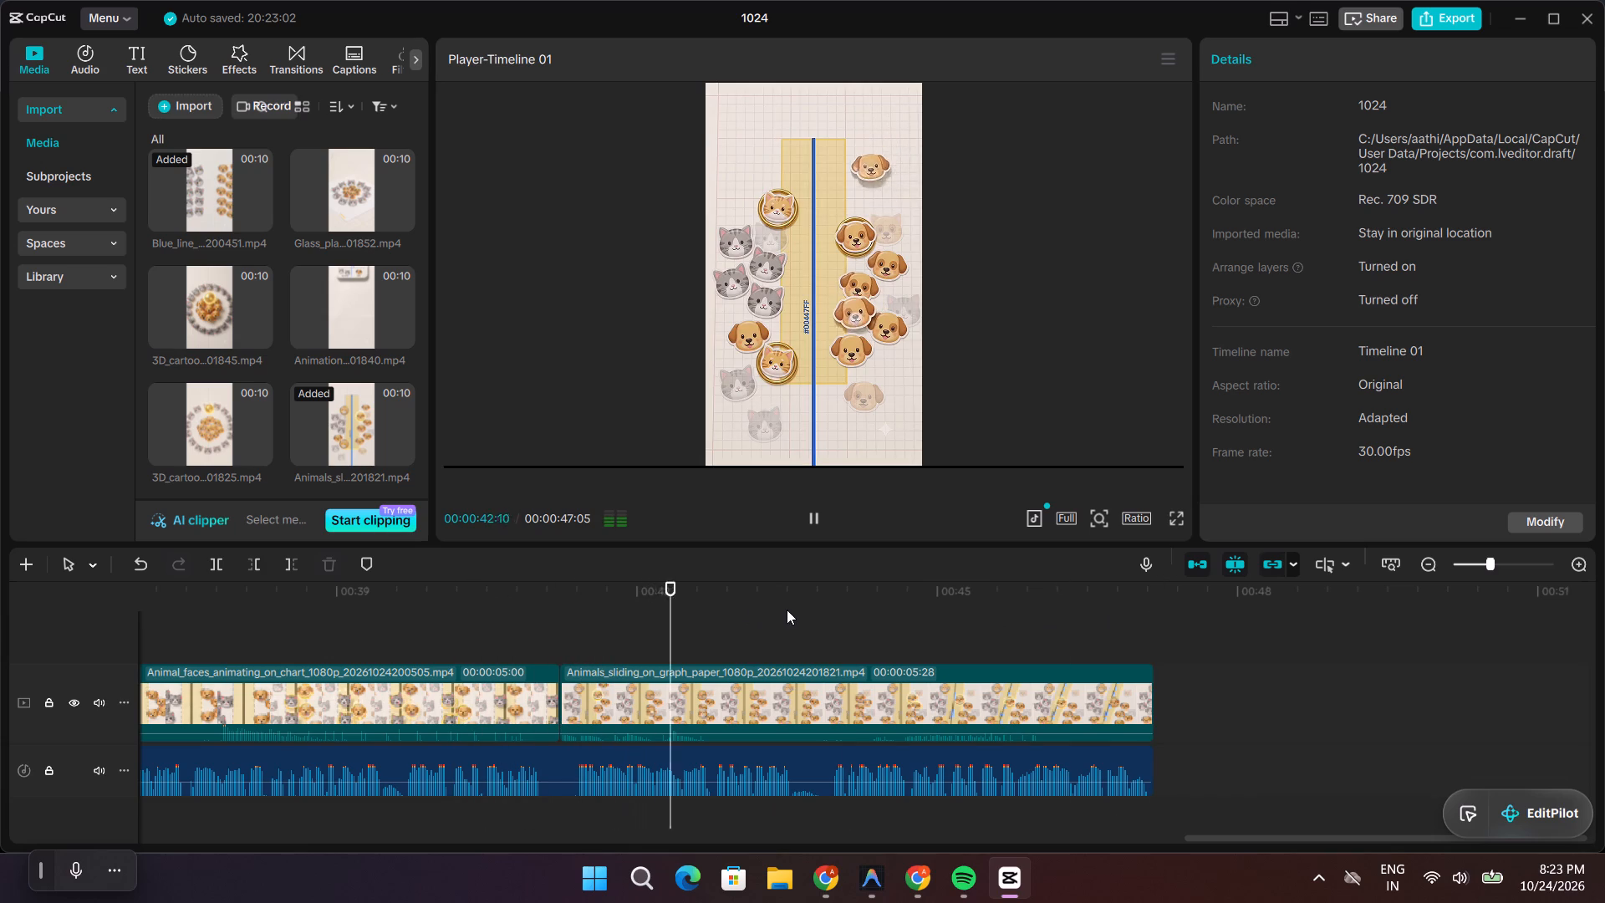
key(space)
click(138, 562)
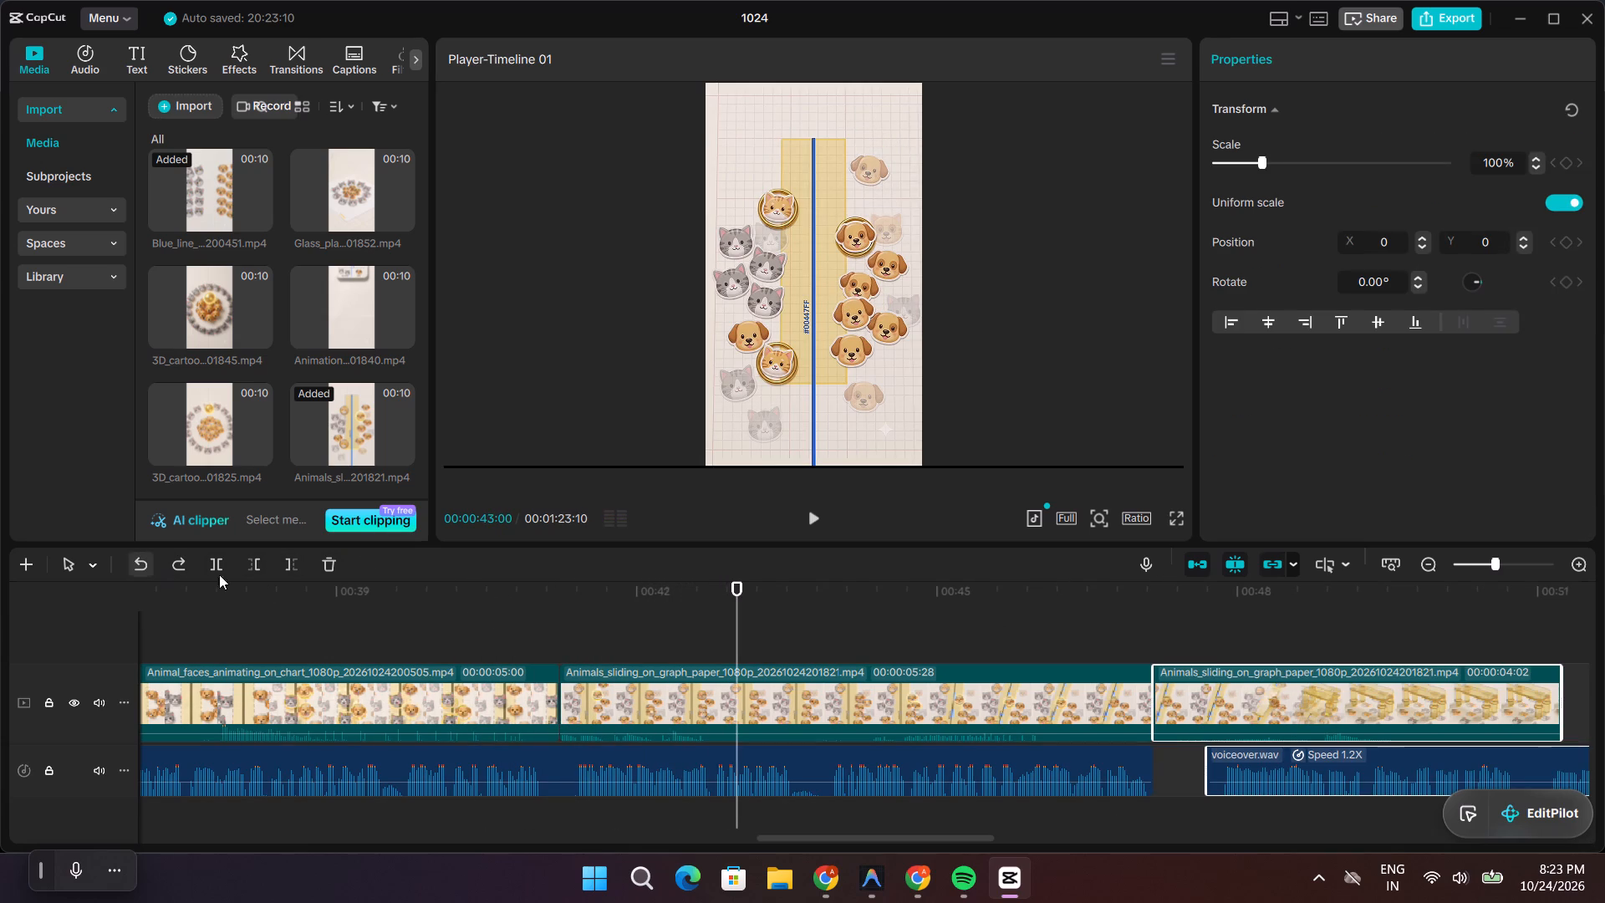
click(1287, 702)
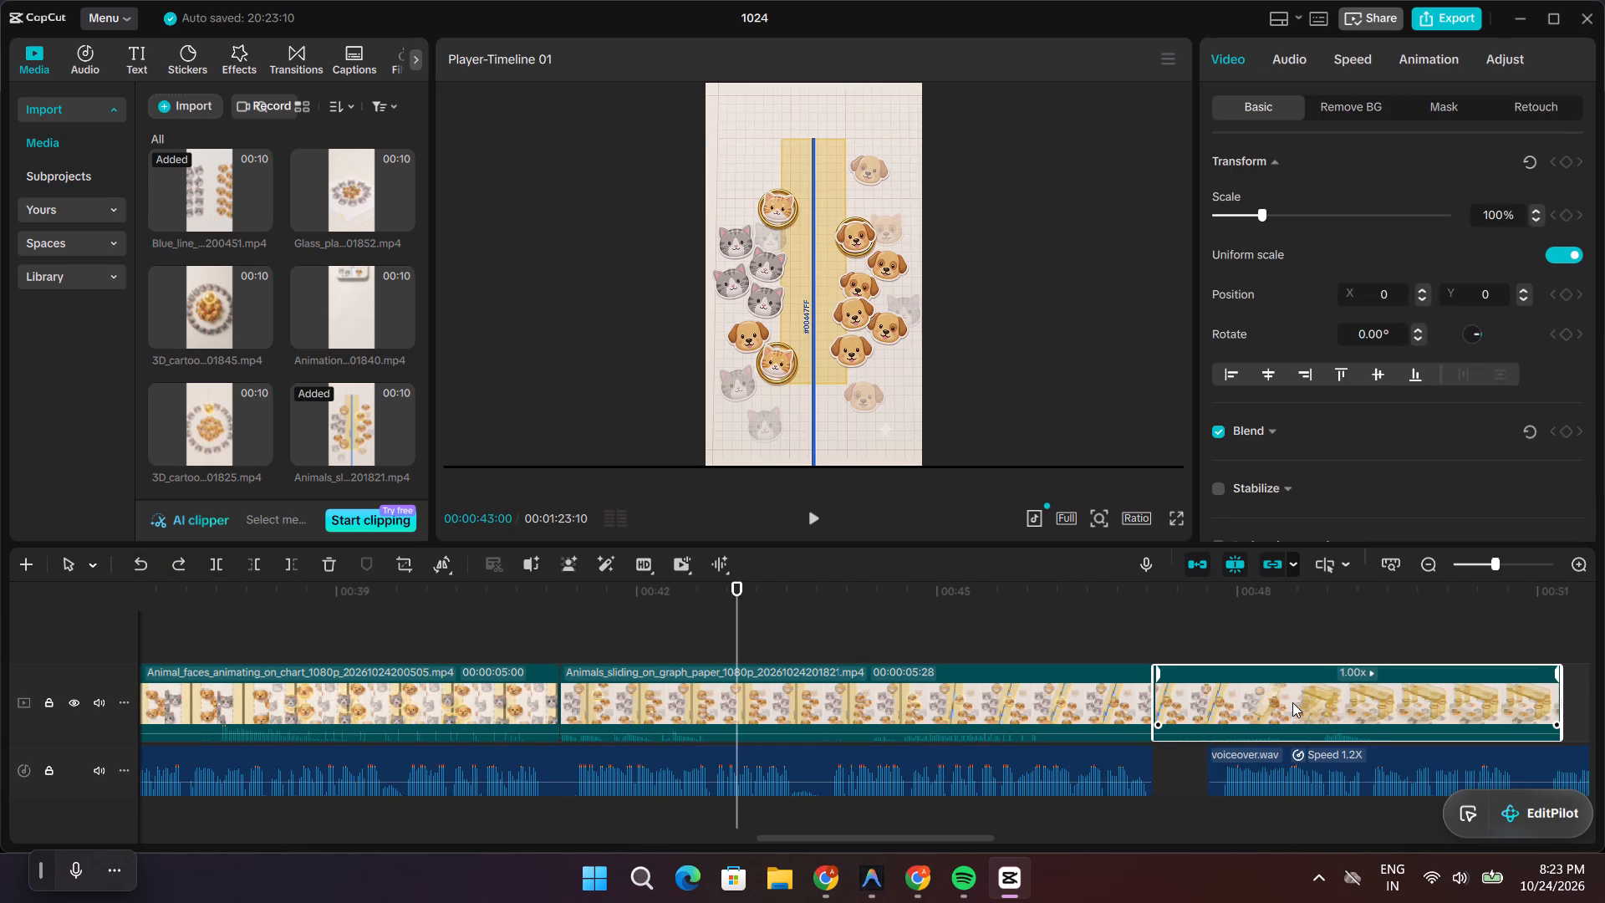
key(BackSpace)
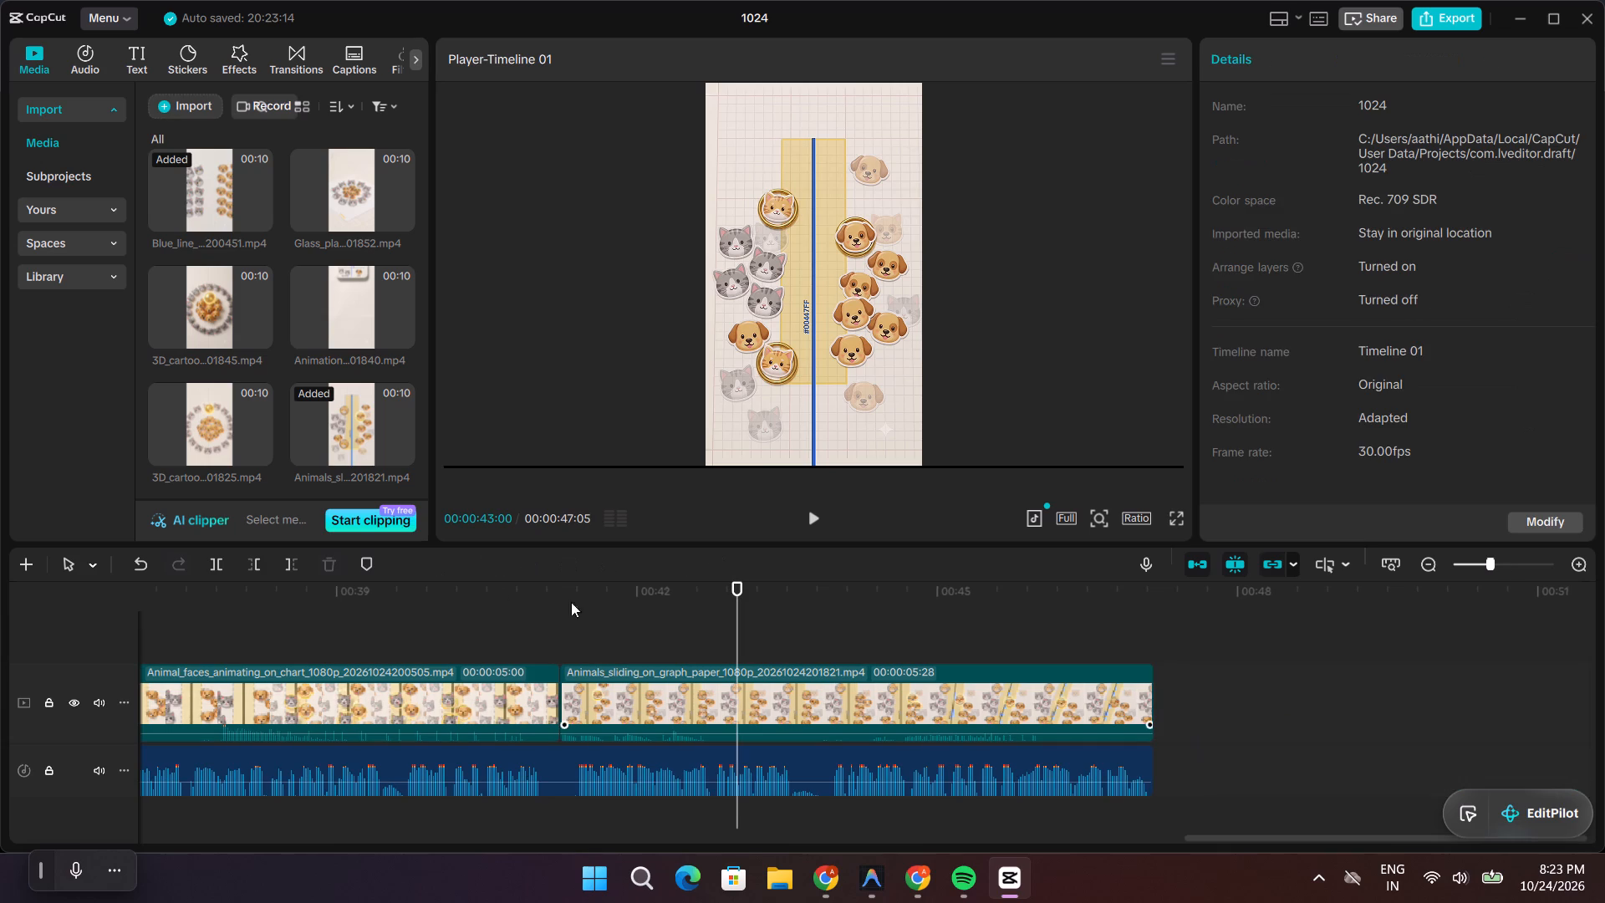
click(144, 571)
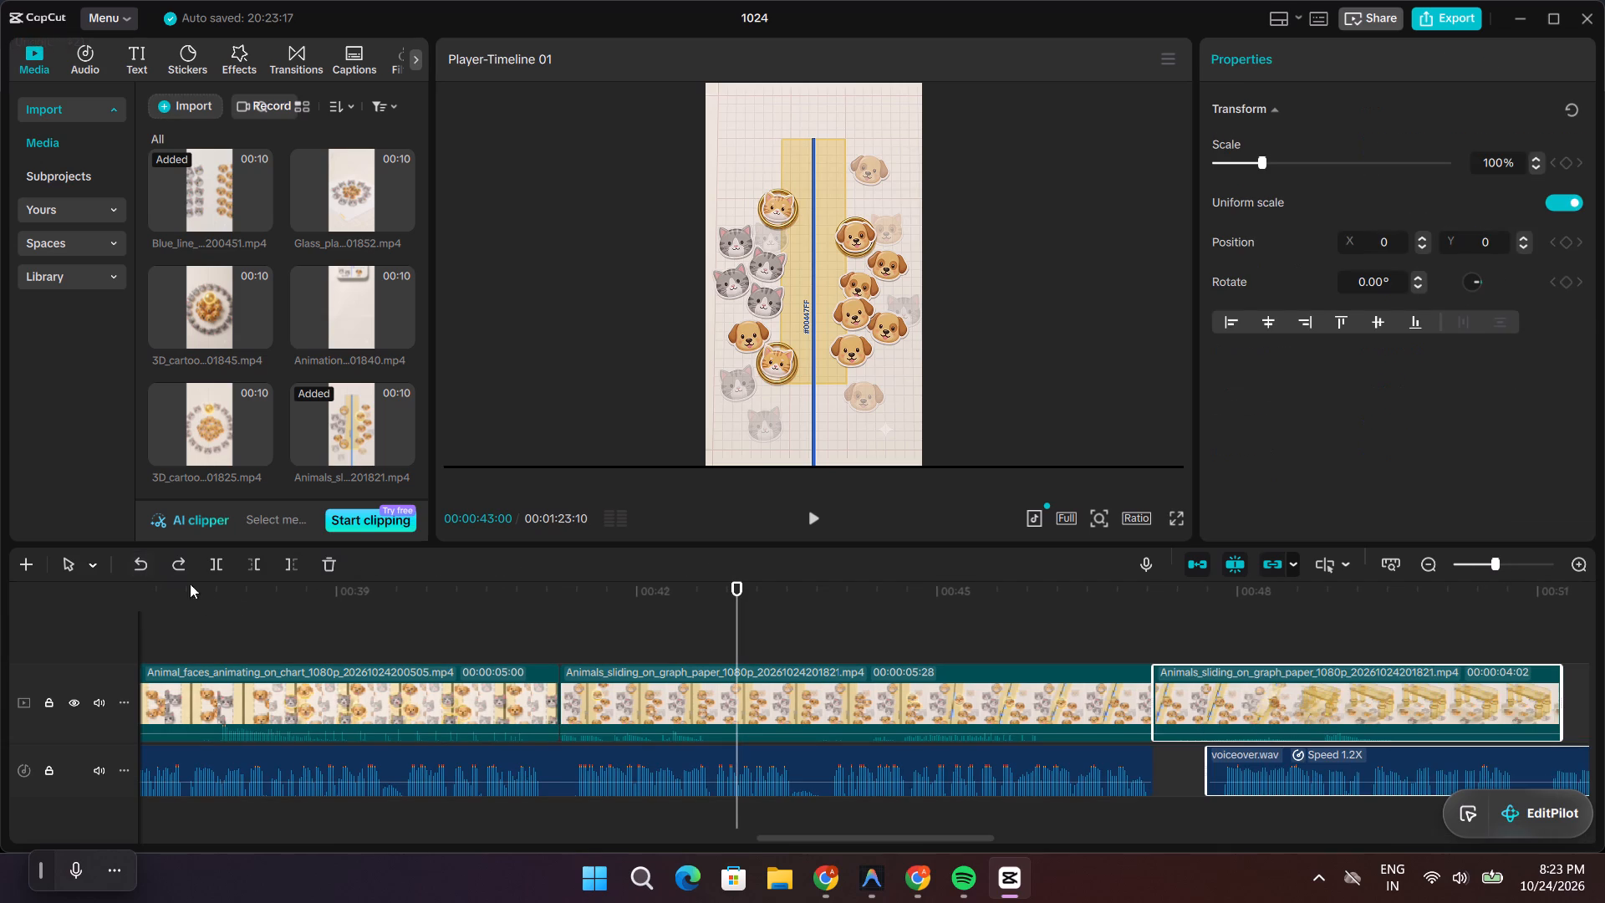
Move the remaining voiceover segment earlier to close the gap, starting it at the 00:00:47:05 cut.
click(1246, 712)
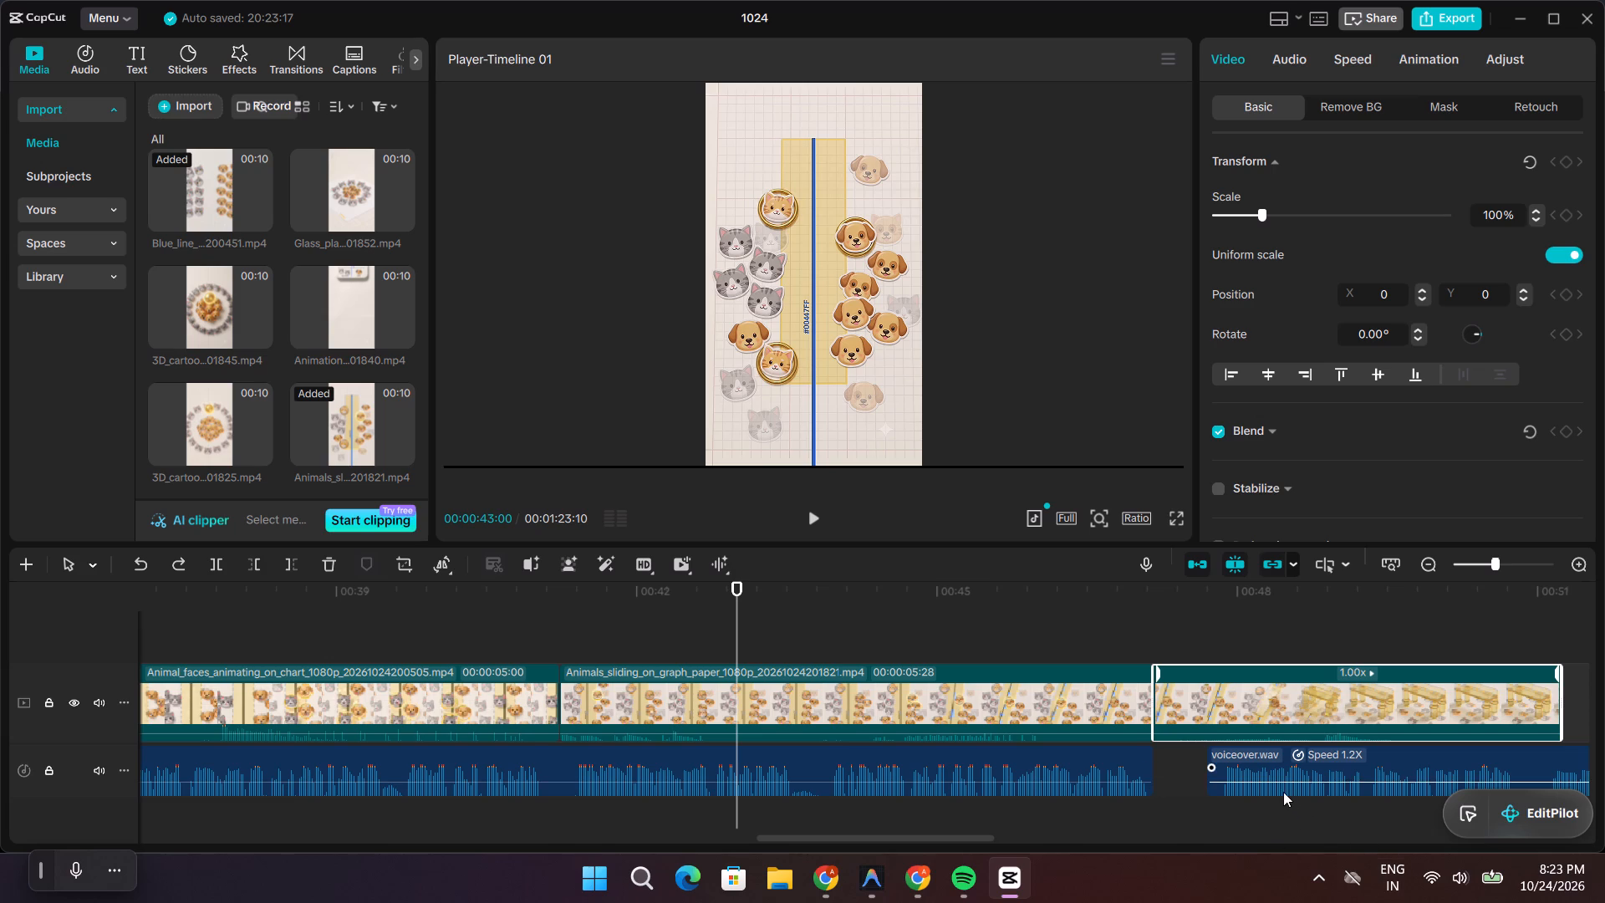
drag(1283, 792, 1230, 790)
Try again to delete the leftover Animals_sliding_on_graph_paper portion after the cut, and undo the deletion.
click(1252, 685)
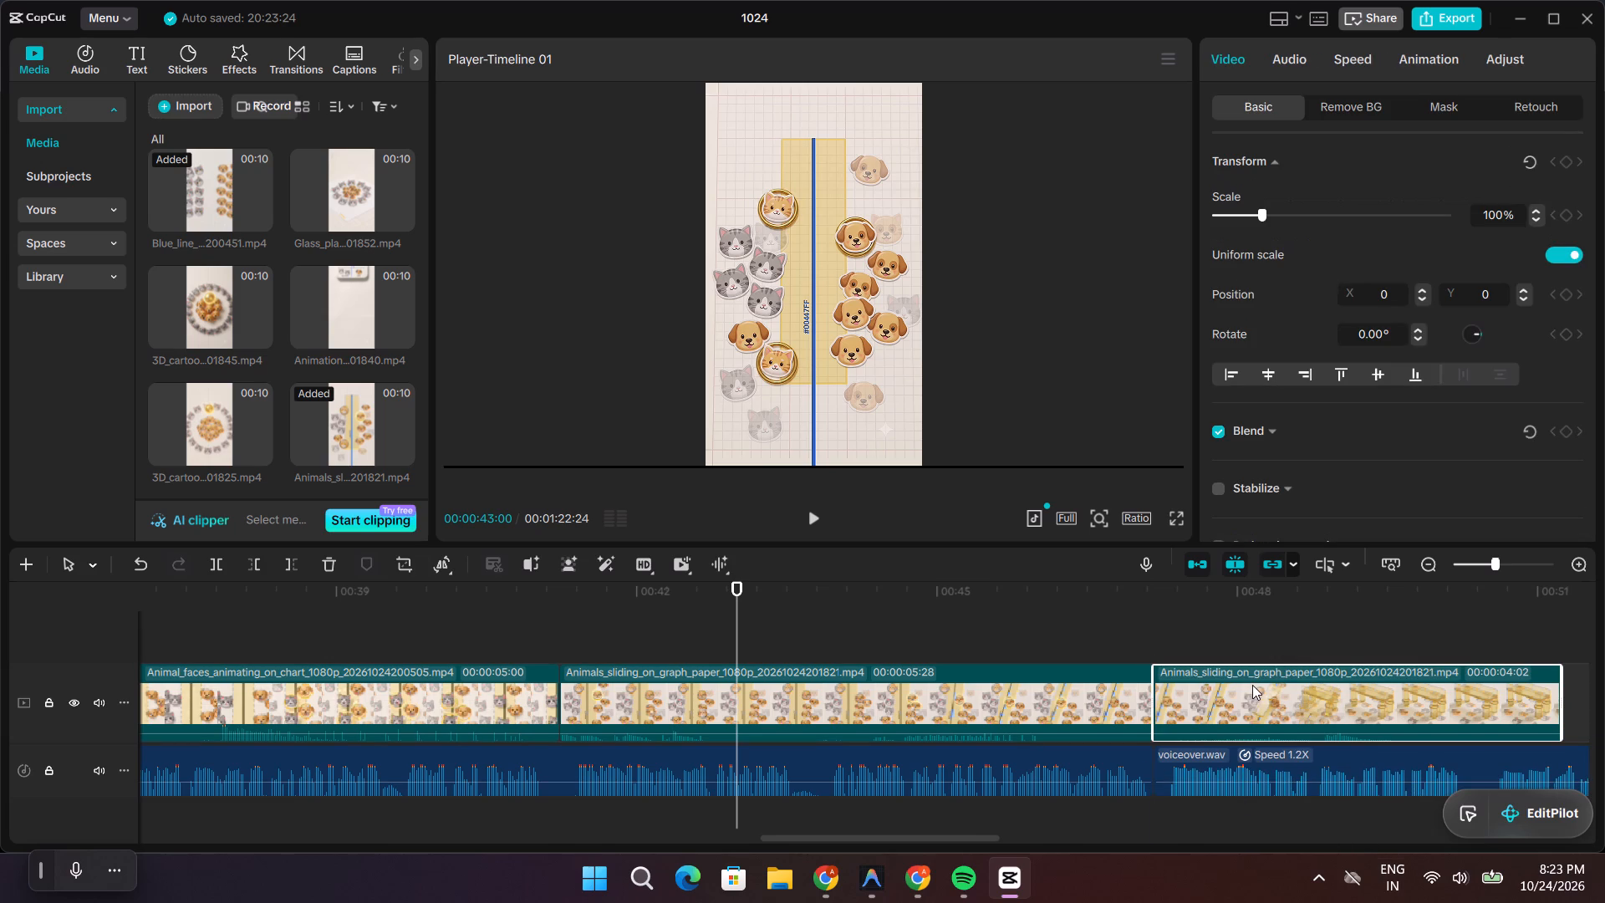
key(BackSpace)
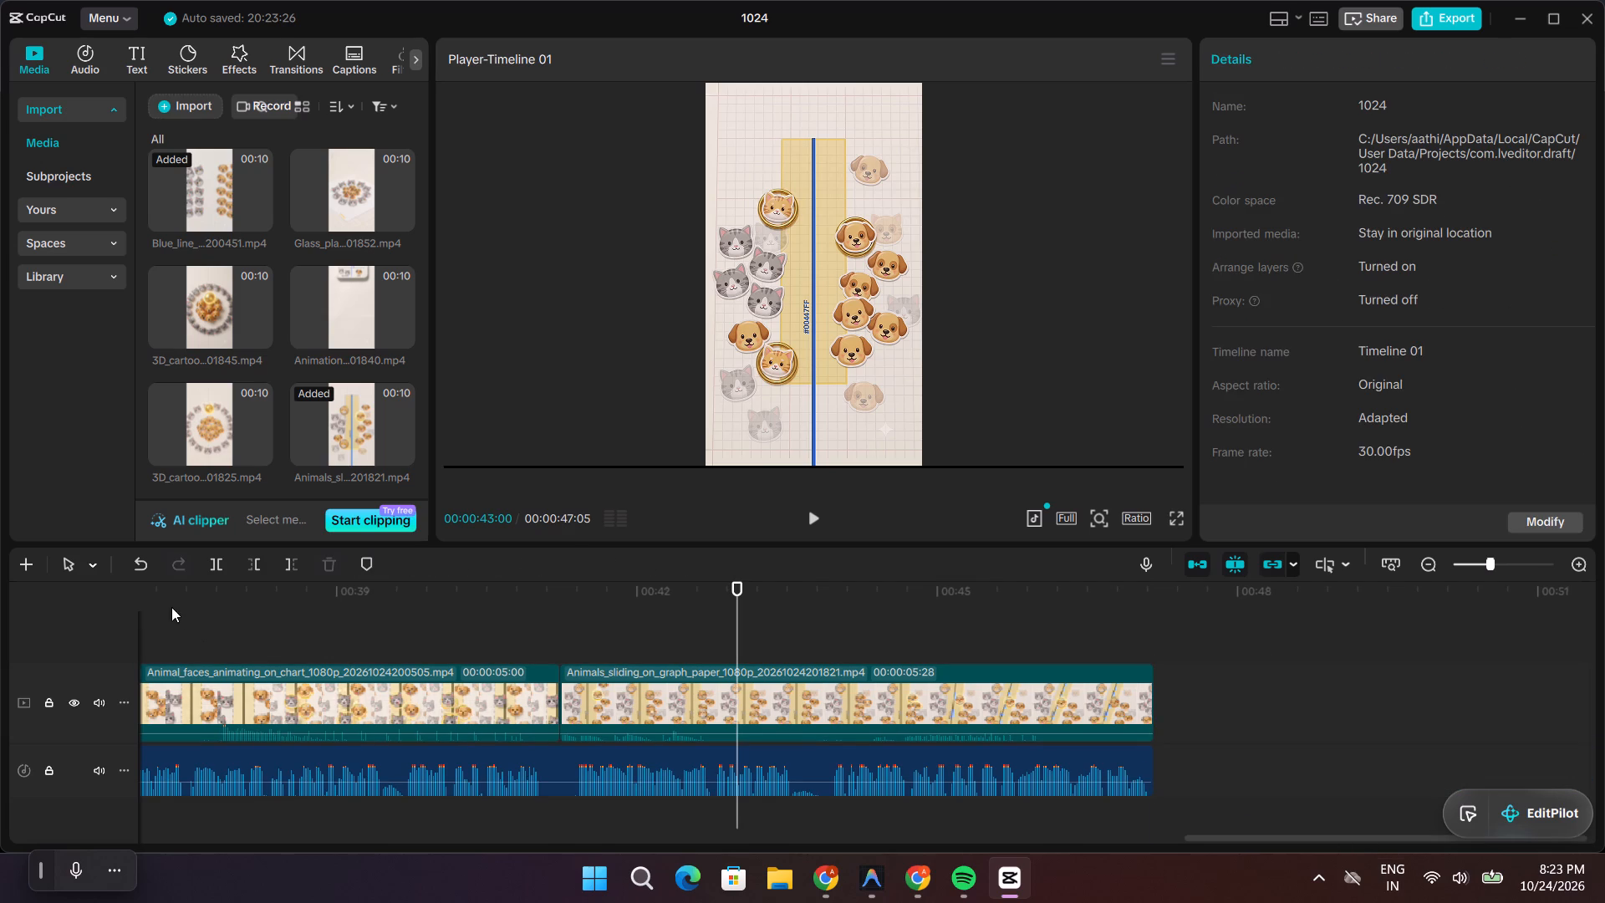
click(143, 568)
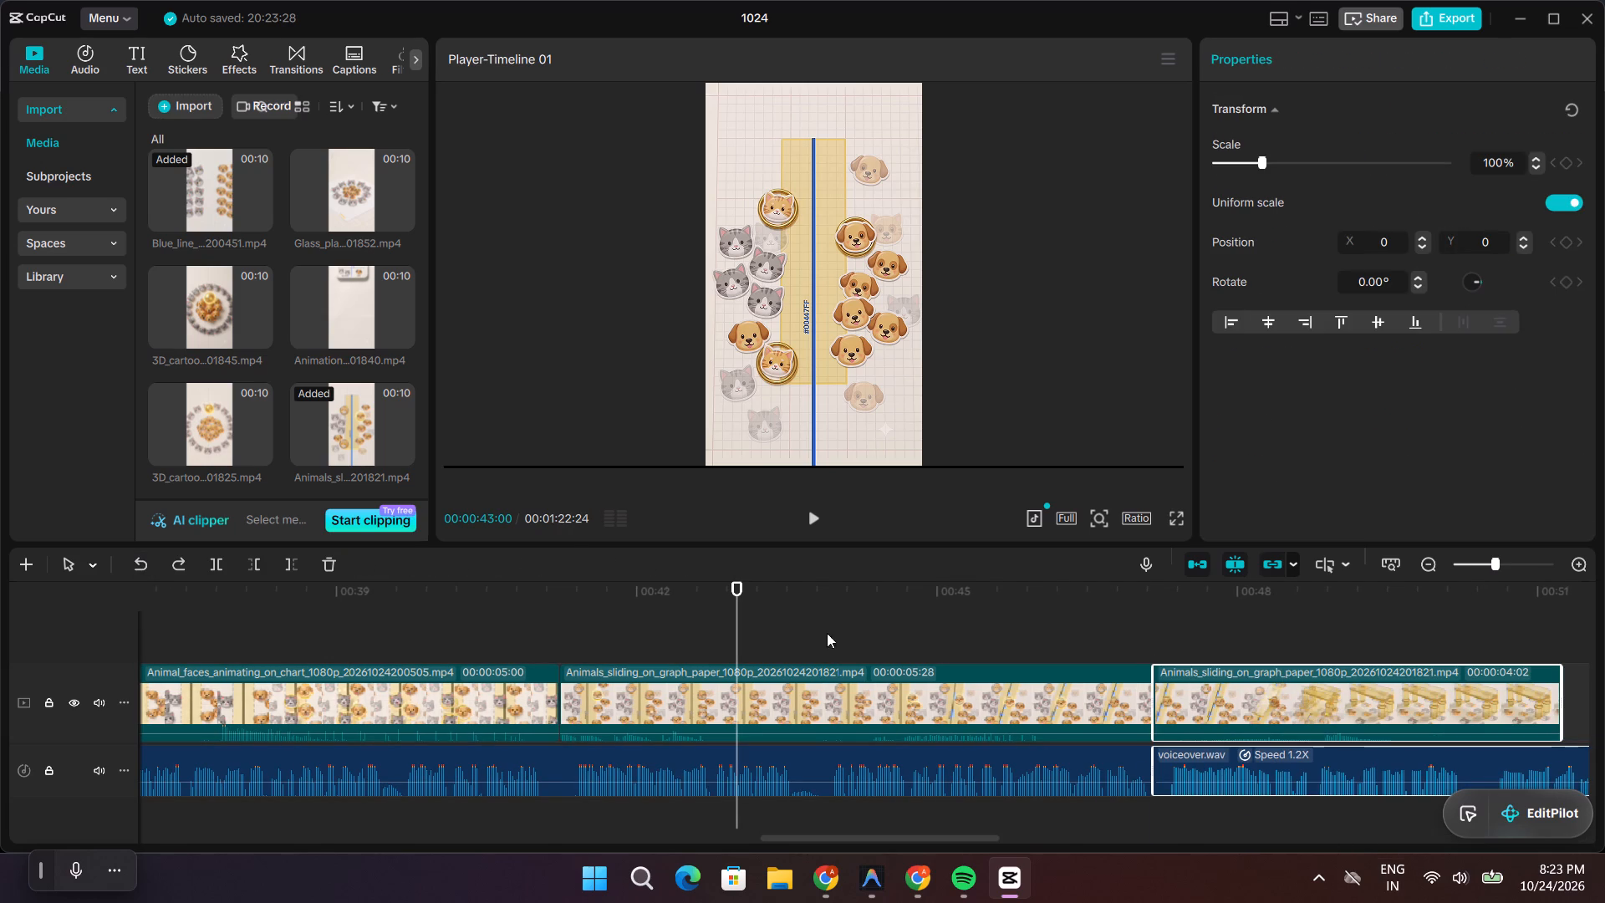
Insert the 3D_cartoon_animation clip ending in 201825 at the 00:00:47:05 cut, before the leftover Animals_sliding_on_graph_paper portion.
drag(212, 440, 1131, 670)
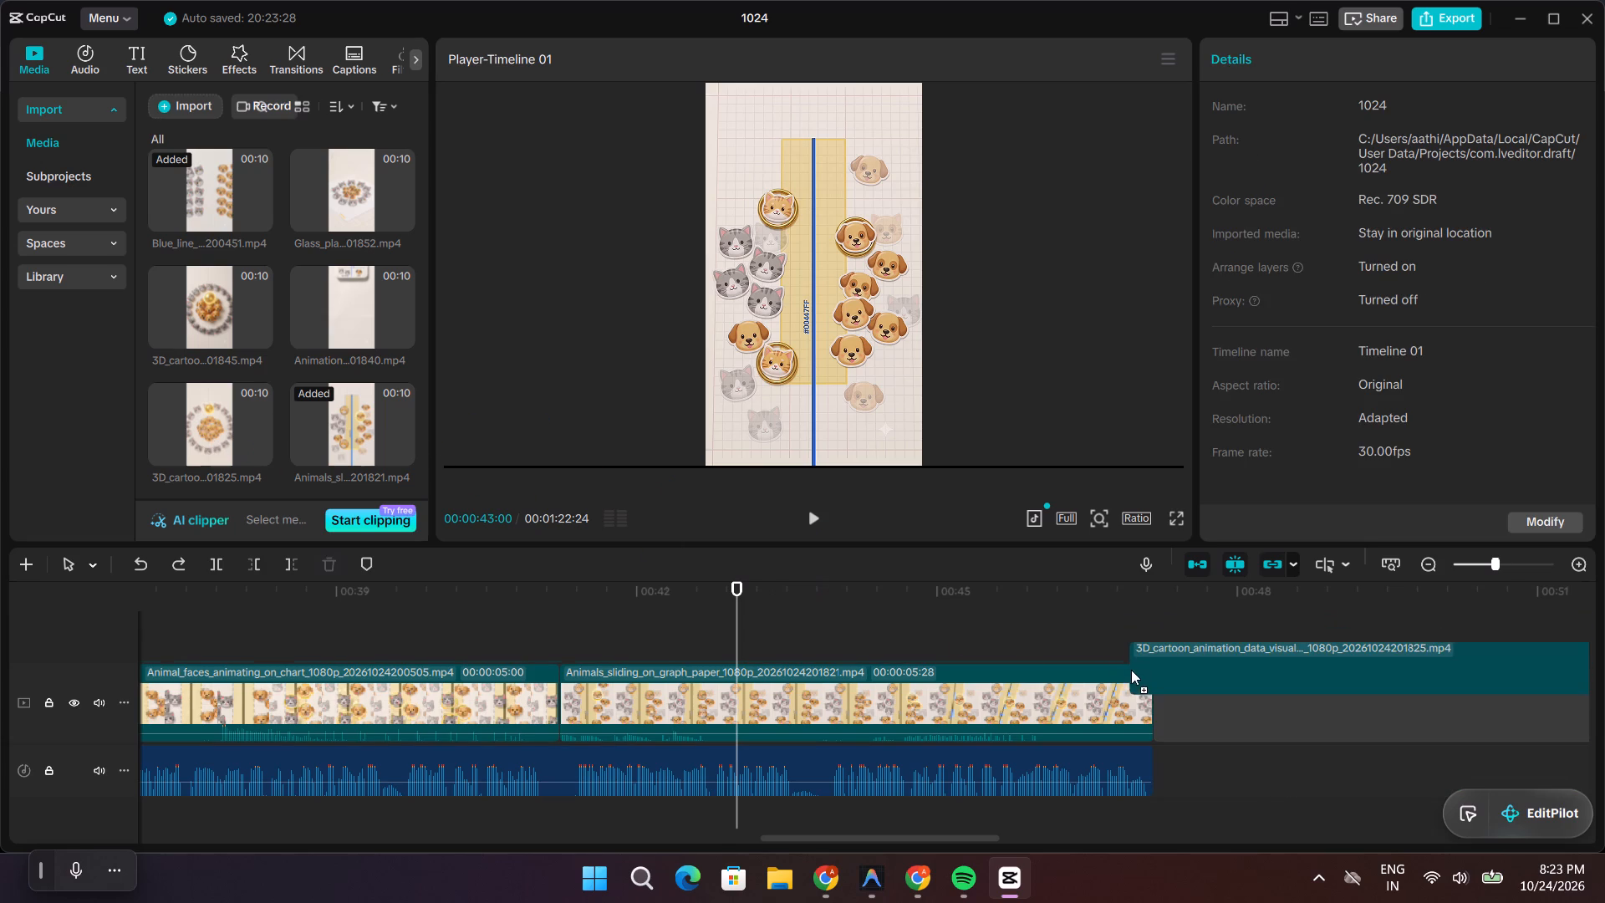
drag(1131, 670, 1153, 707)
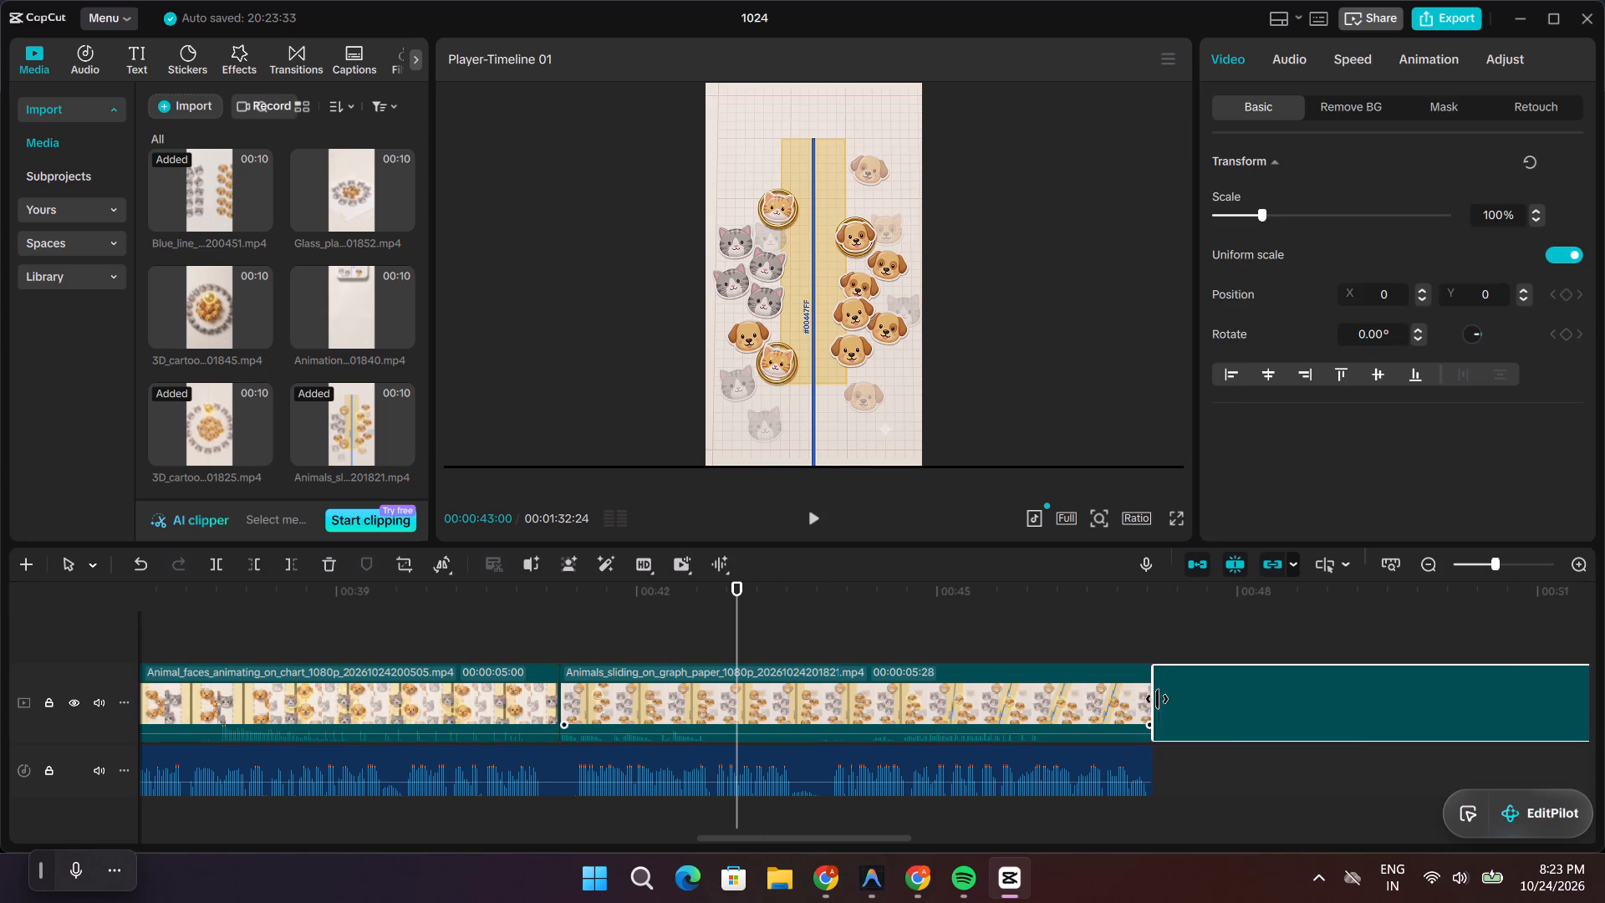
Move the remaining voiceover segment back to 00:00:47:05 on a separate audio track, aligned with the start of the inserted 3D_cartoon_animation clip.
drag(893, 837, 1100, 839)
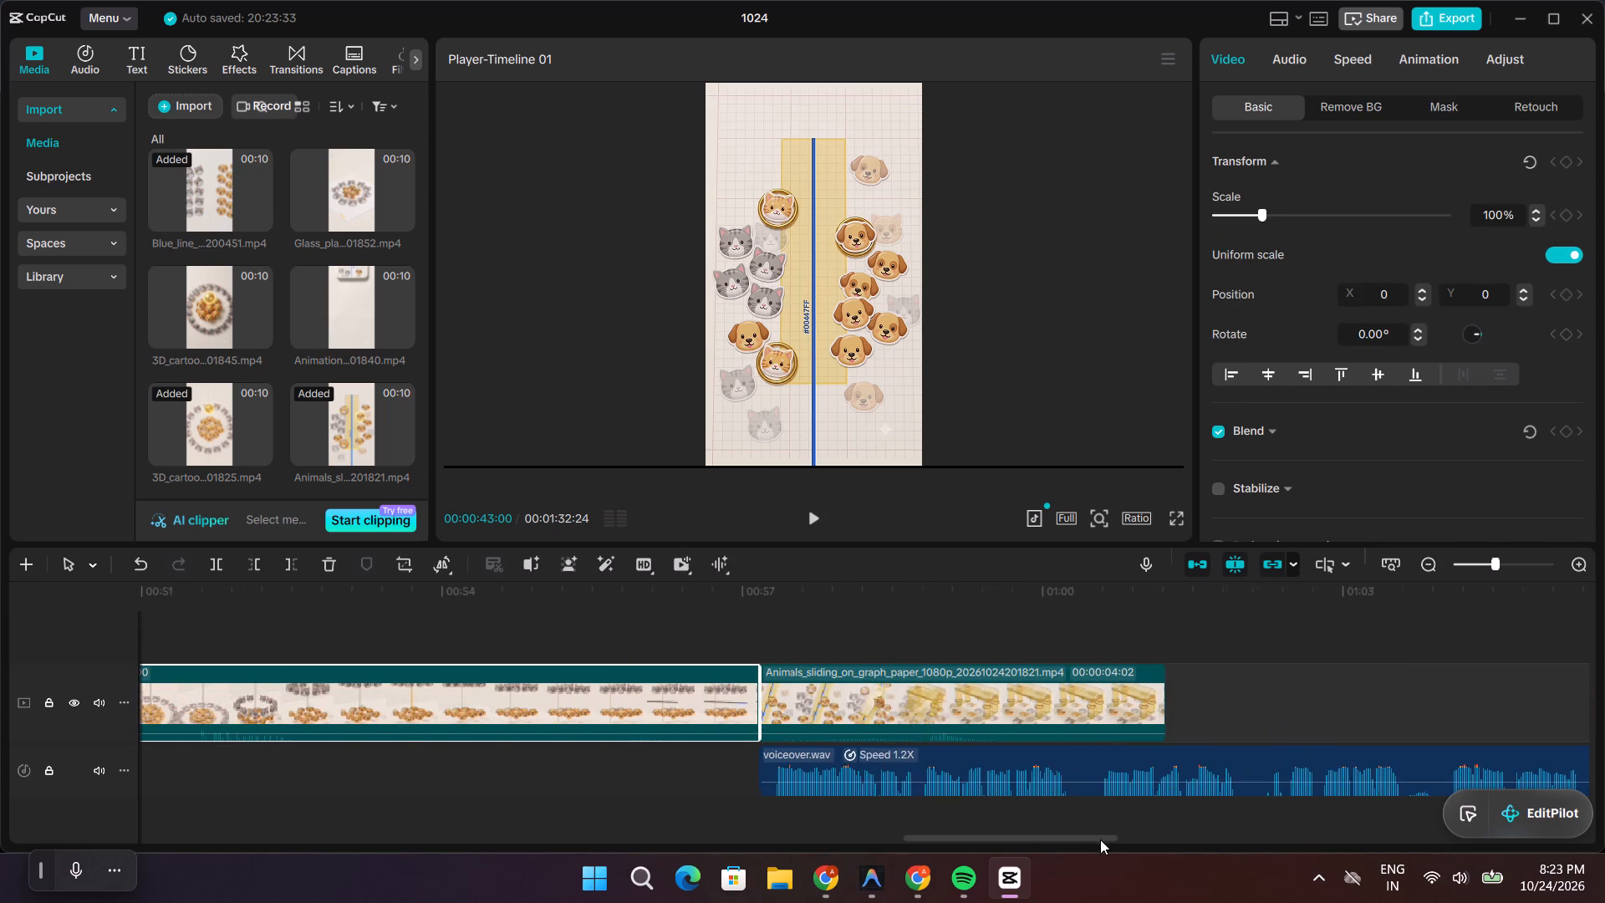
drag(1100, 839, 1078, 842)
drag(1067, 793, 701, 779)
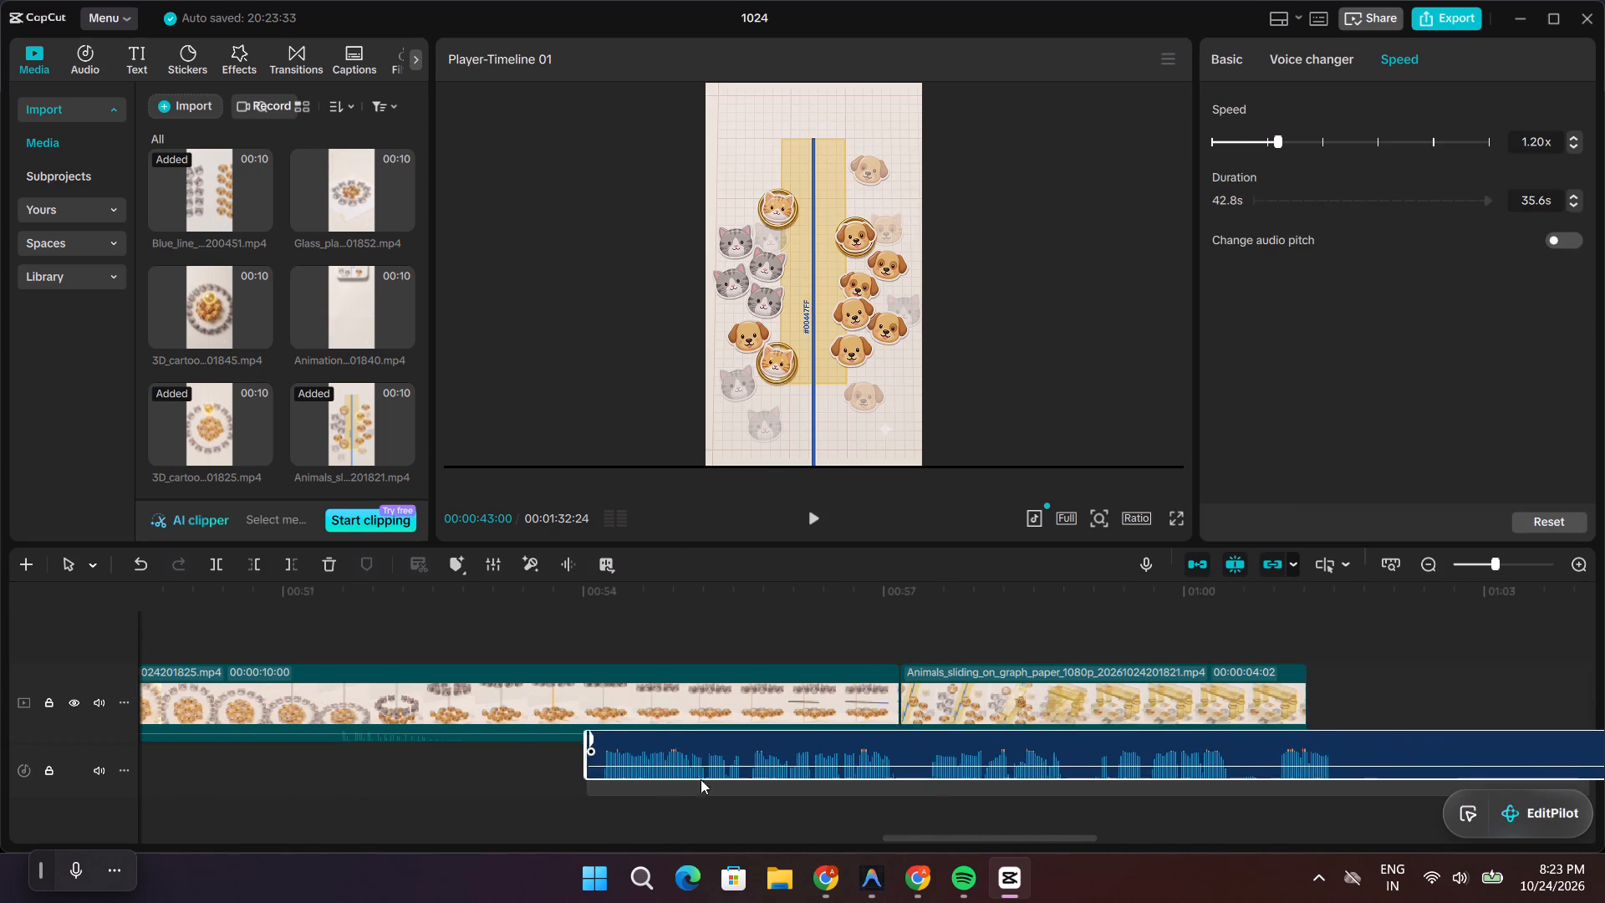
drag(701, 779, 218, 791)
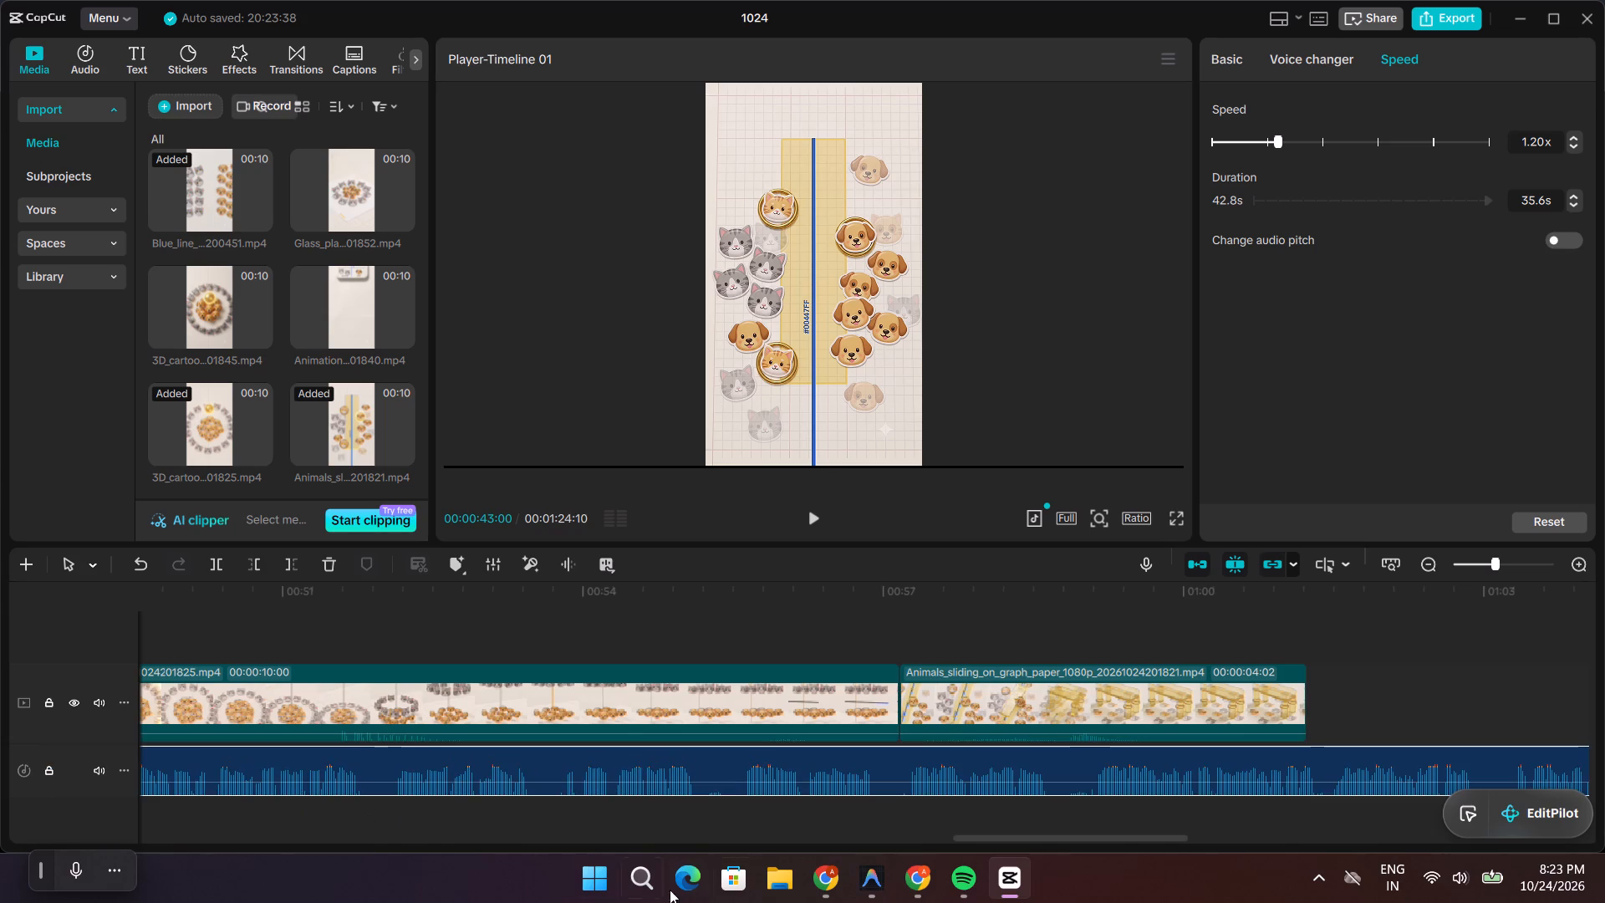
drag(964, 842, 841, 832)
drag(844, 789, 695, 794)
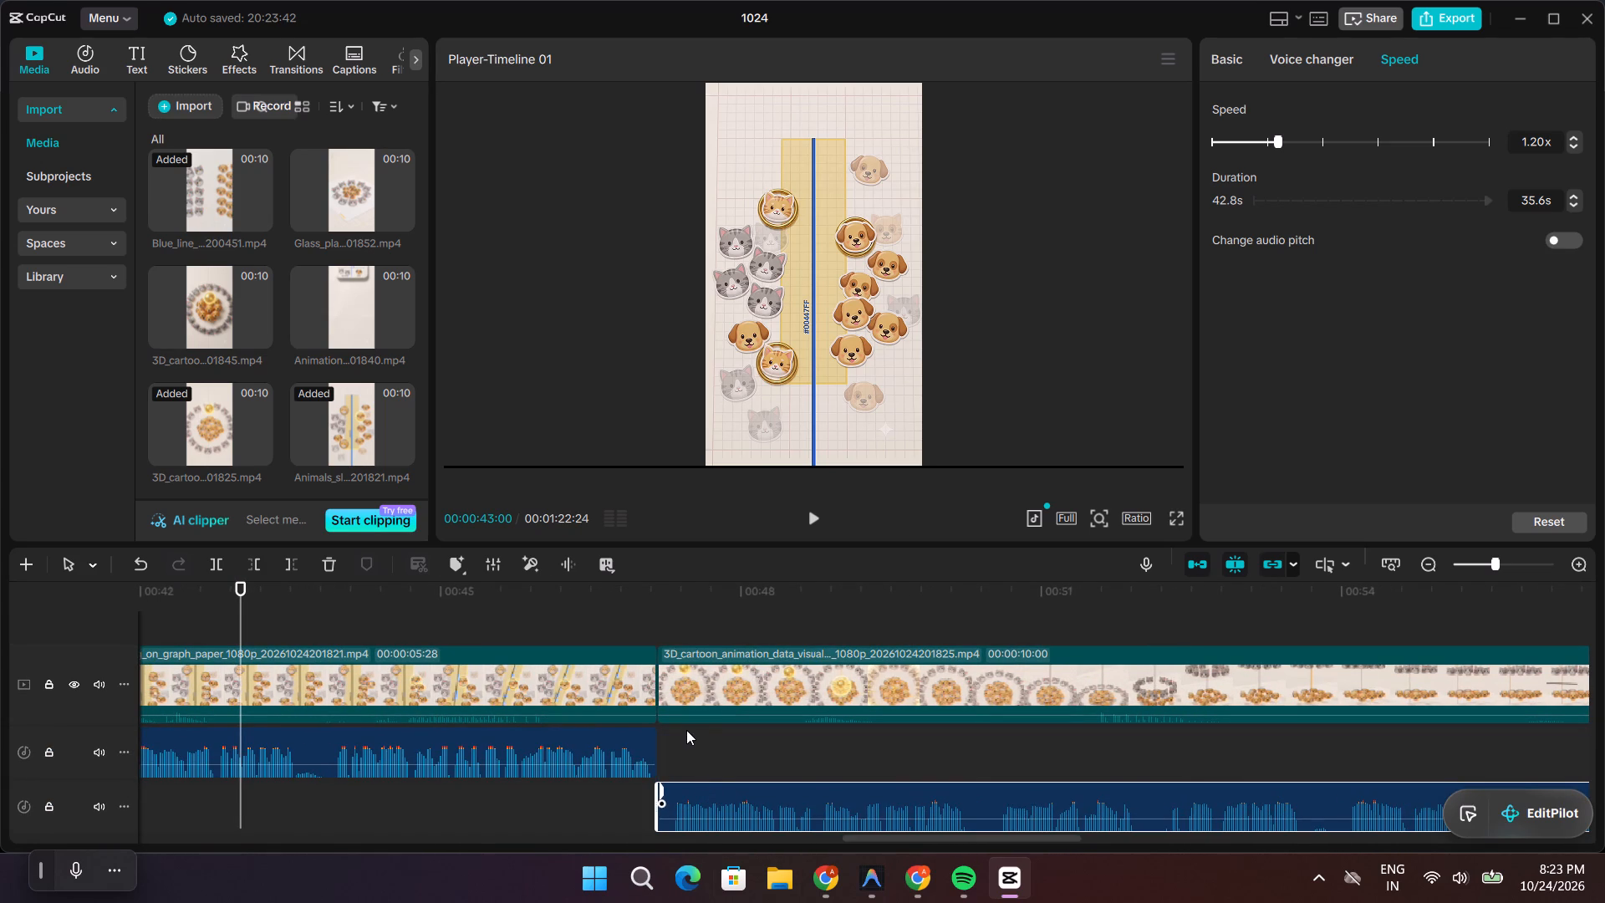
Play the timeline from 00:00:43:00 to about 00:00:58 to check the inserted 3D_cartoon_animation clip against the voiceover.
key(space)
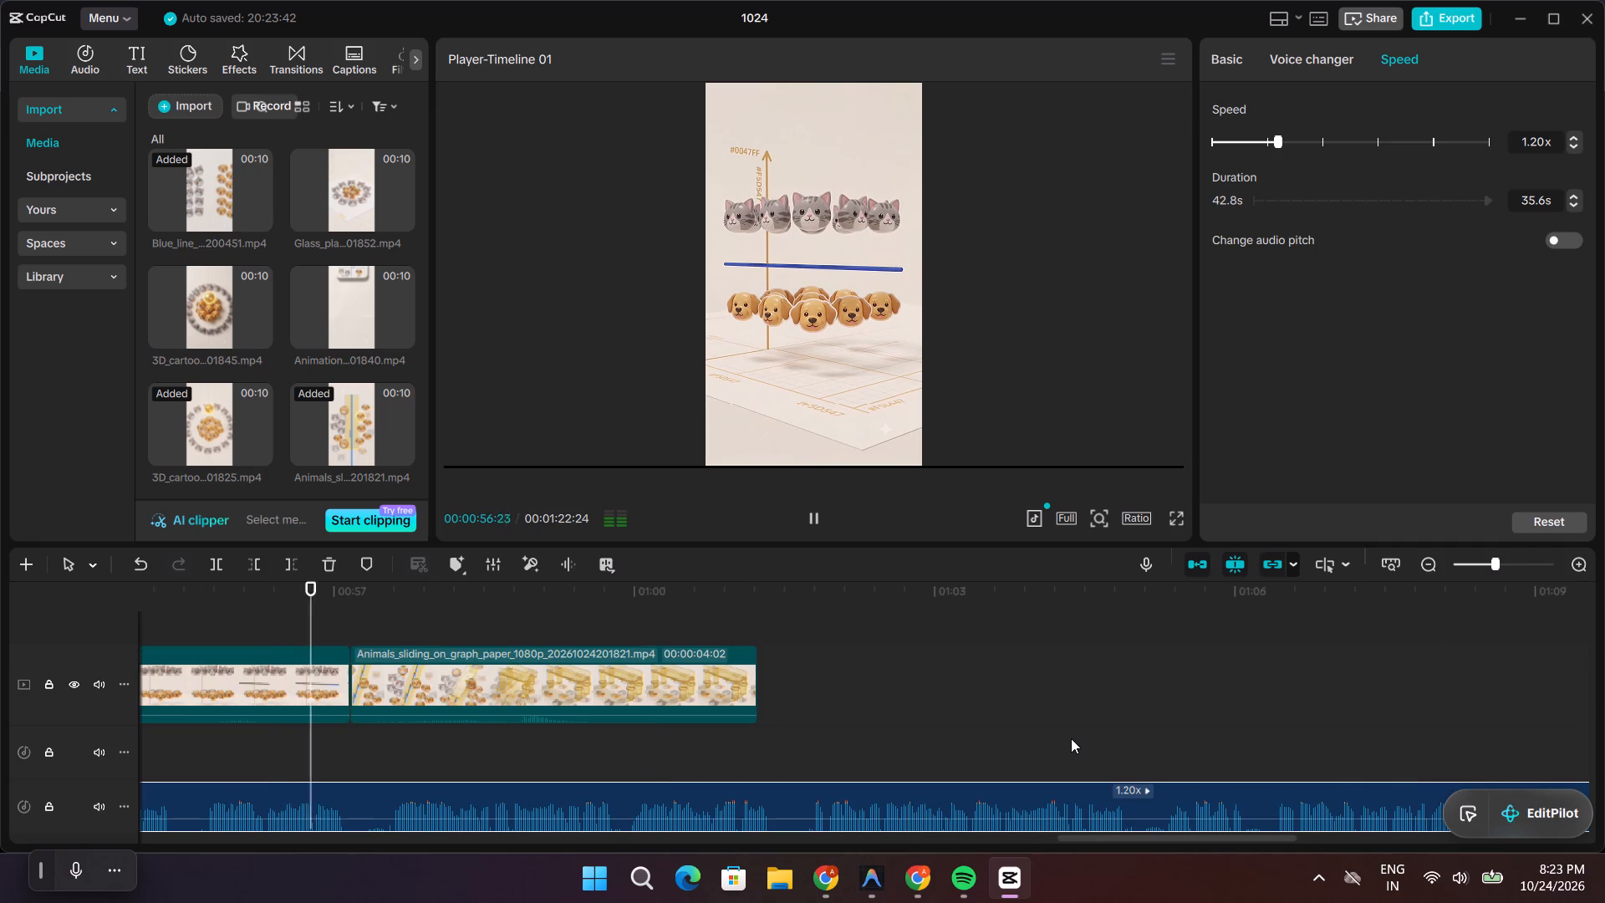
key(space)
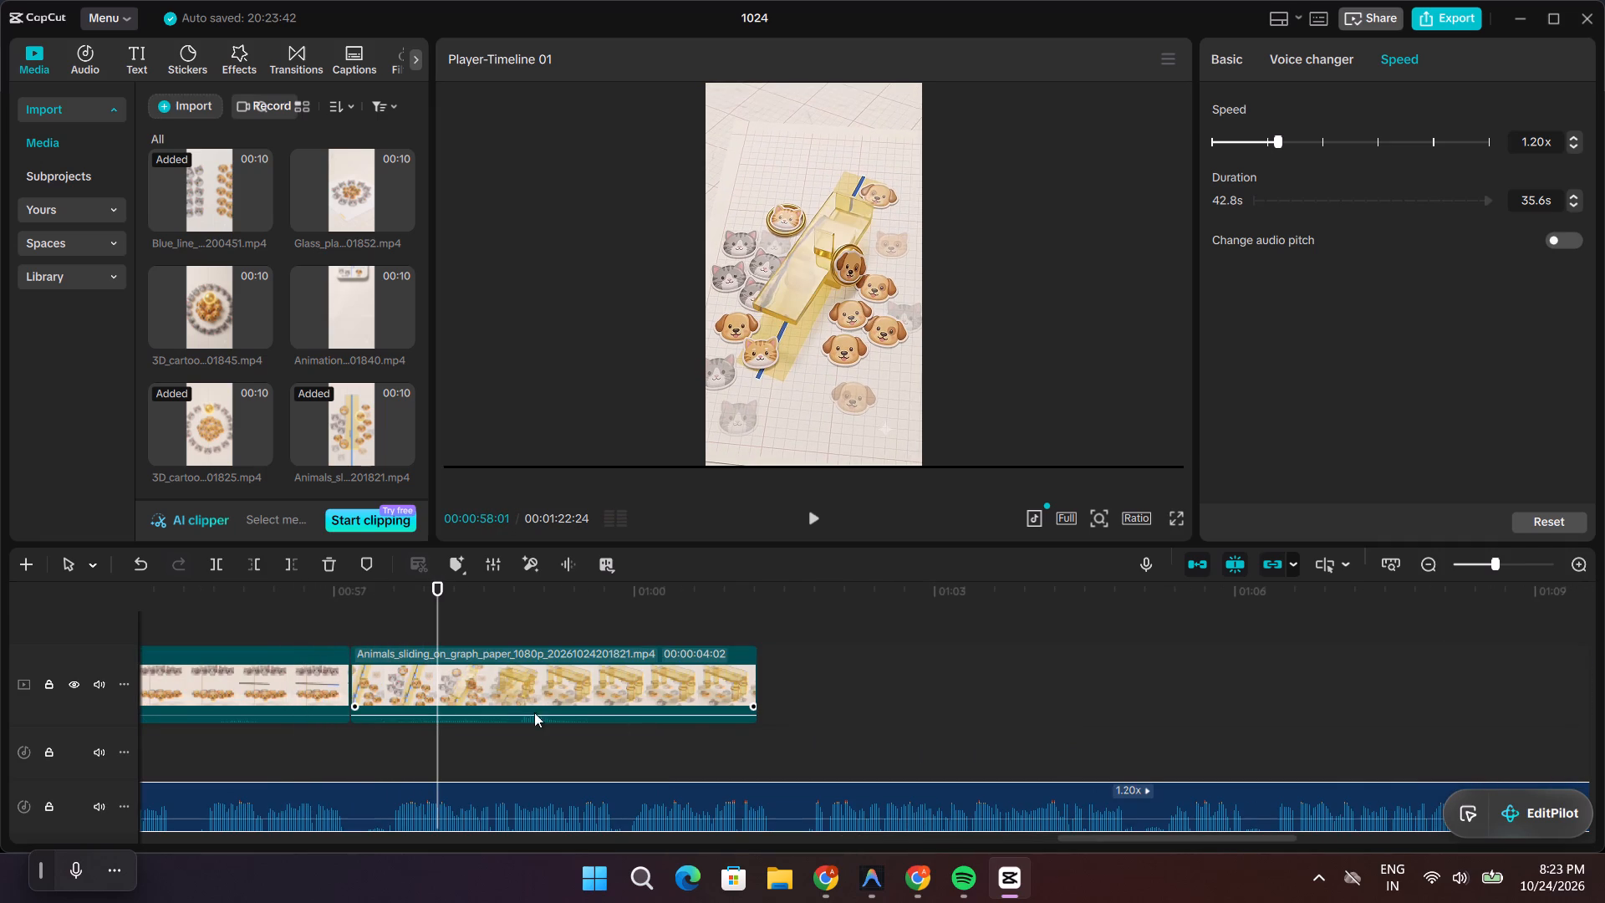
drag(436, 602, 176, 603)
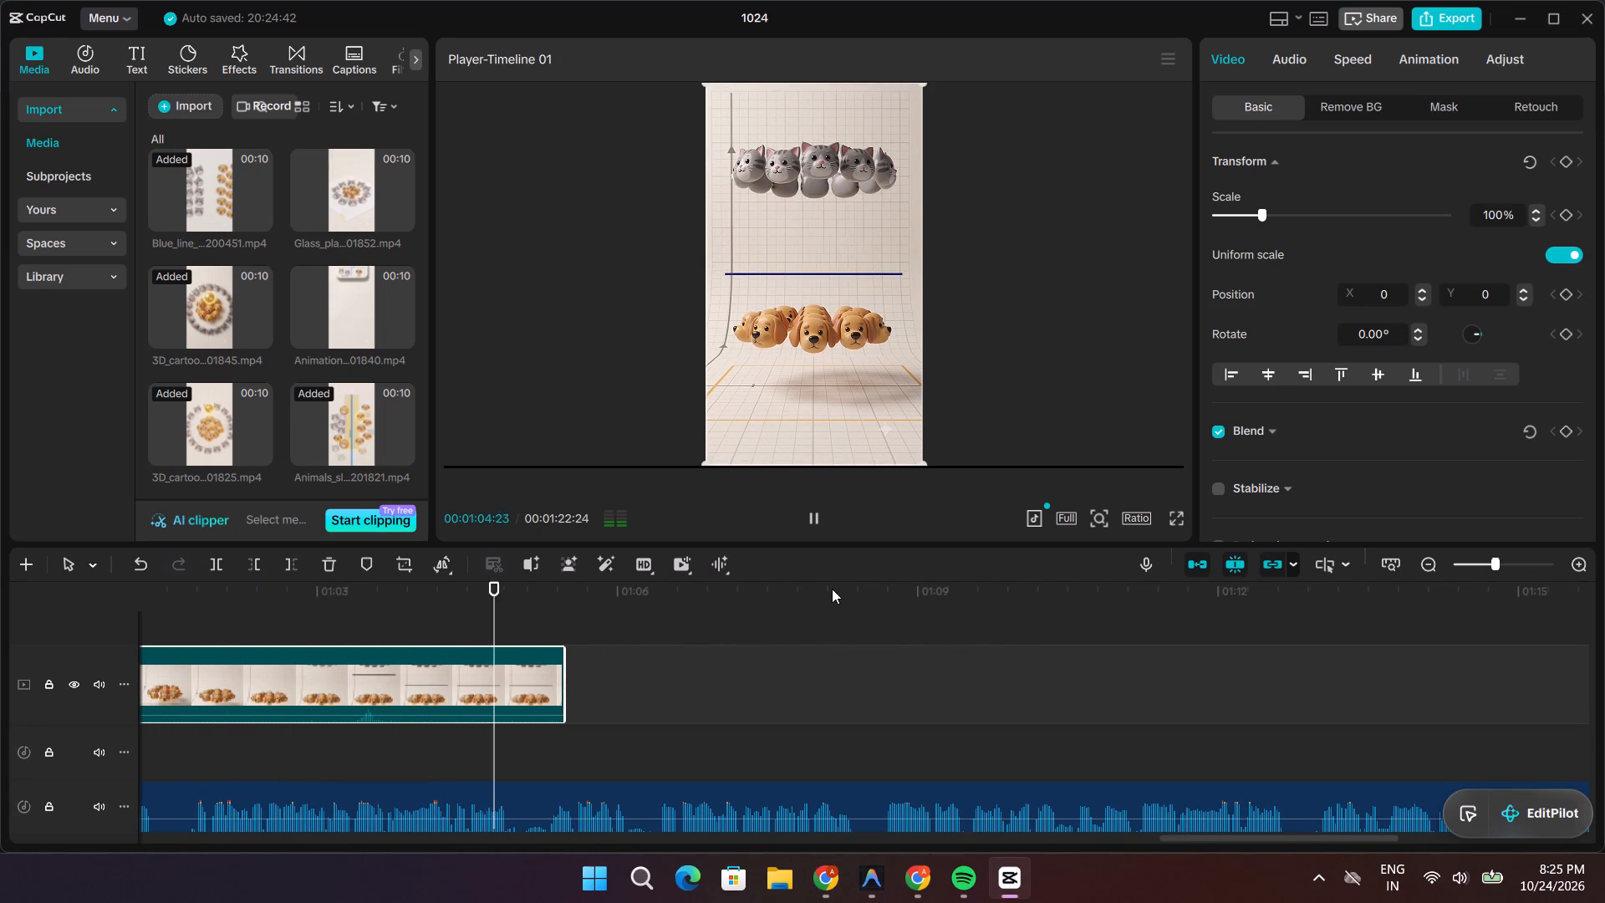
key(space)
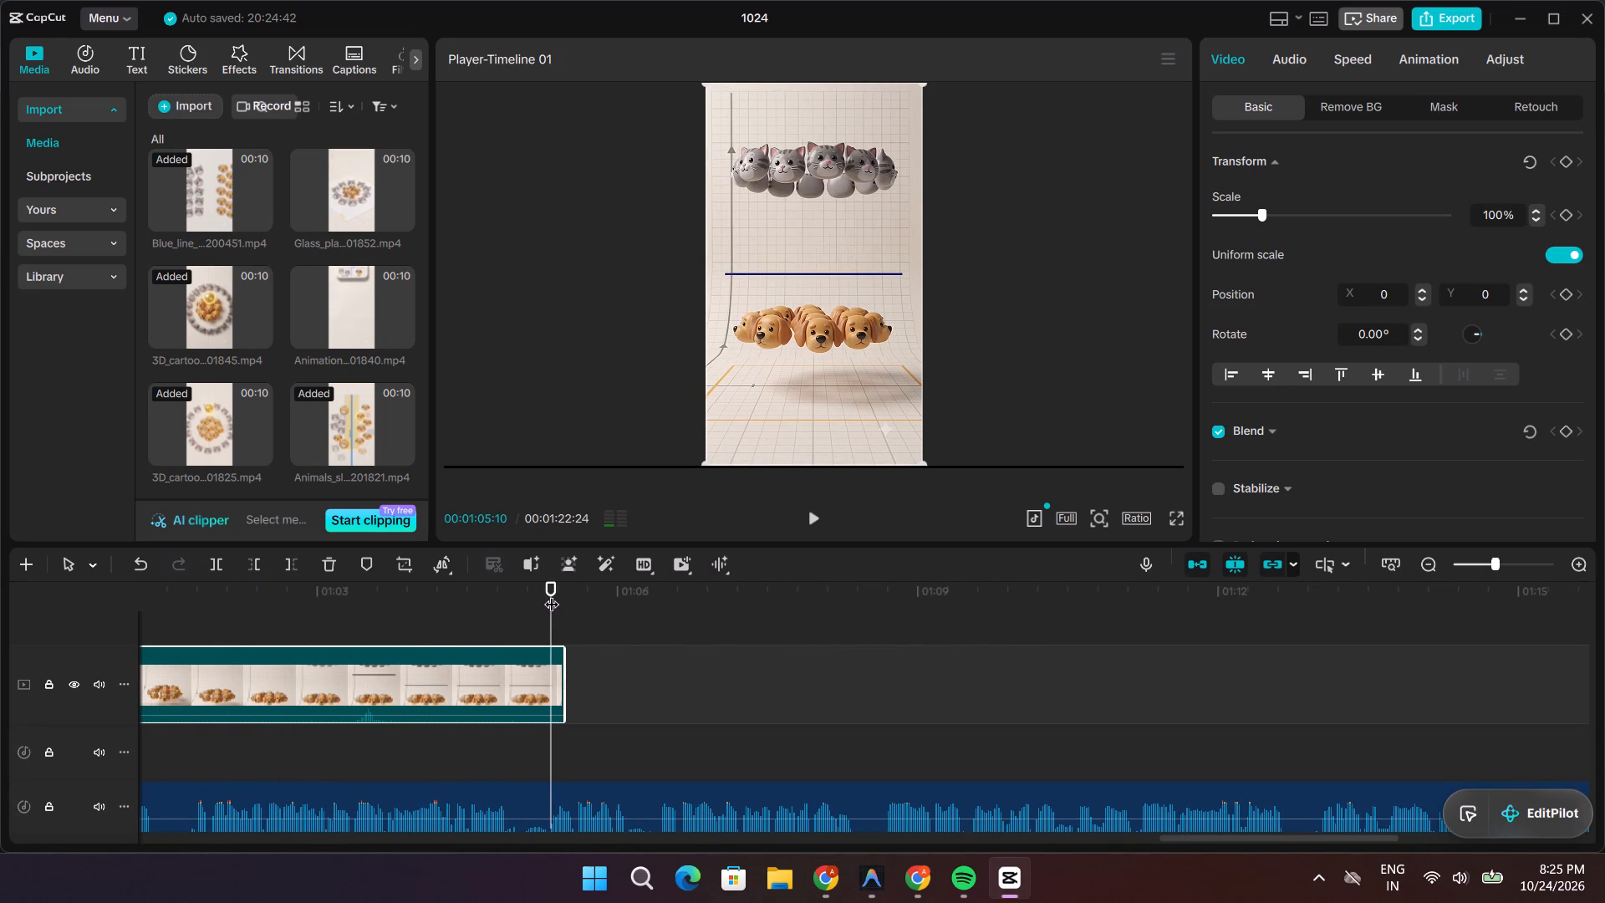
Mark 00:01:04:28 with the playhead as the target end and set the 3D_cartoon_animation_separating clip's speed to 1.10x.
drag(550, 594, 511, 604)
click(471, 675)
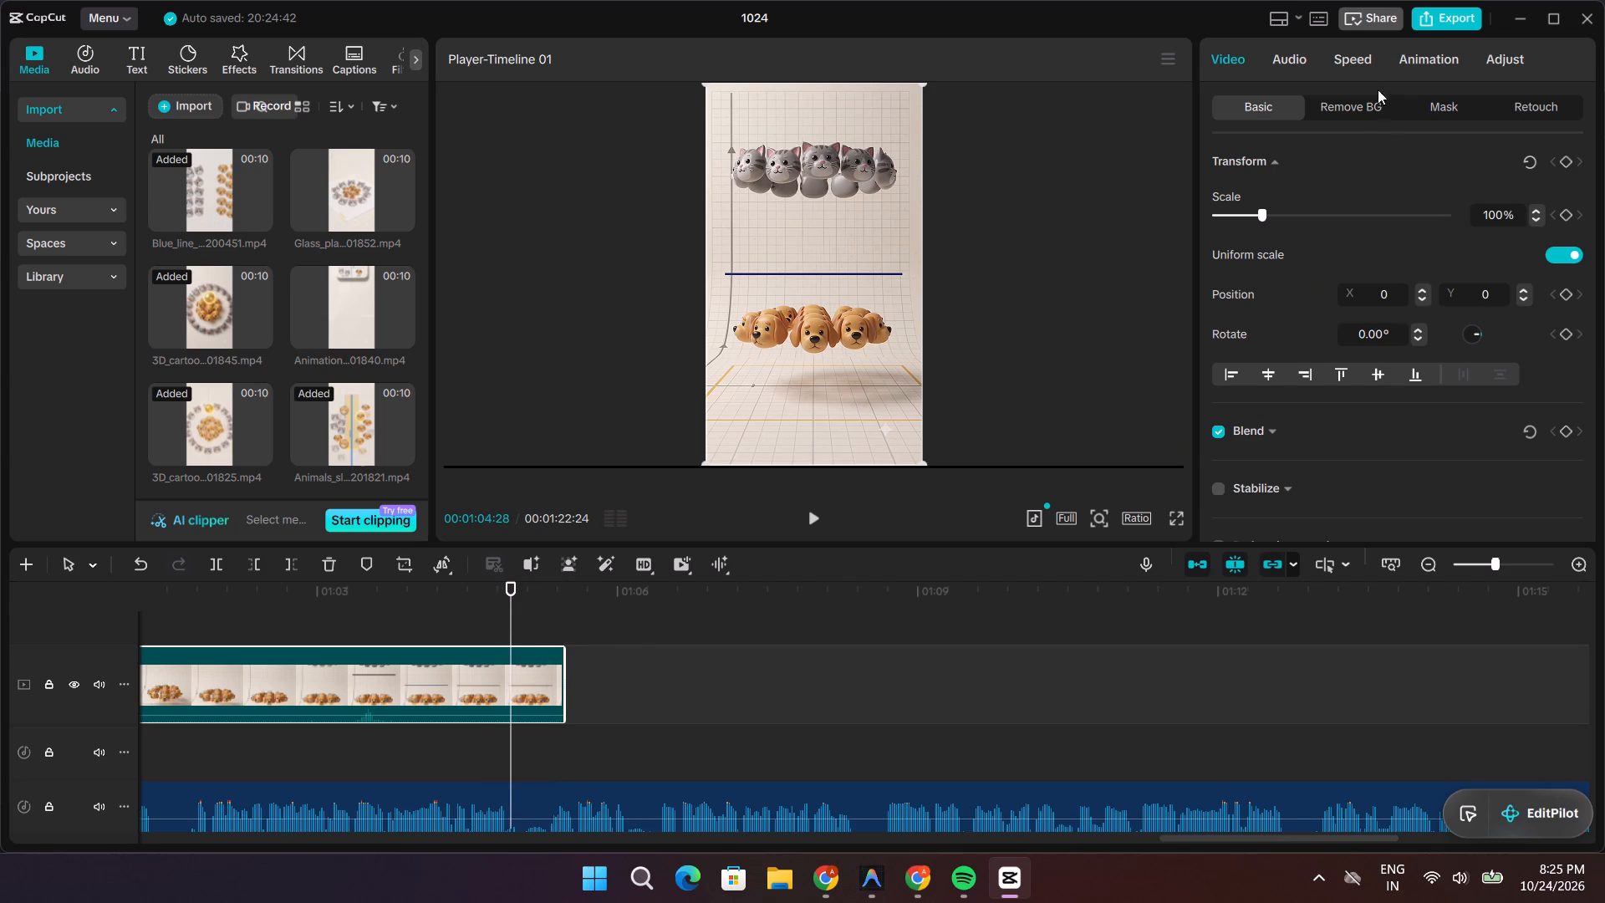
click(1354, 69)
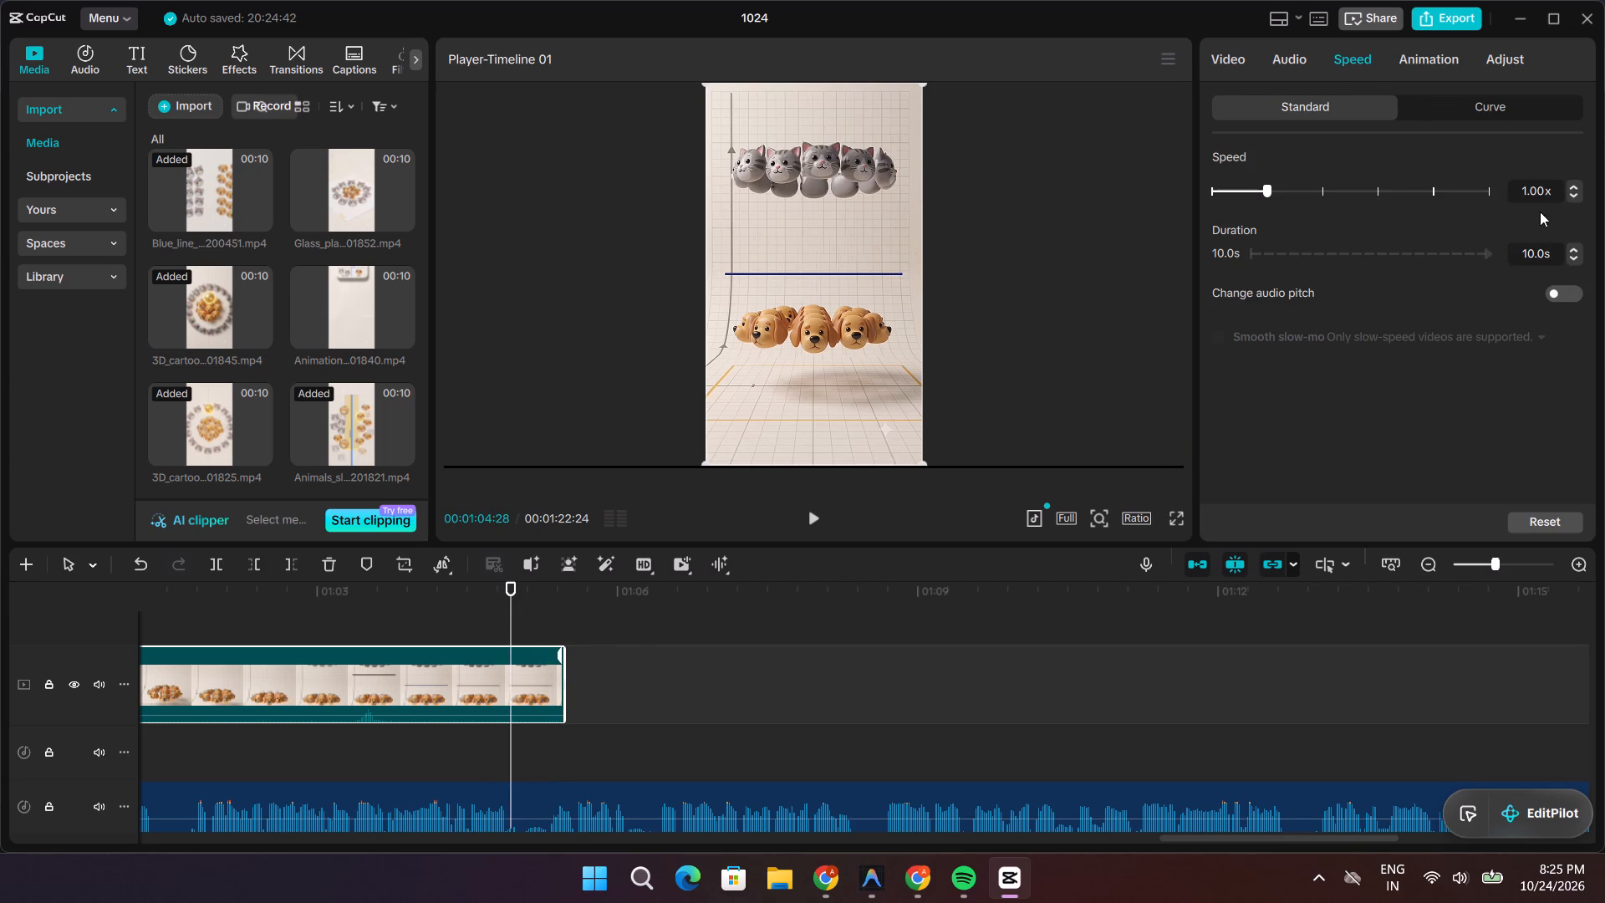
click(1570, 187)
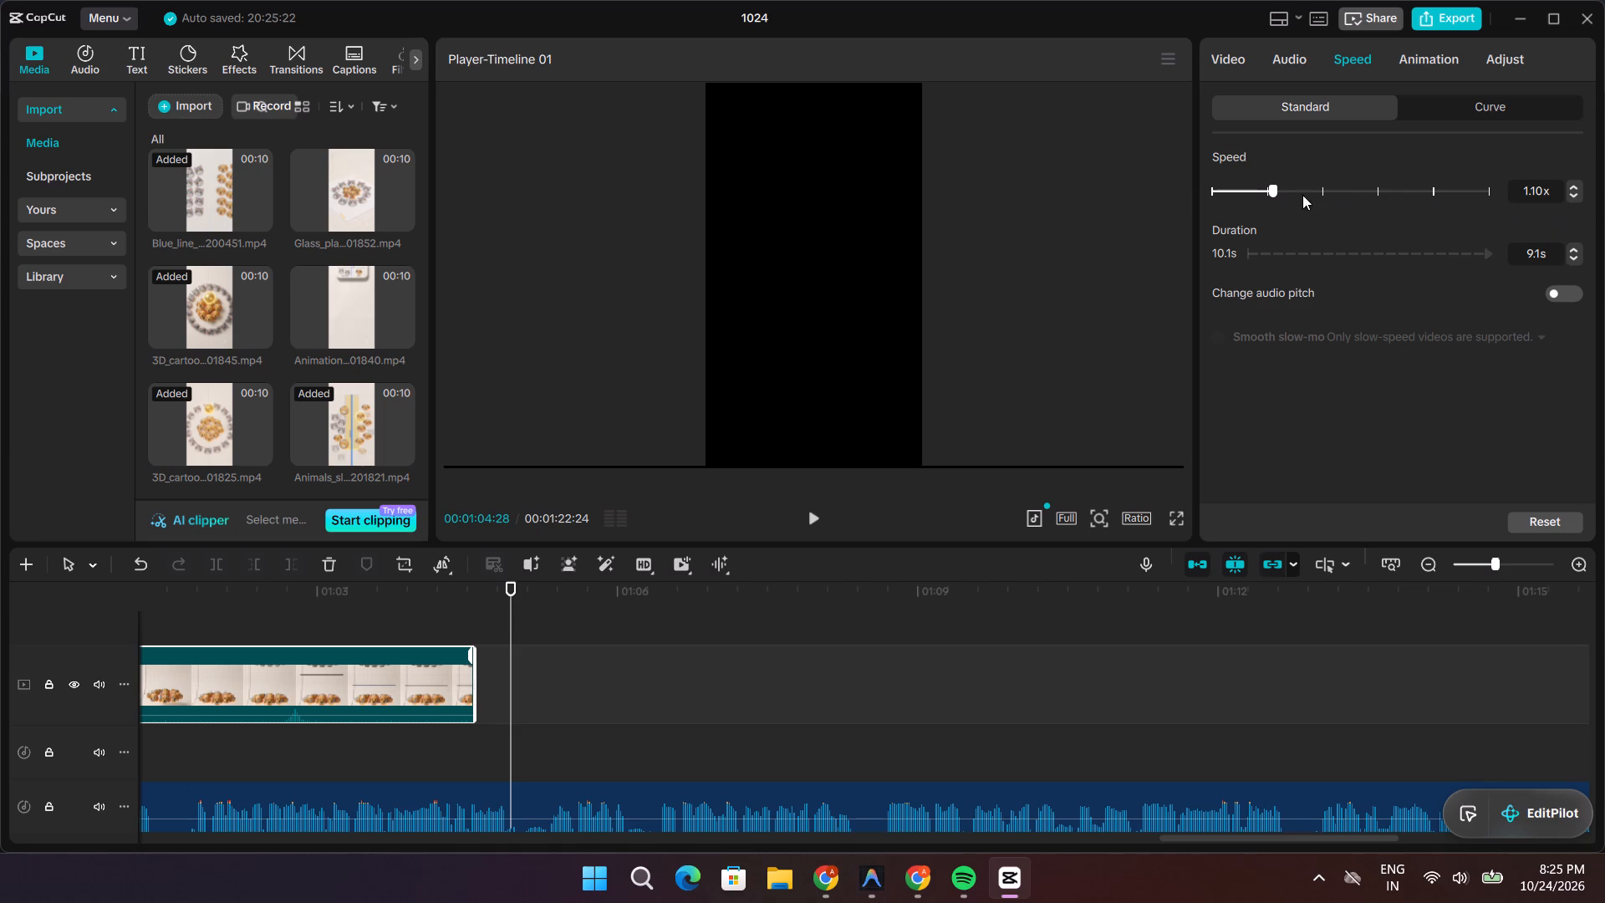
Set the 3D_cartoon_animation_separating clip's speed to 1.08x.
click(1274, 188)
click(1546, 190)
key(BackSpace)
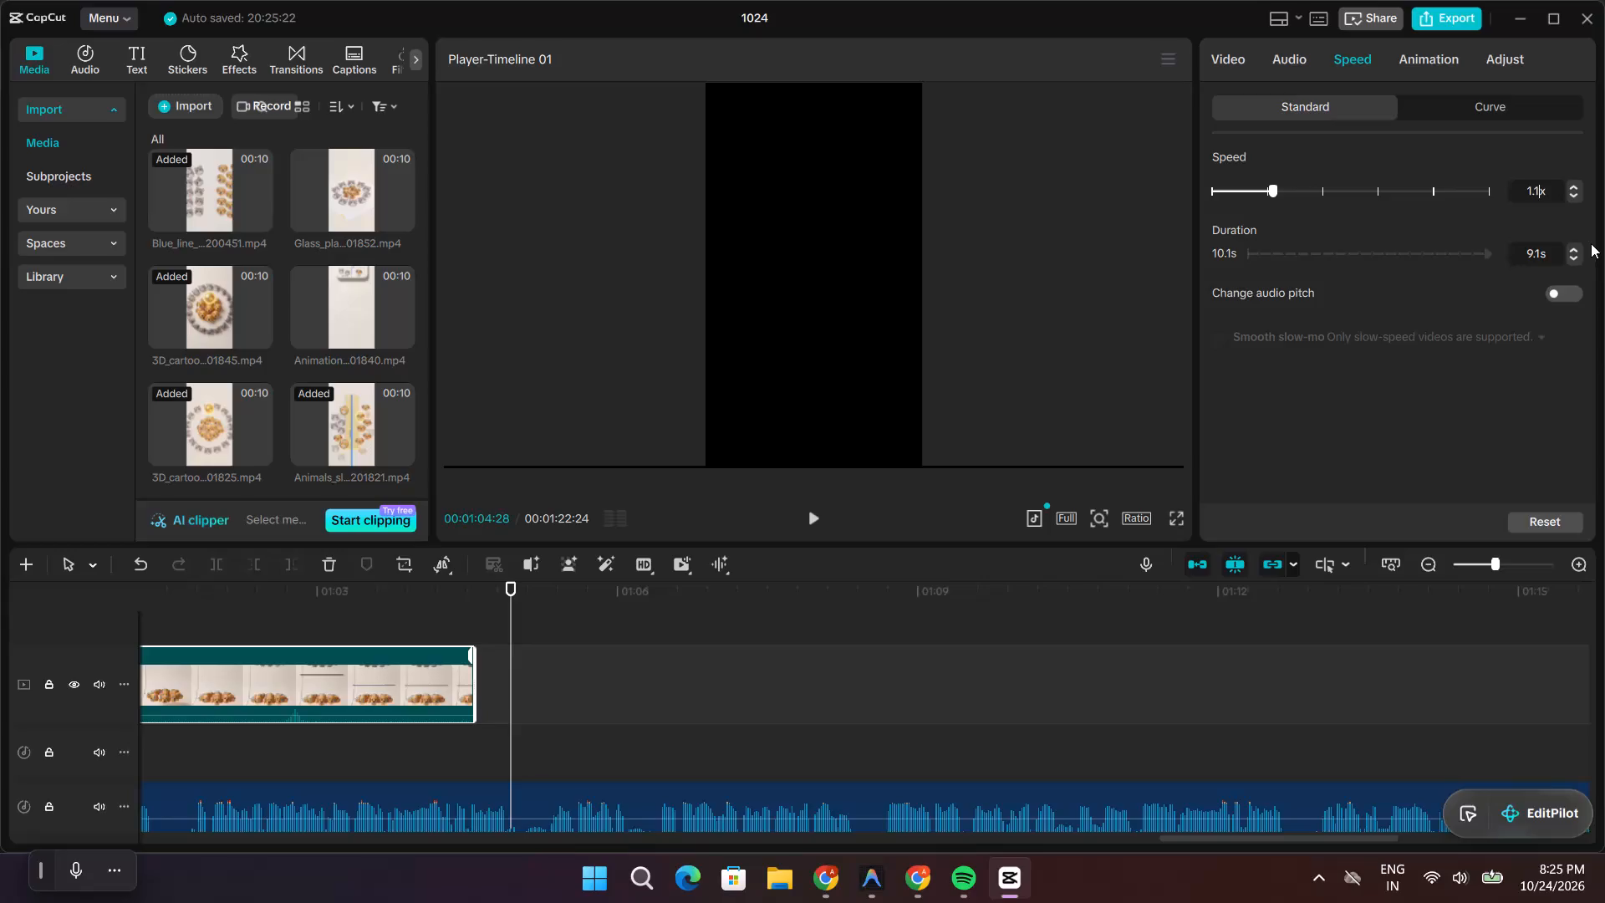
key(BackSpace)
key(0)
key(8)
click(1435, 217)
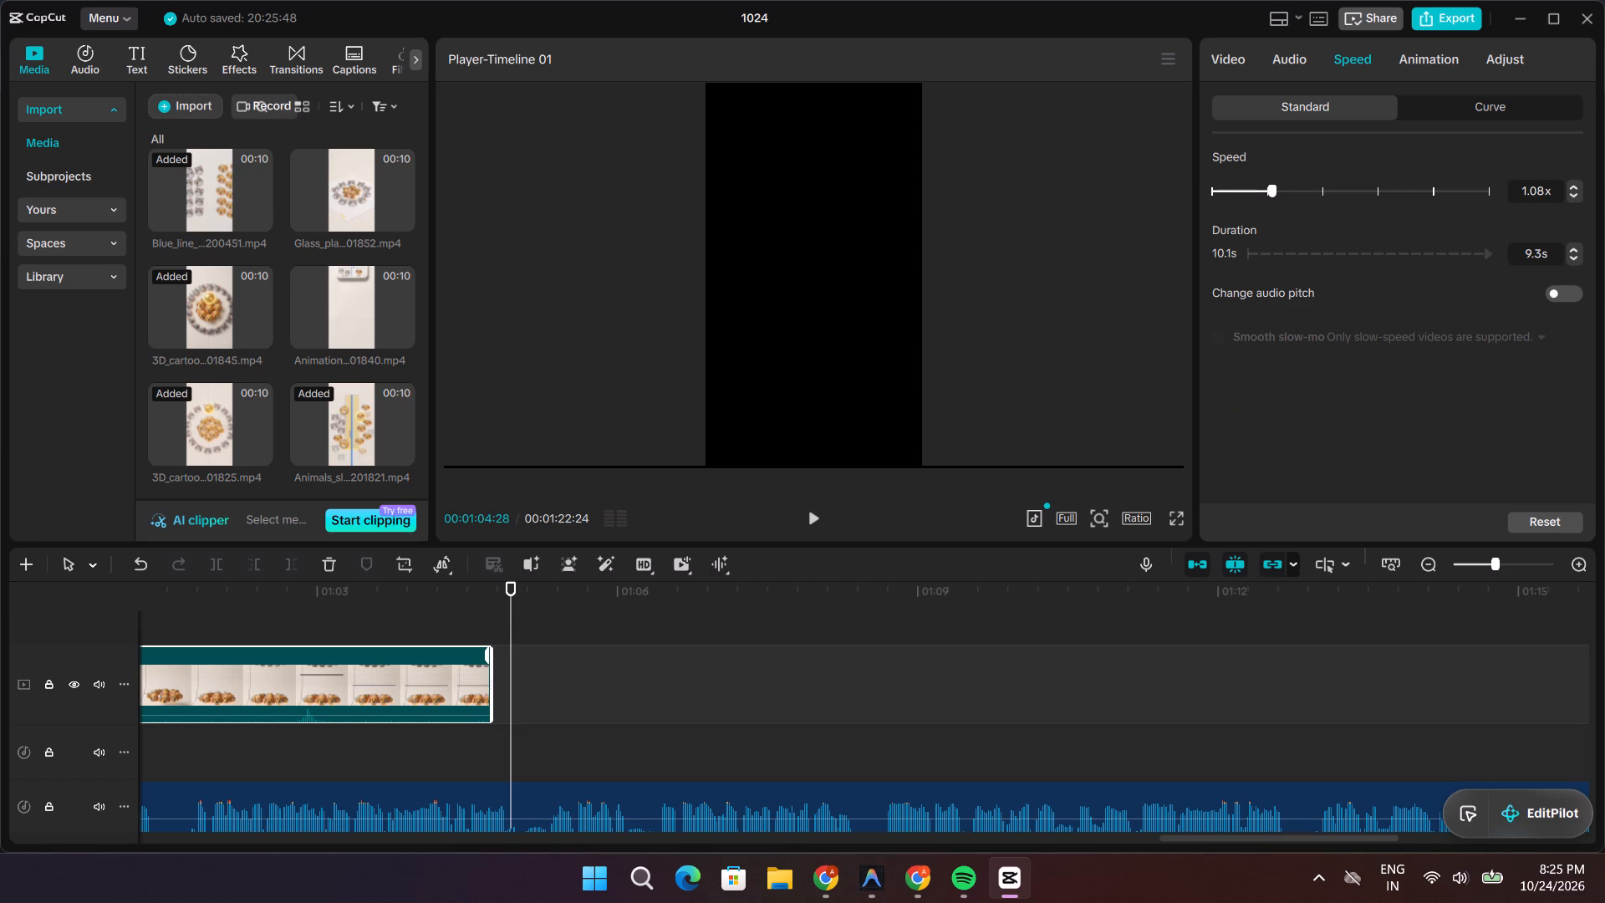
Set the 3D_cartoon_animation_separating clip's speed back to 1.10x.
click(1273, 189)
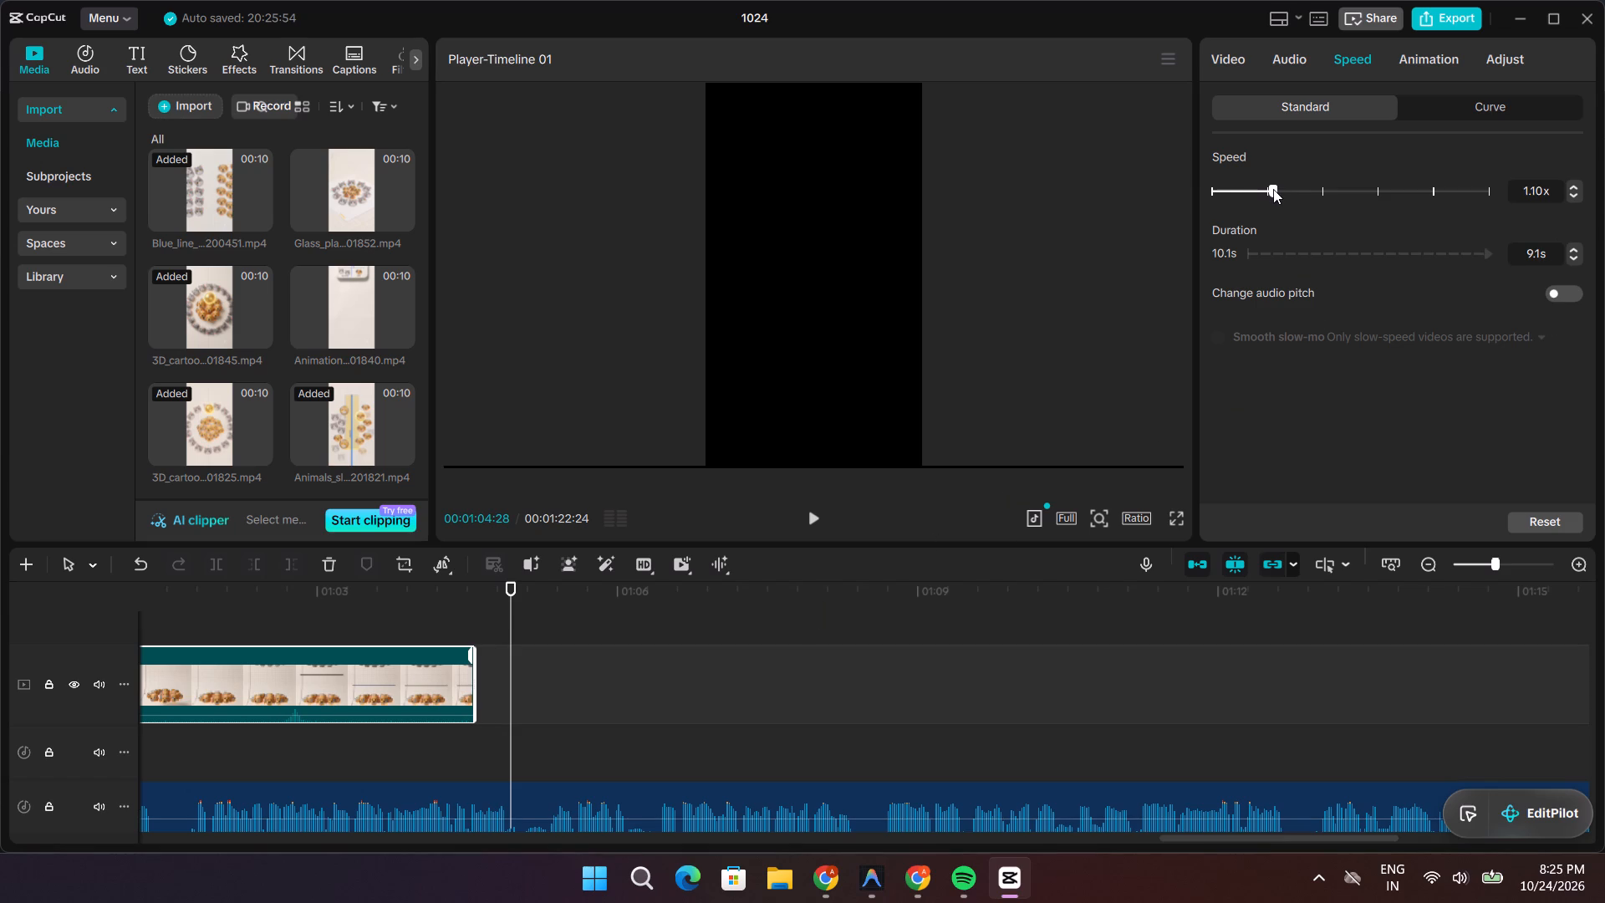
Set the 3D_cartoon_animation_separating clip's speed to 1.05x.
click(1273, 190)
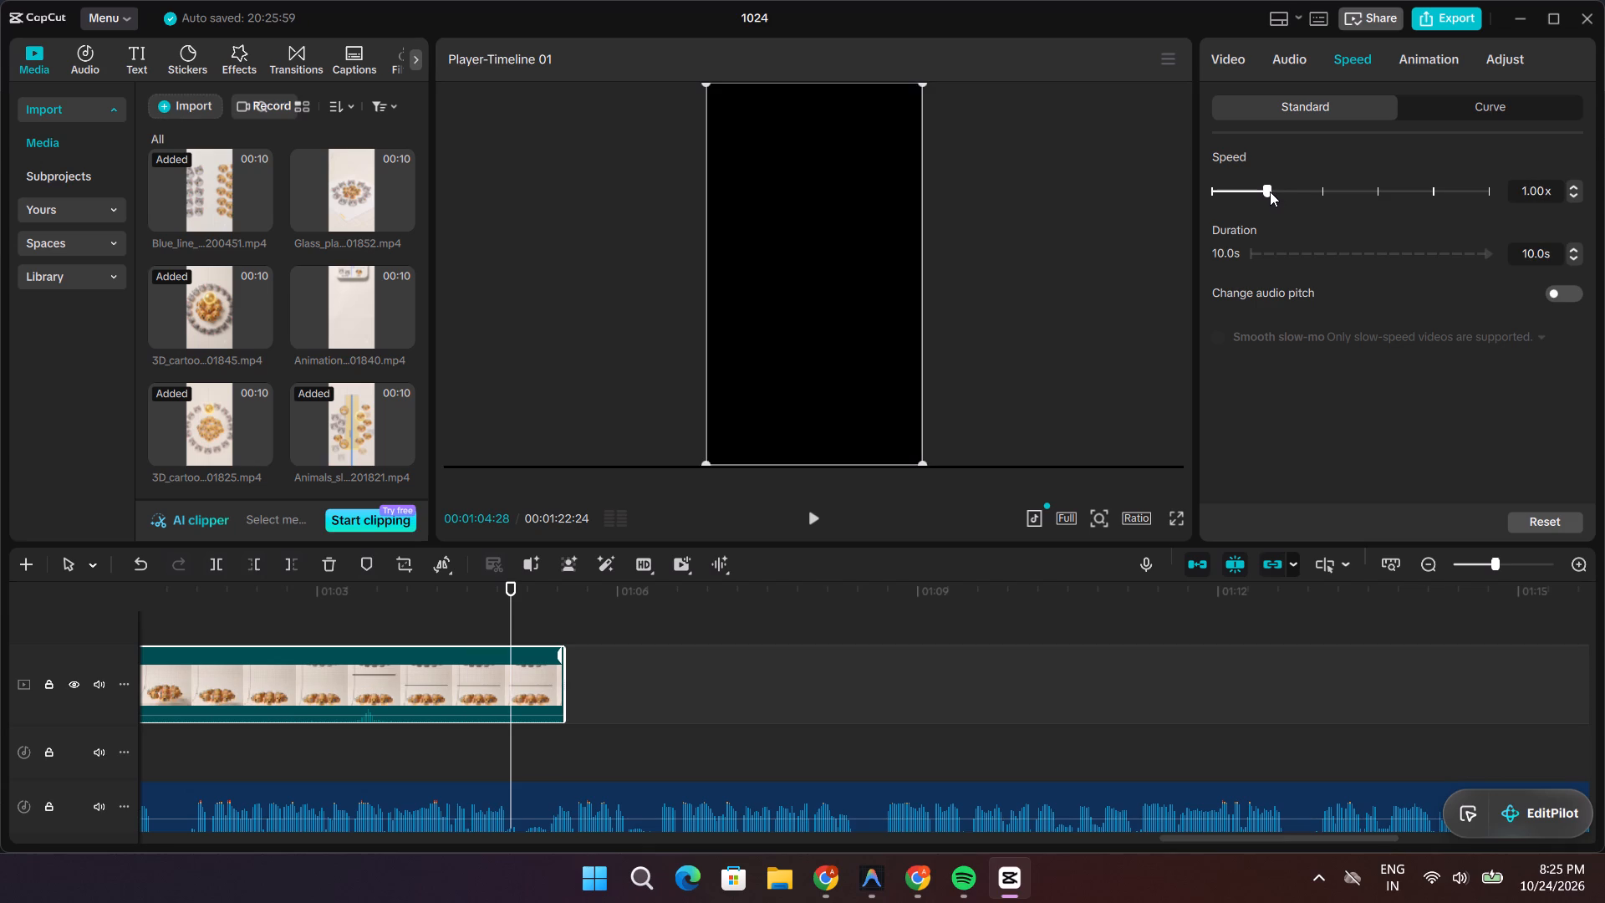
click(1271, 191)
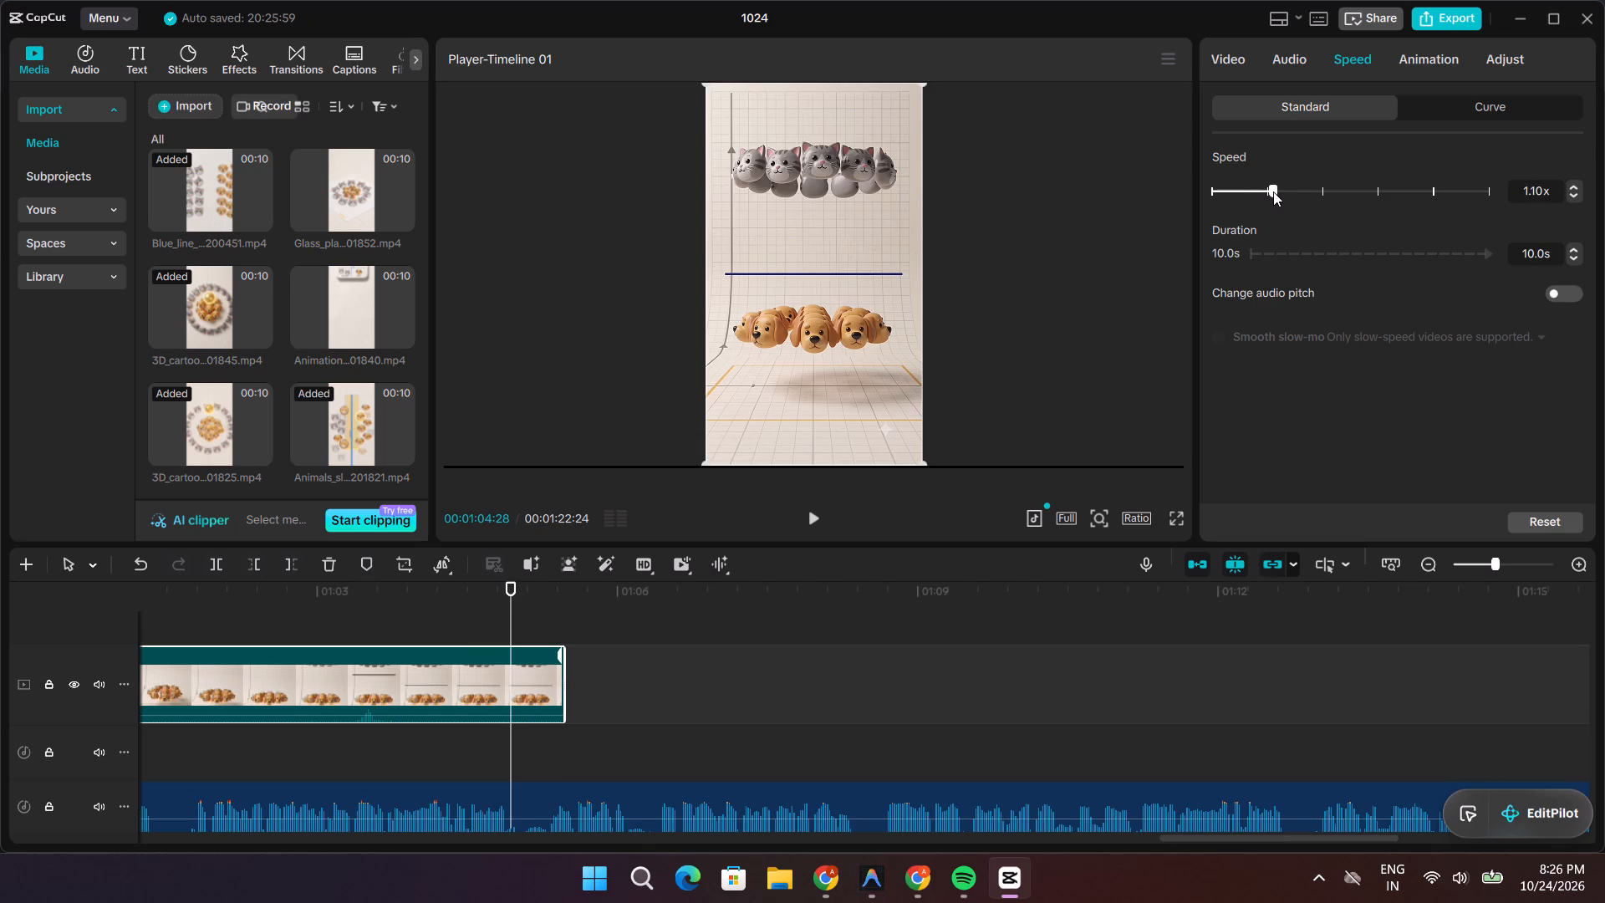
click(1273, 191)
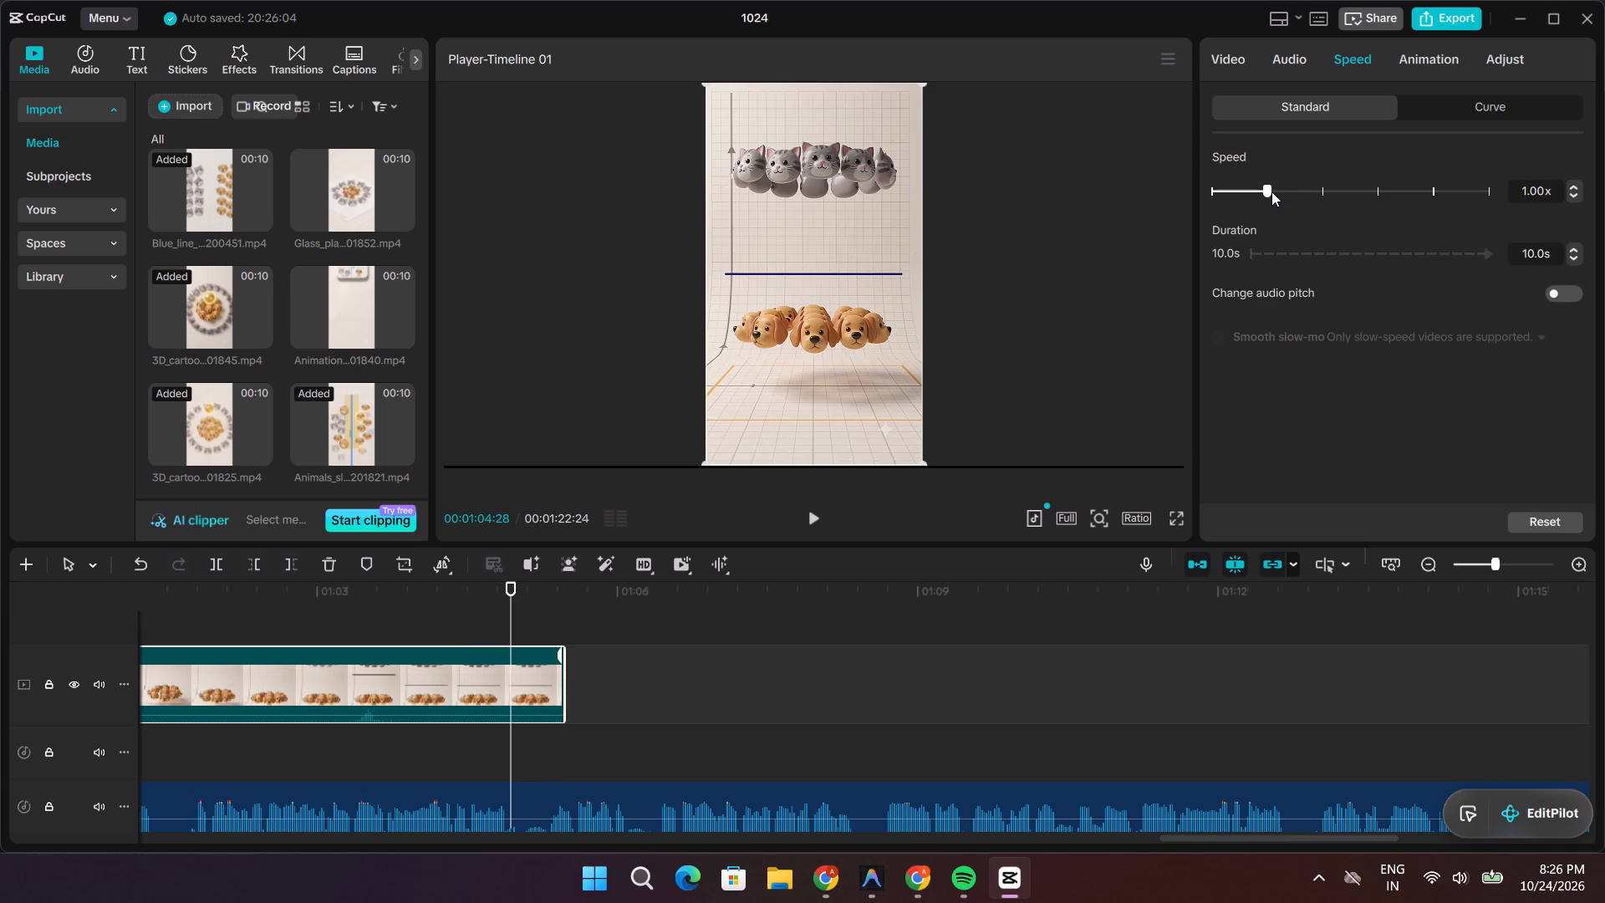
click(1271, 192)
click(1541, 190)
key(BackSpace)
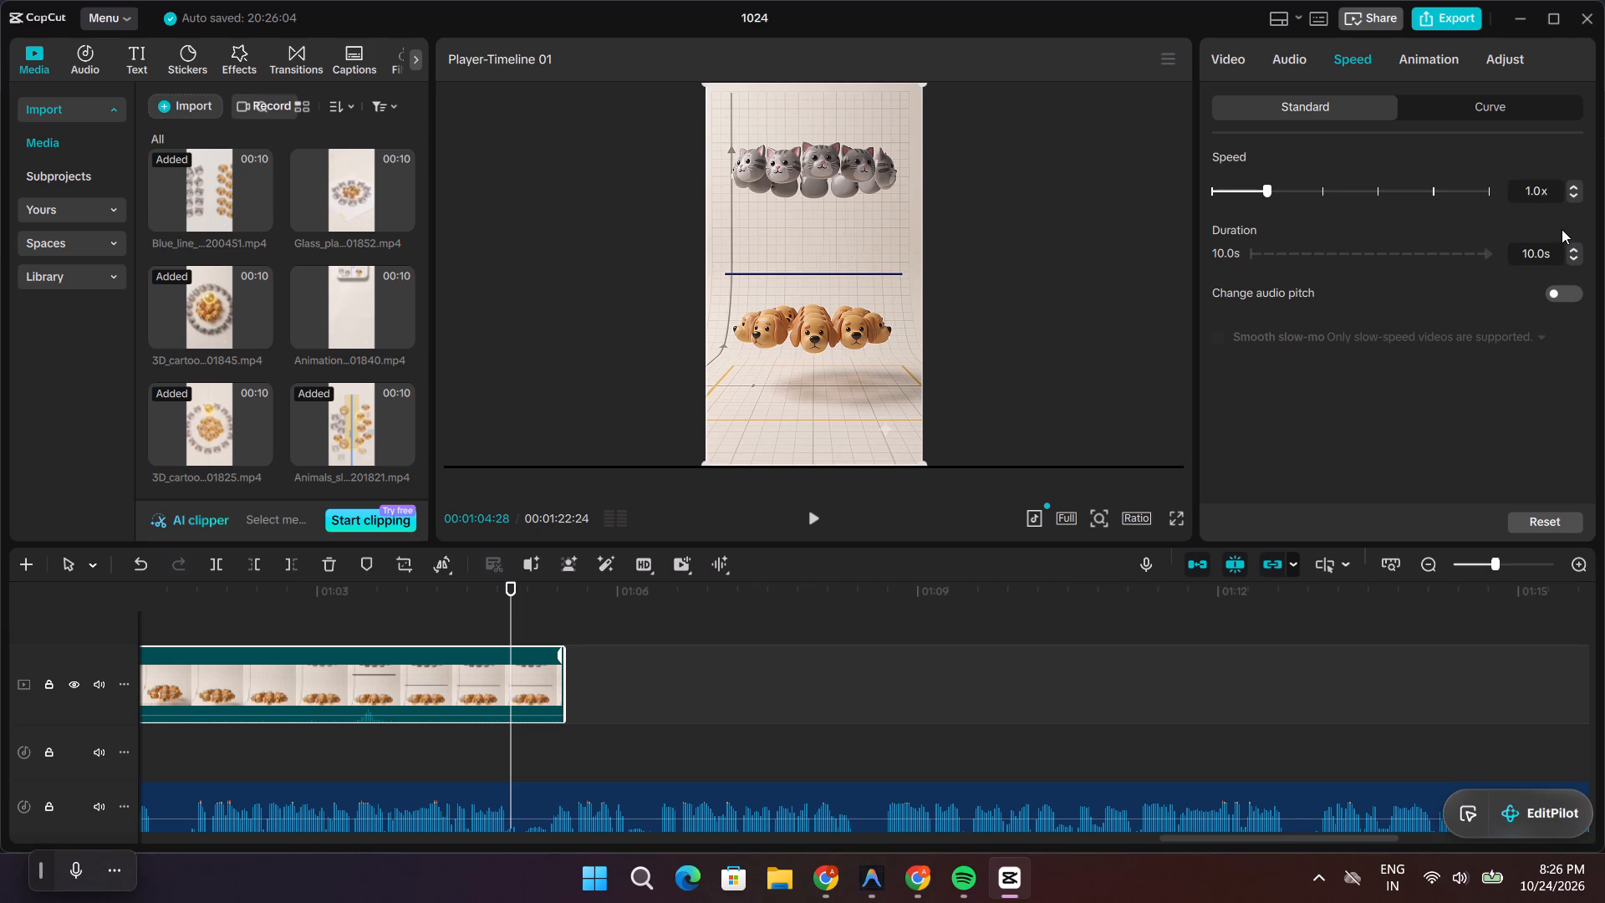
key(5)
click(1477, 223)
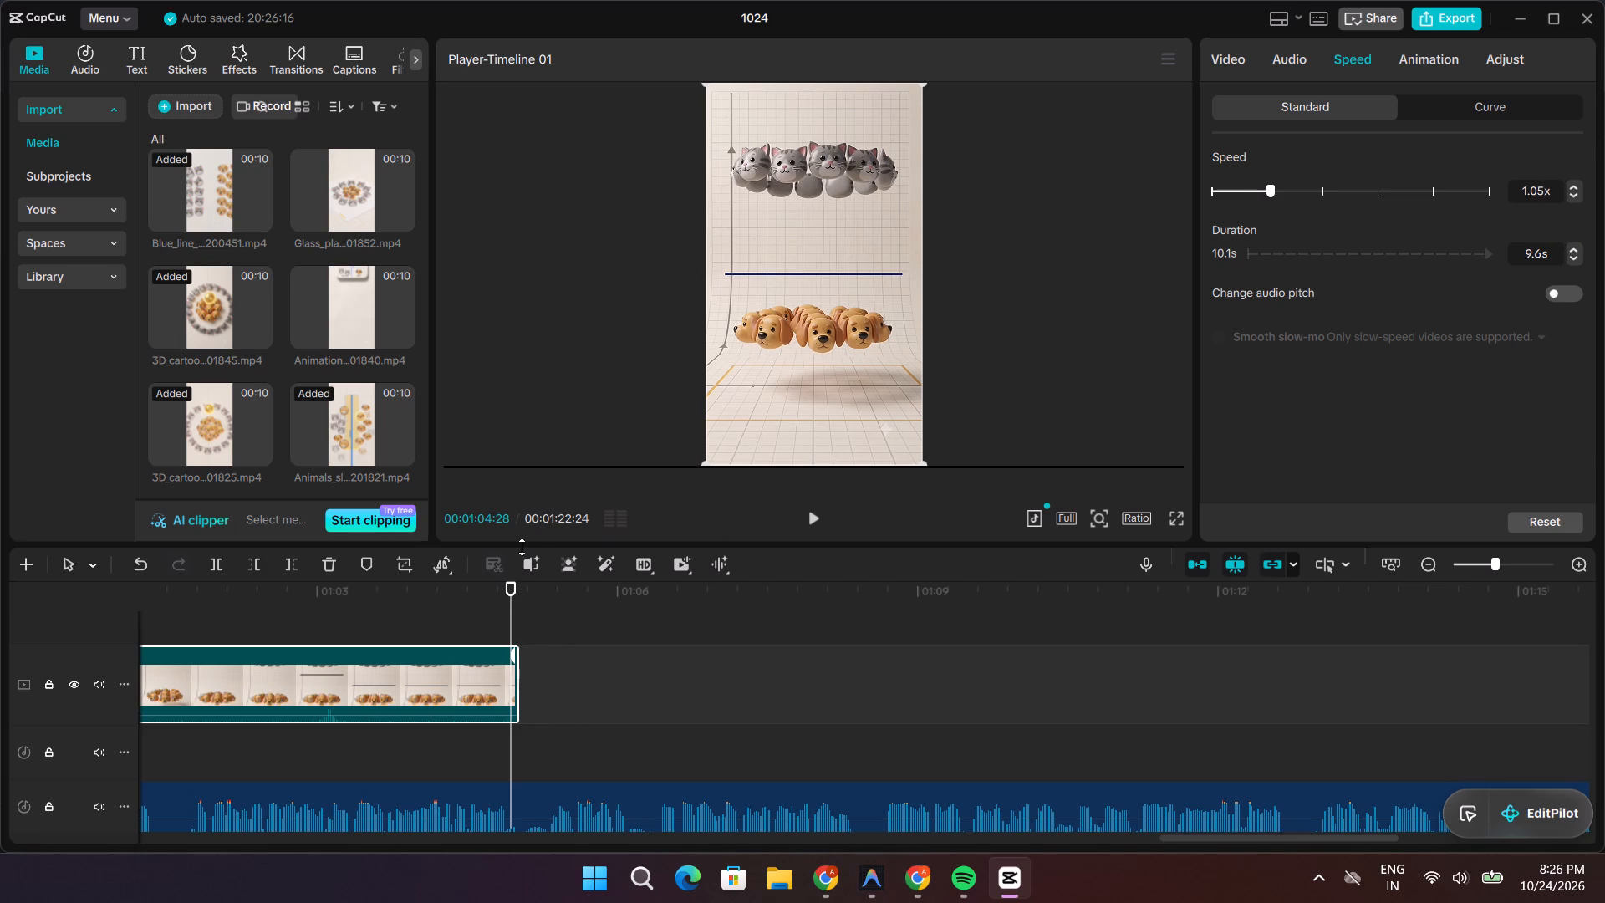
drag(509, 594, 273, 605)
key(space)
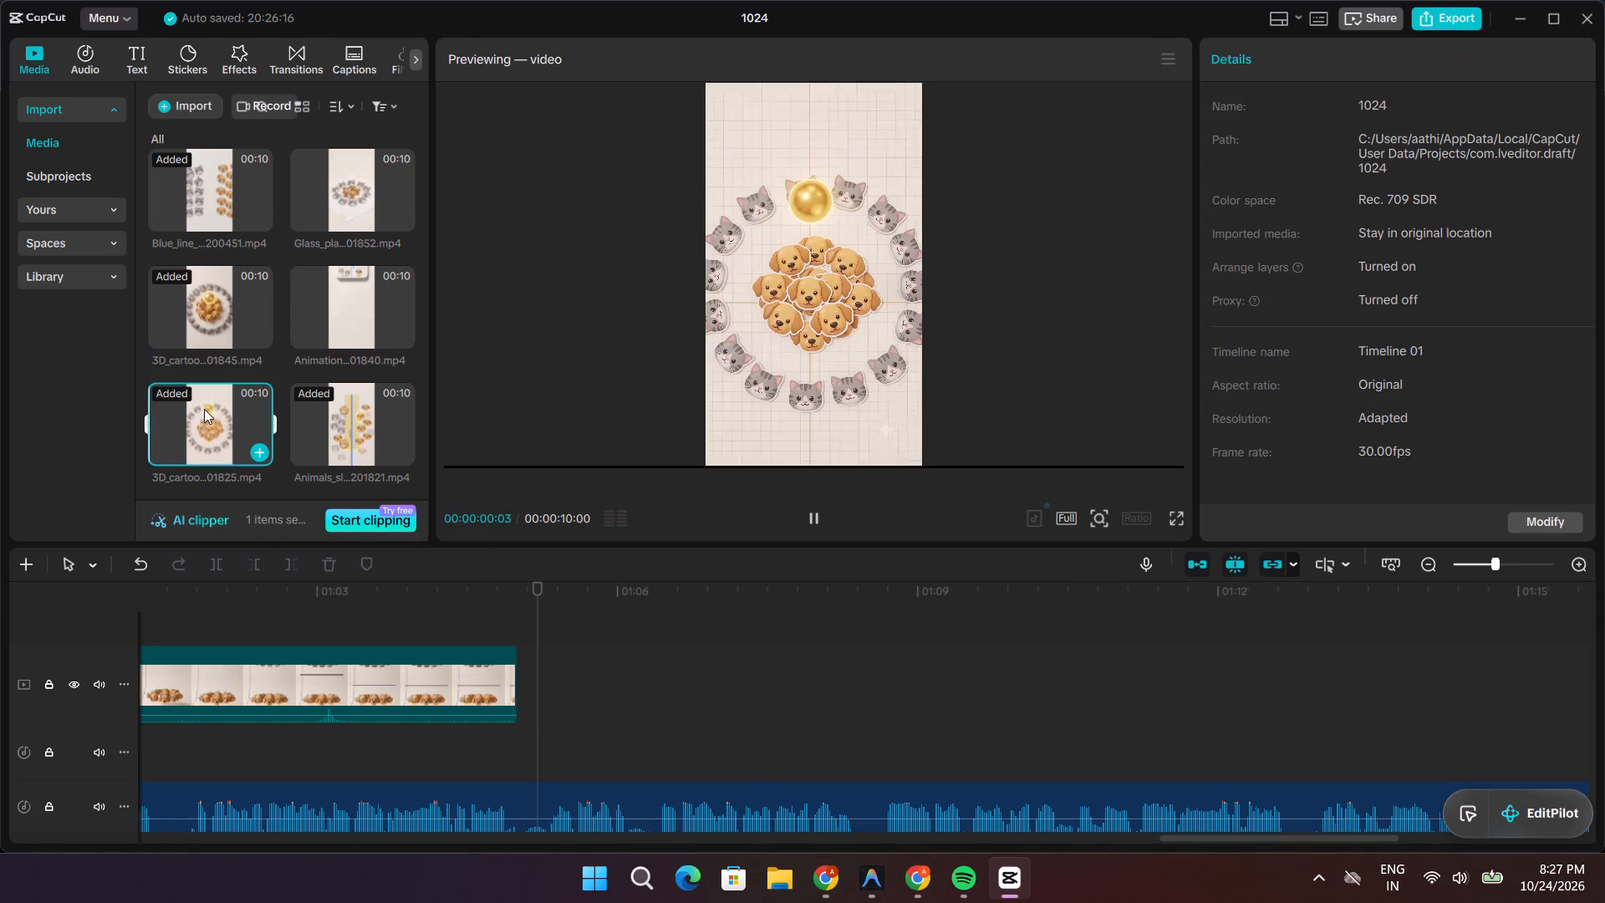
click(364, 199)
drag(364, 199, 377, 368)
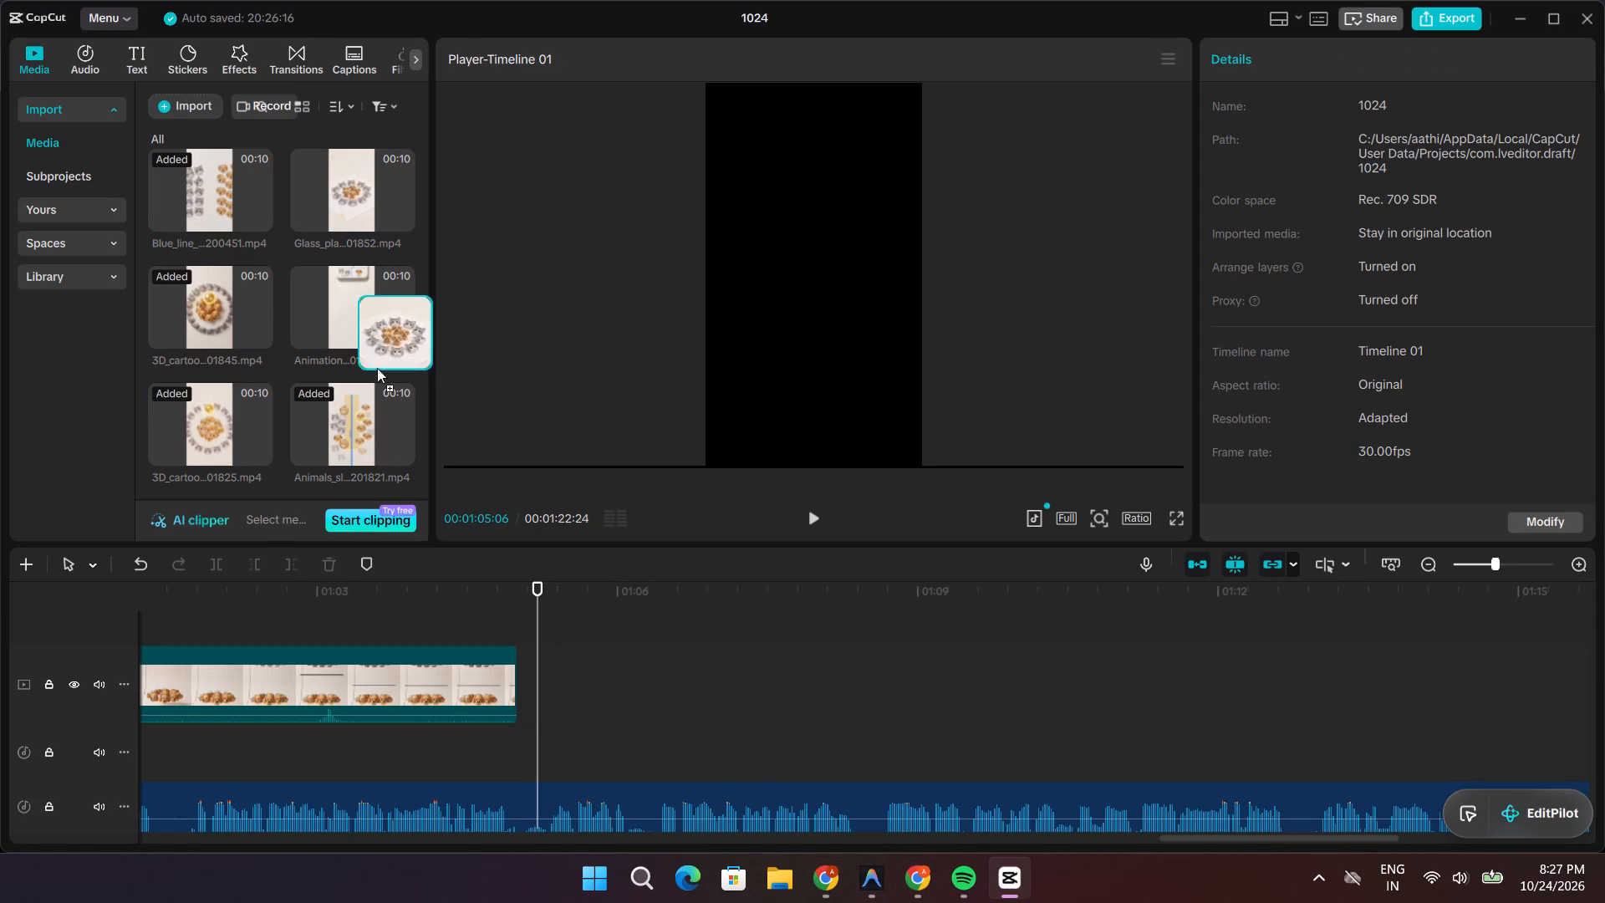
drag(377, 368, 503, 717)
drag(516, 701, 519, 693)
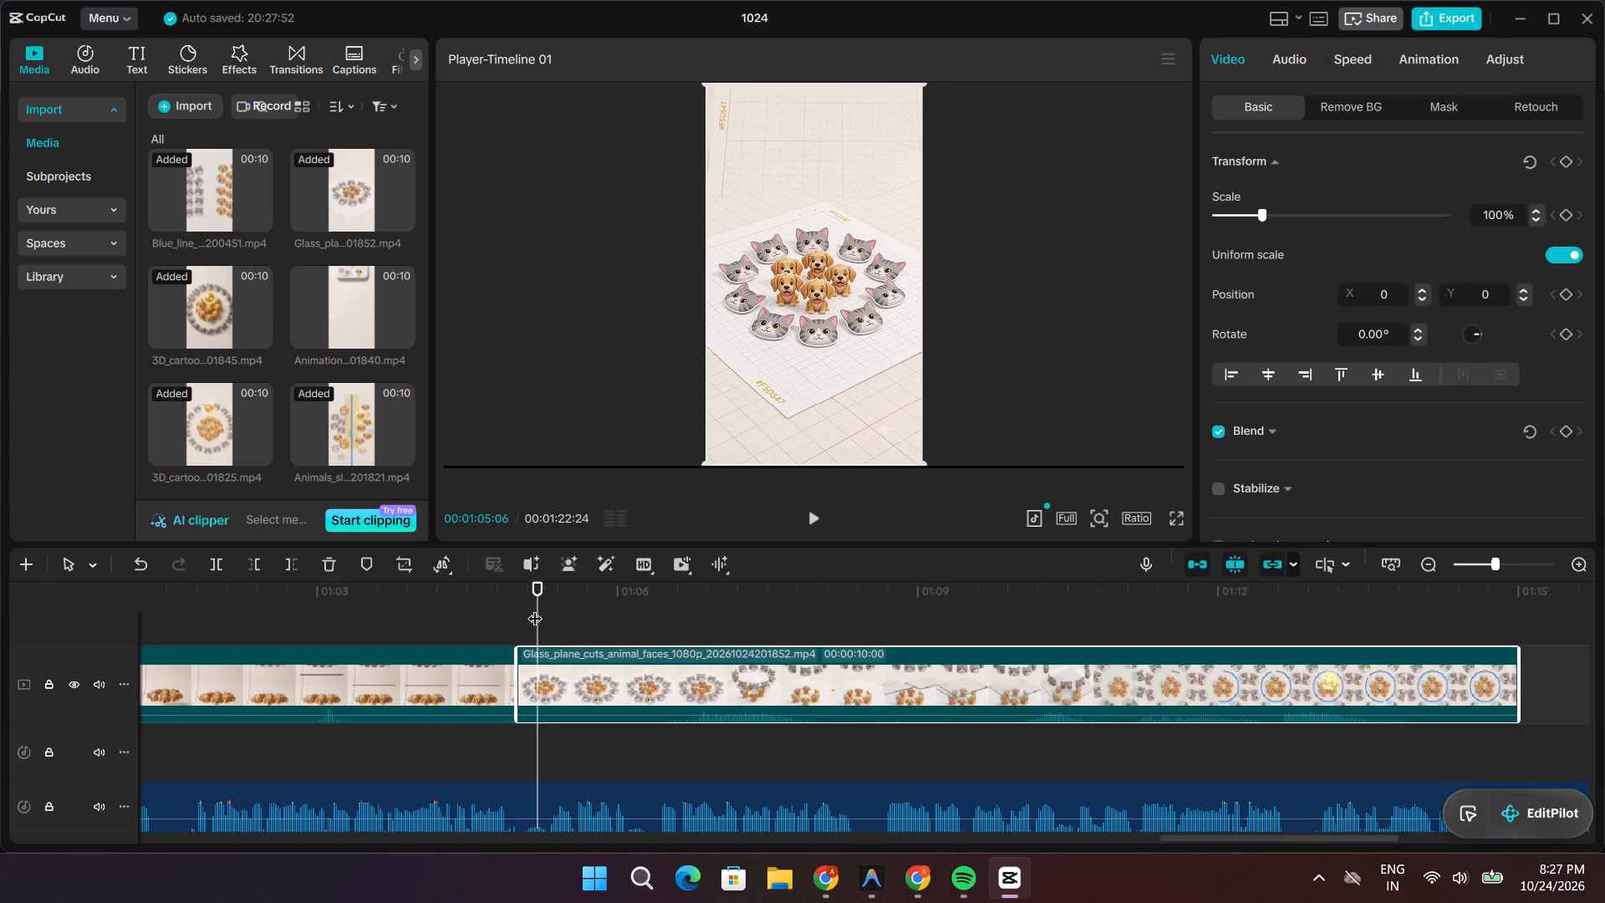
Play the appended Glass_plane_cuts_animal_faces clip against the voiceover, replay around its ending, and listen on to the end of the narration.
drag(535, 606, 466, 606)
key(space)
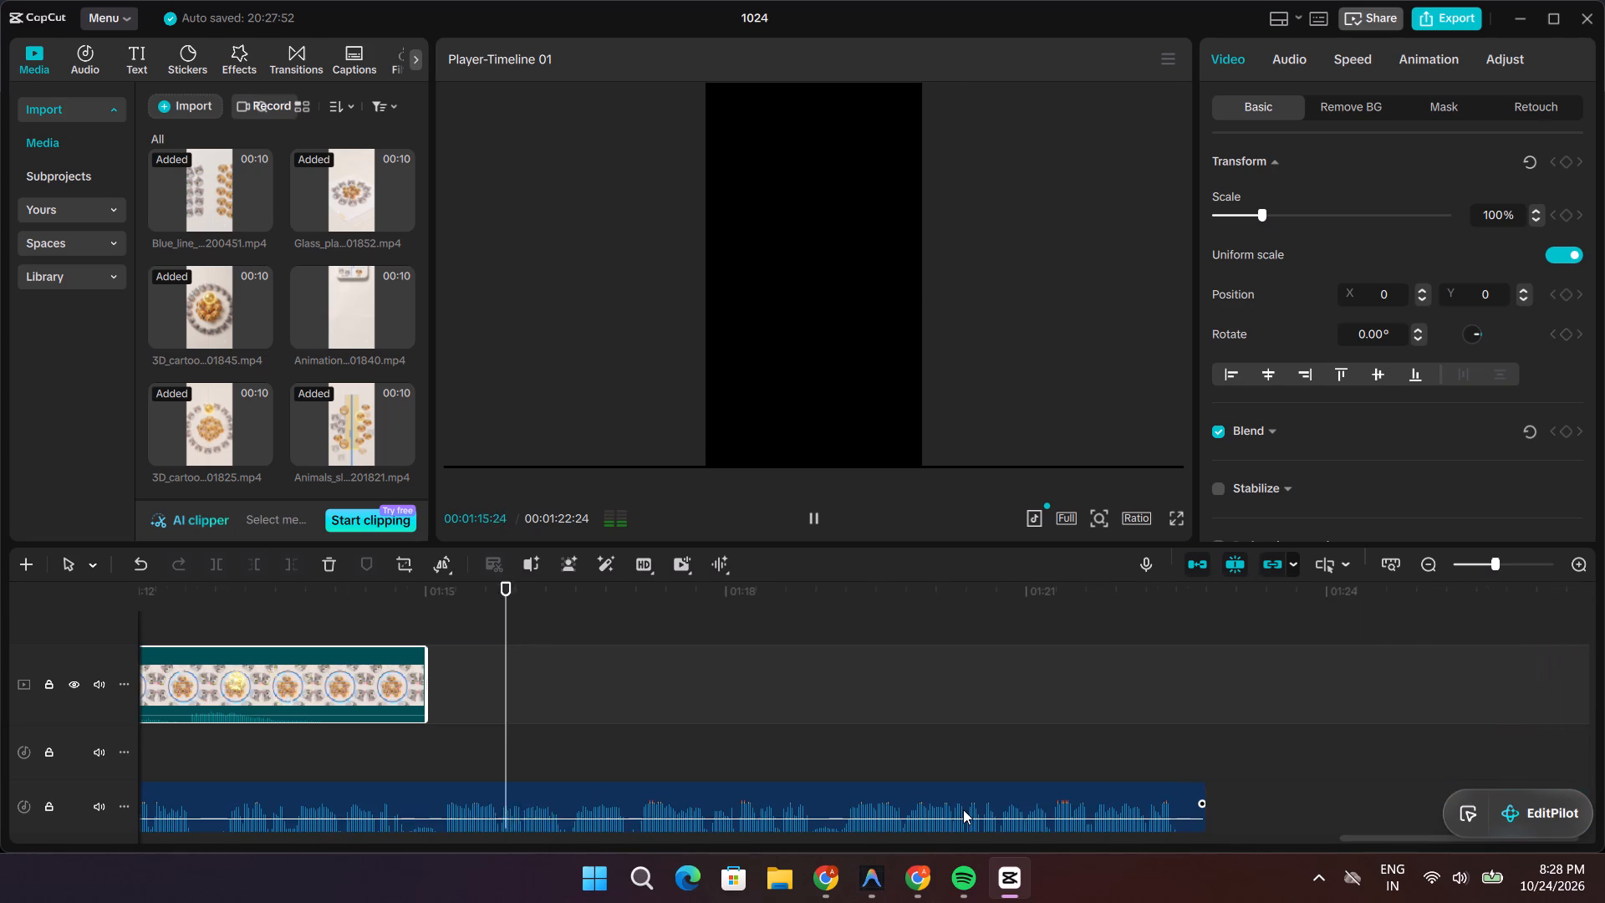
key(space)
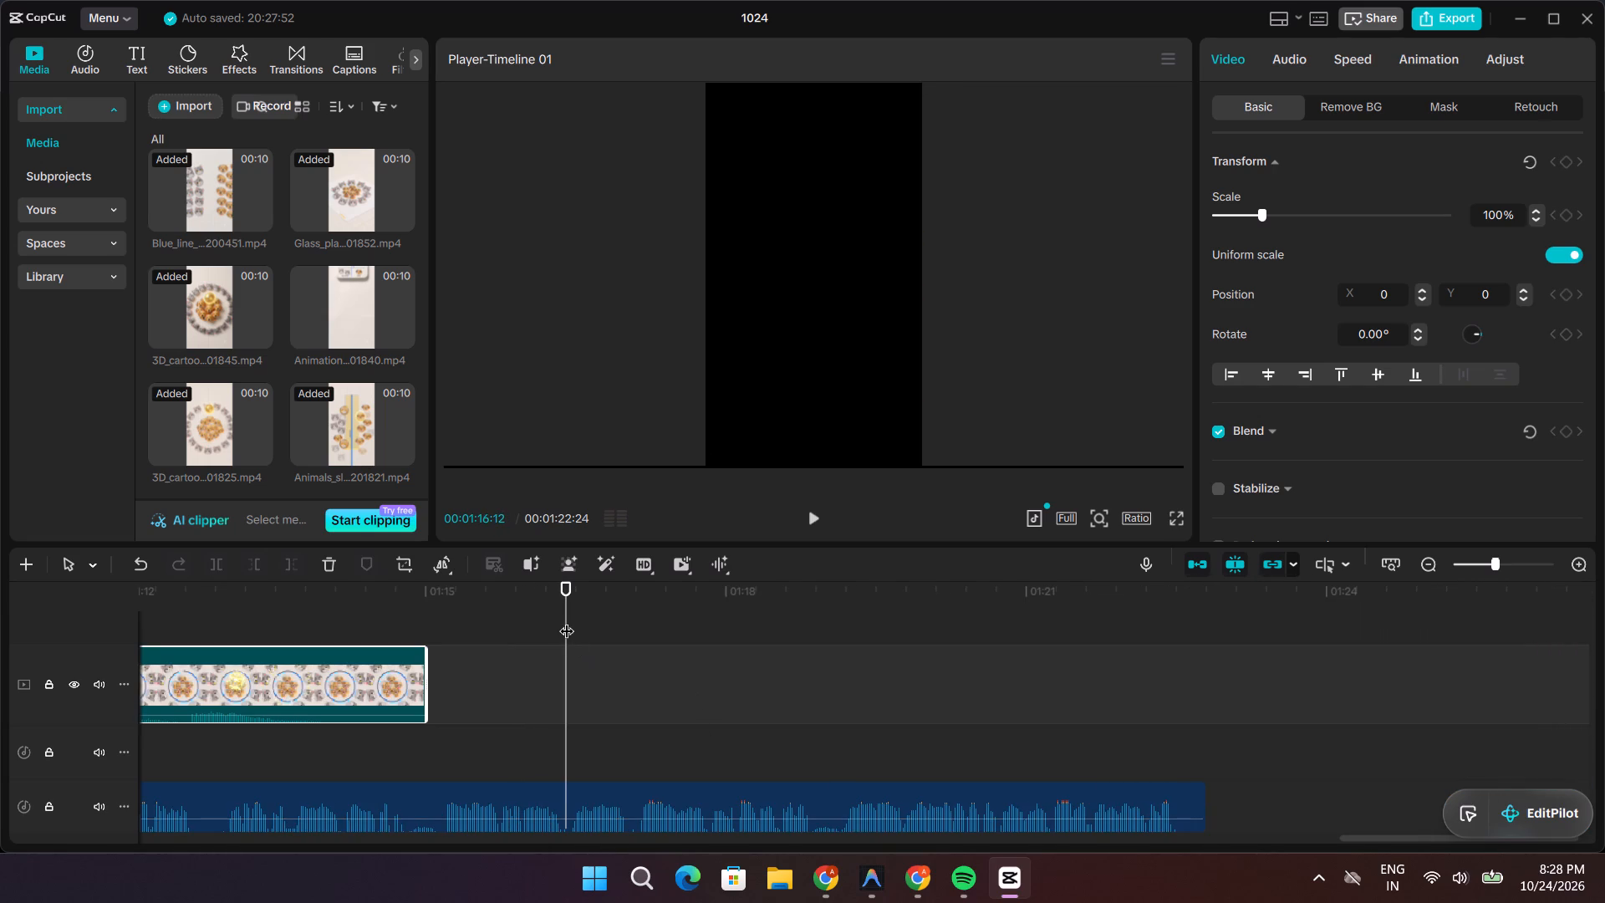
drag(566, 620, 232, 610)
key(space)
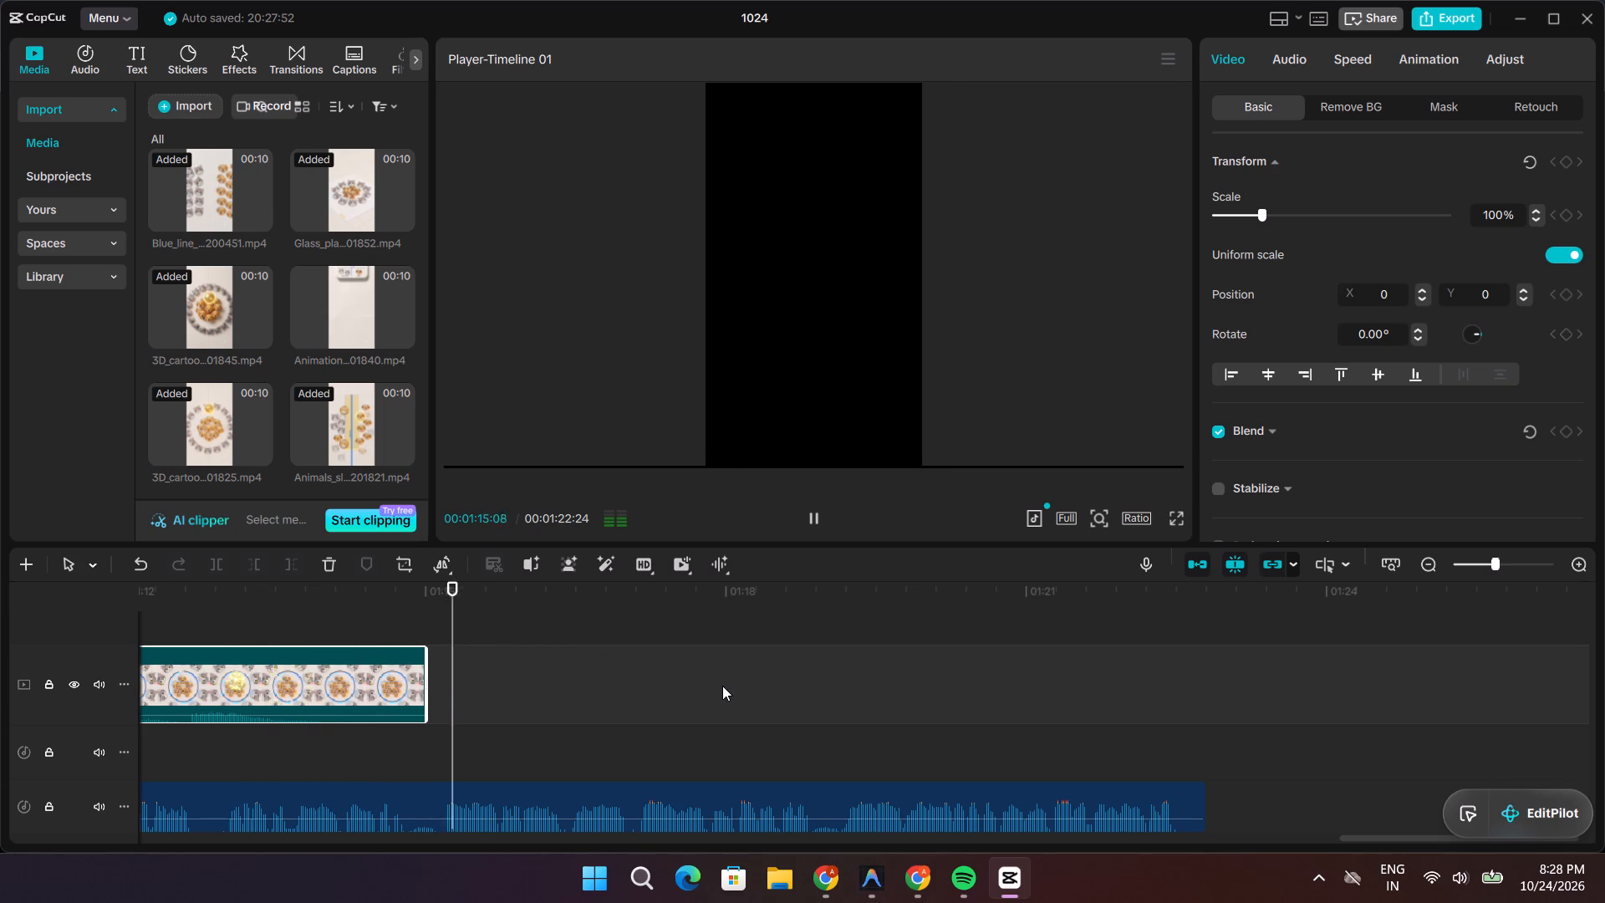
key(space)
drag(482, 607, 428, 615)
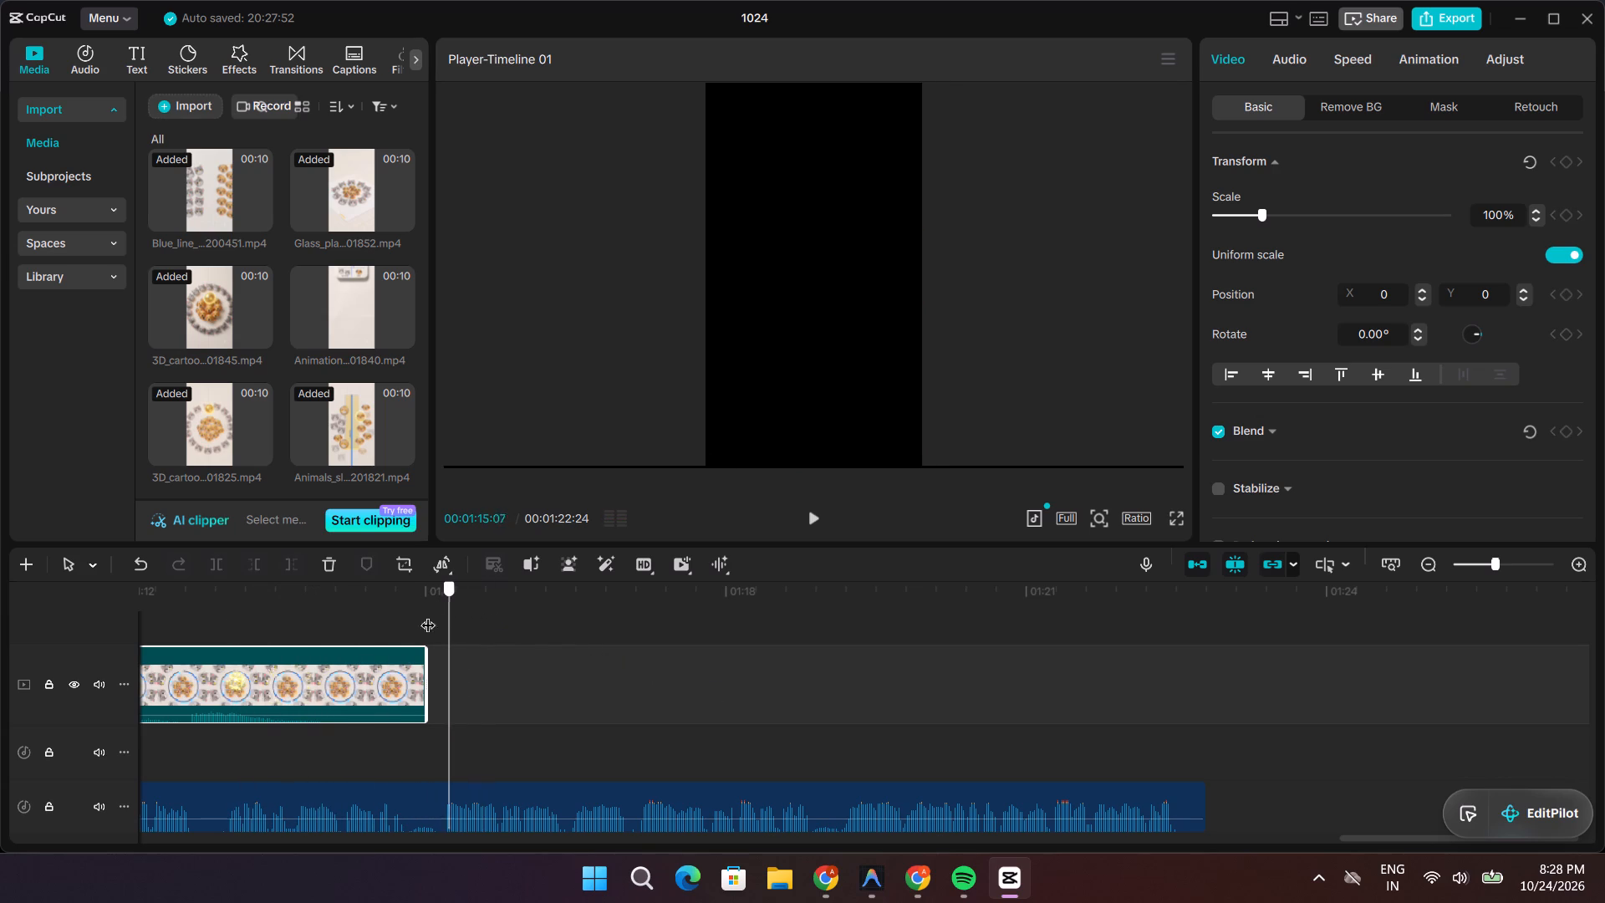
drag(428, 615, 97, 603)
key(space)
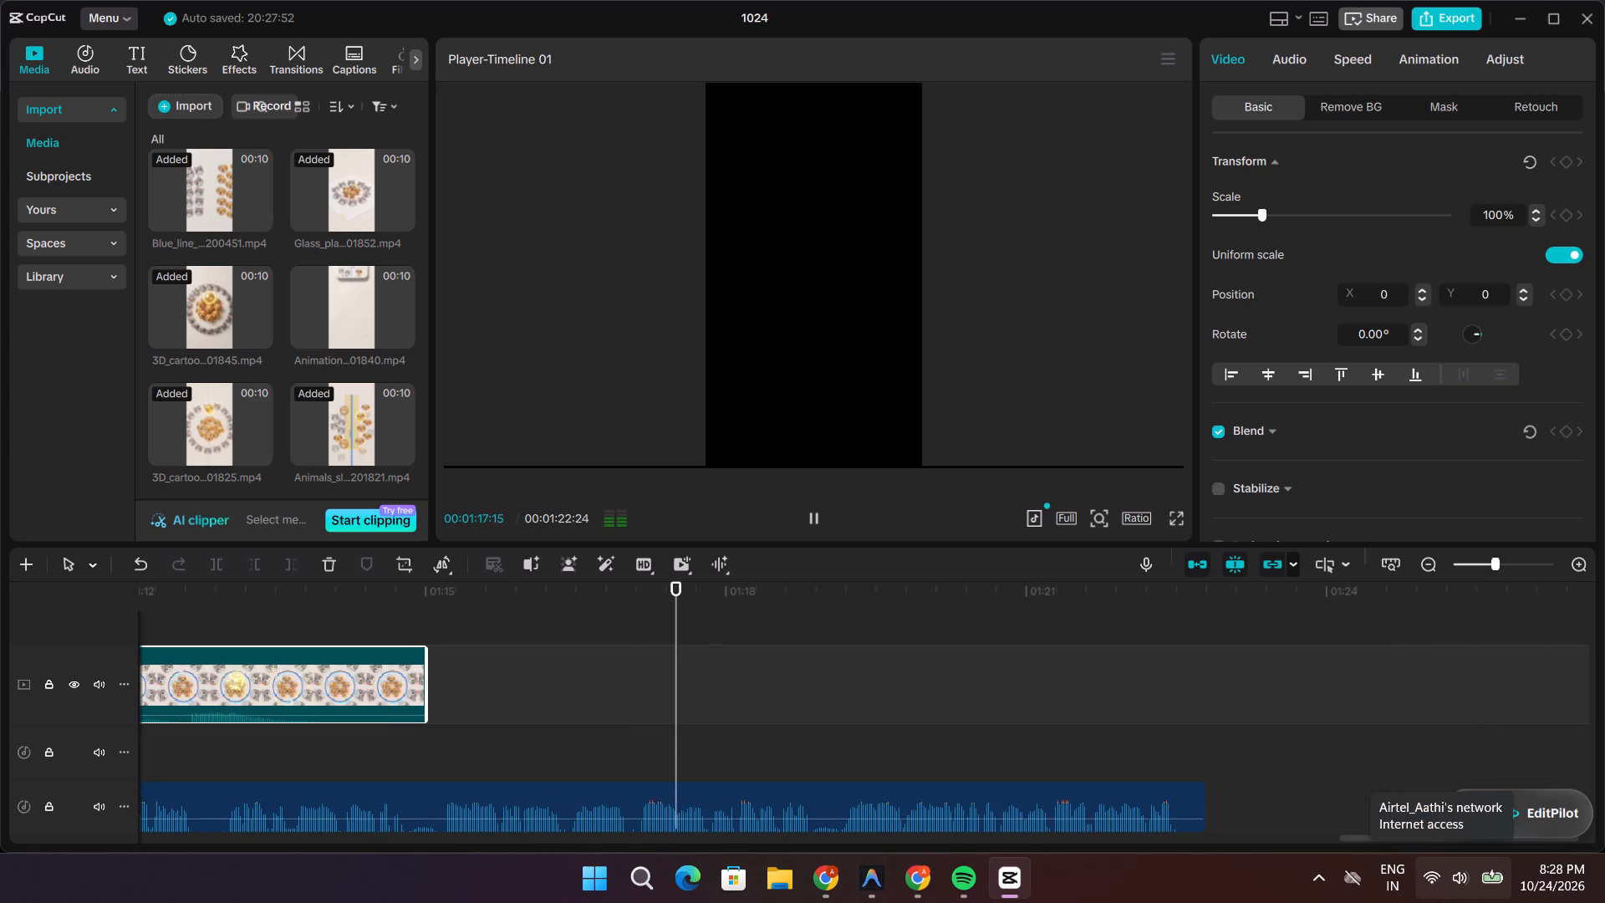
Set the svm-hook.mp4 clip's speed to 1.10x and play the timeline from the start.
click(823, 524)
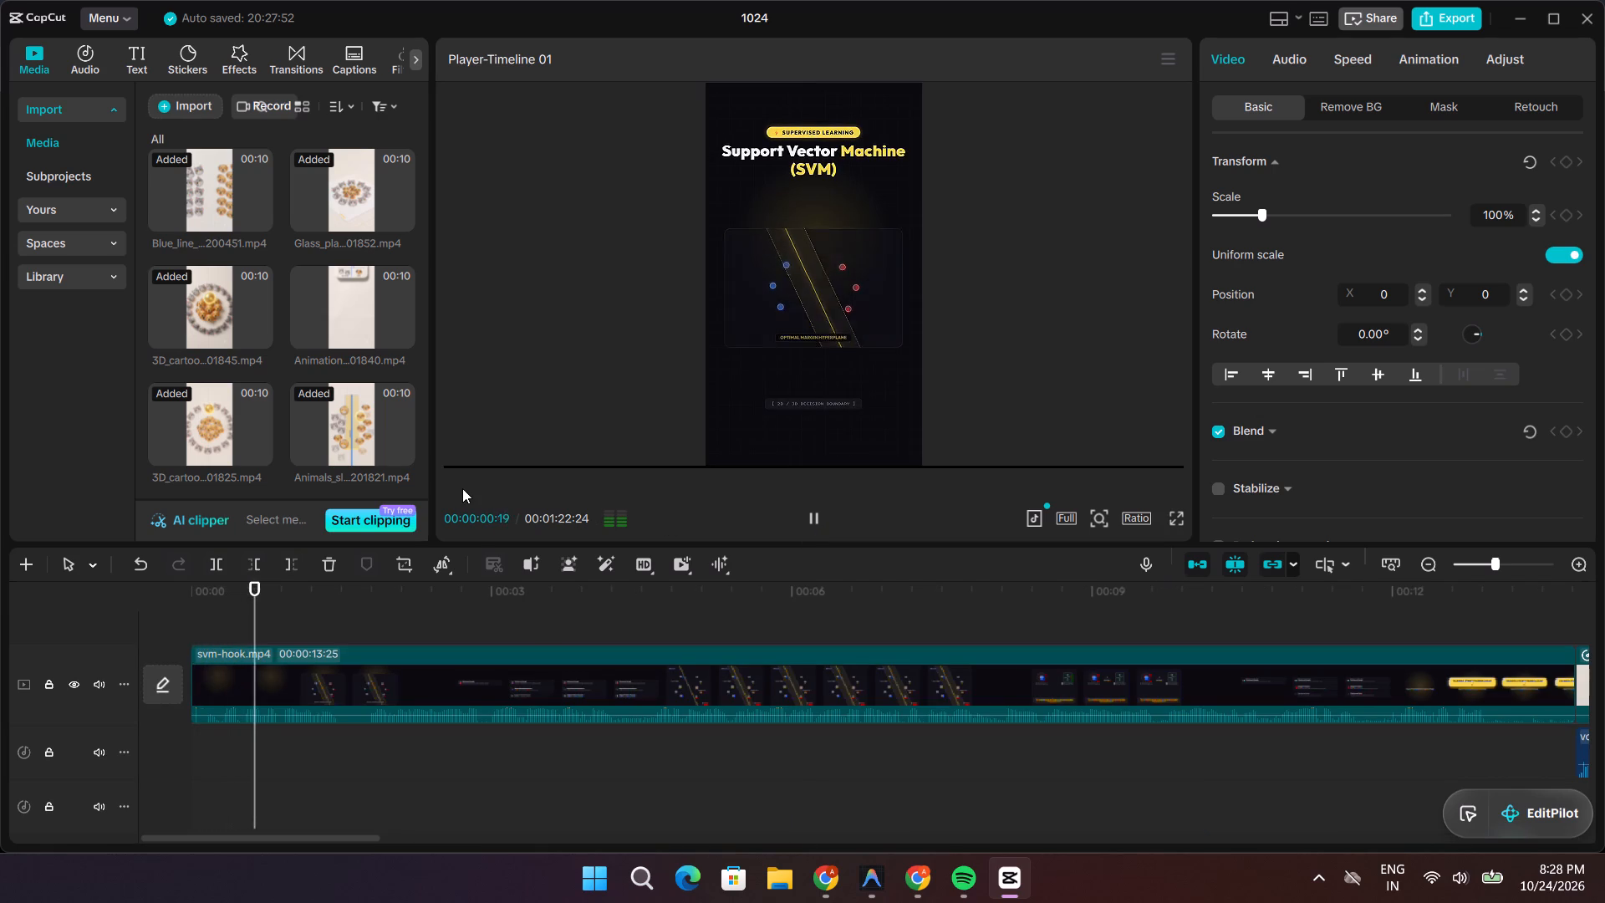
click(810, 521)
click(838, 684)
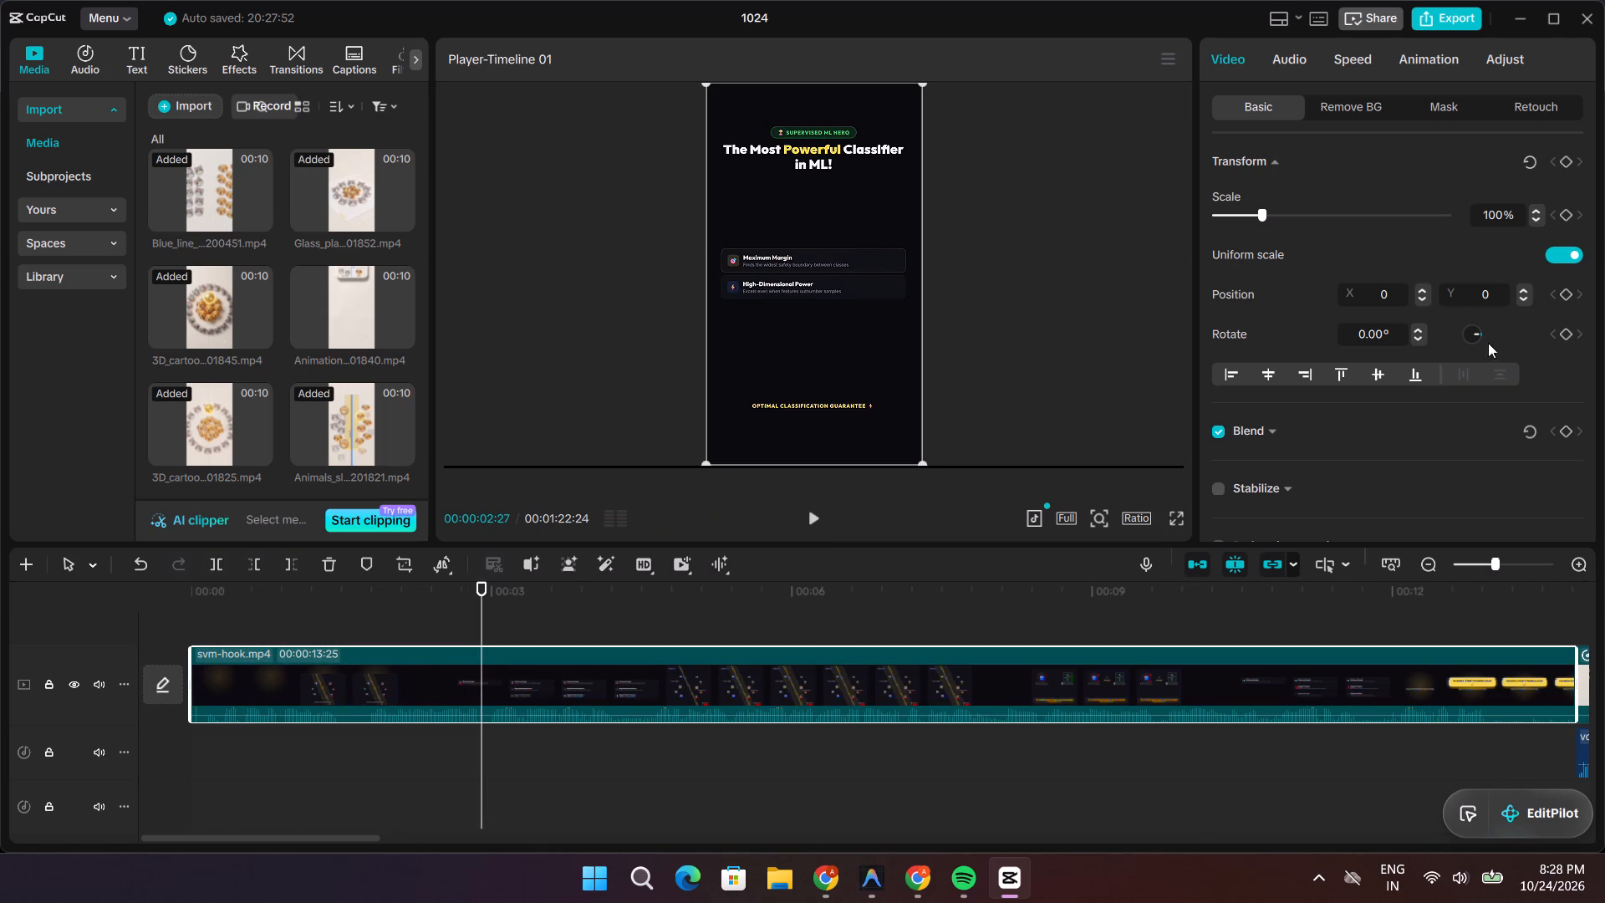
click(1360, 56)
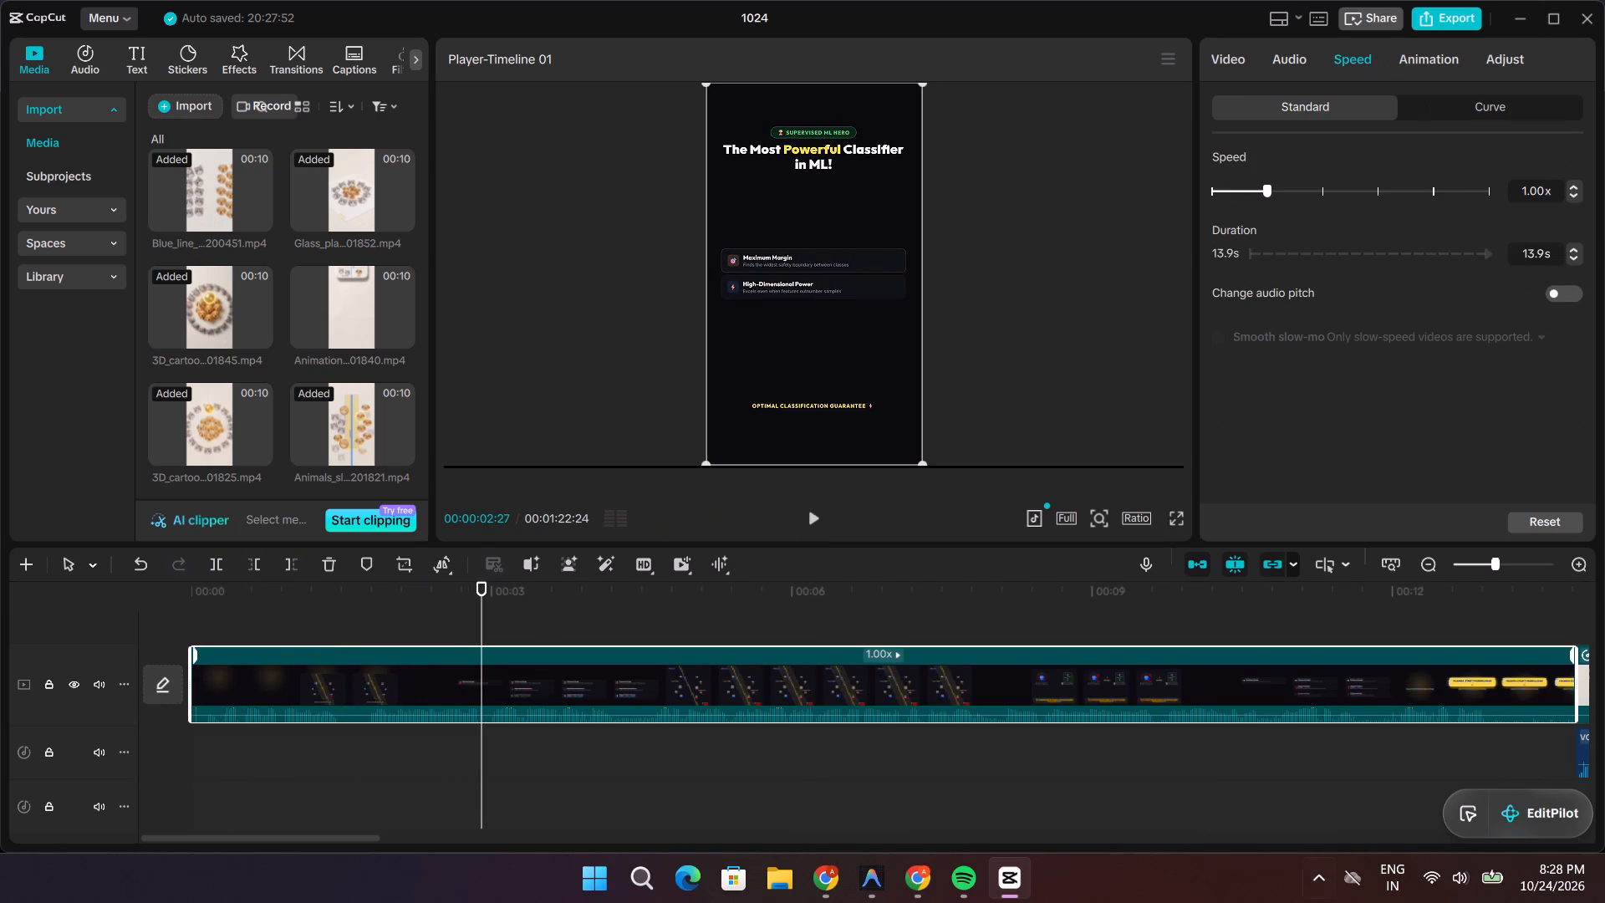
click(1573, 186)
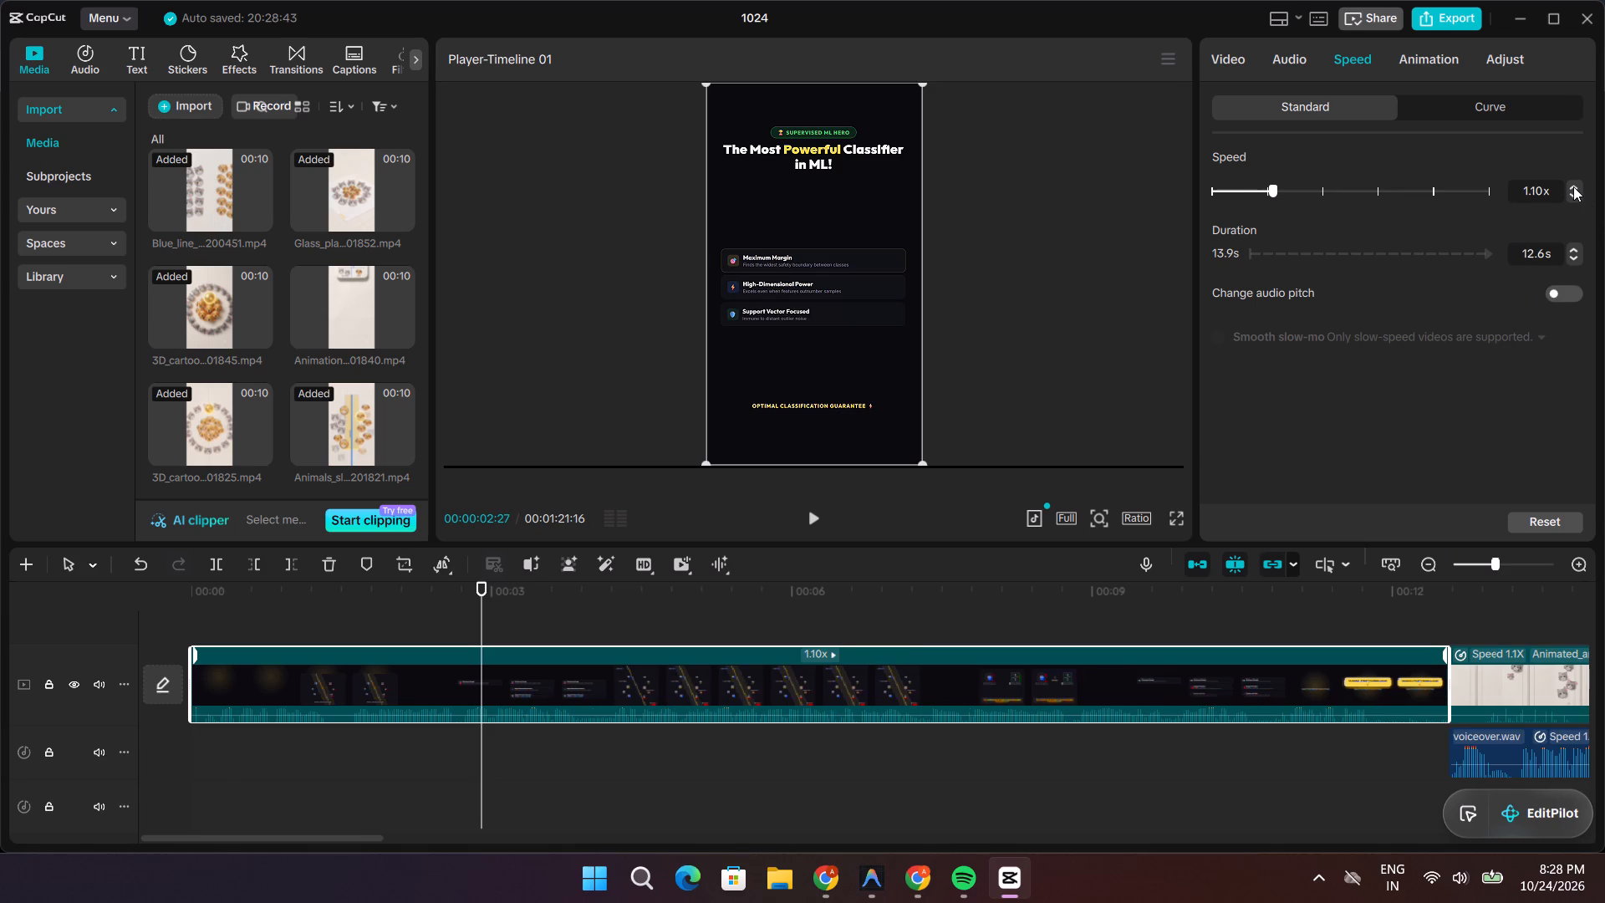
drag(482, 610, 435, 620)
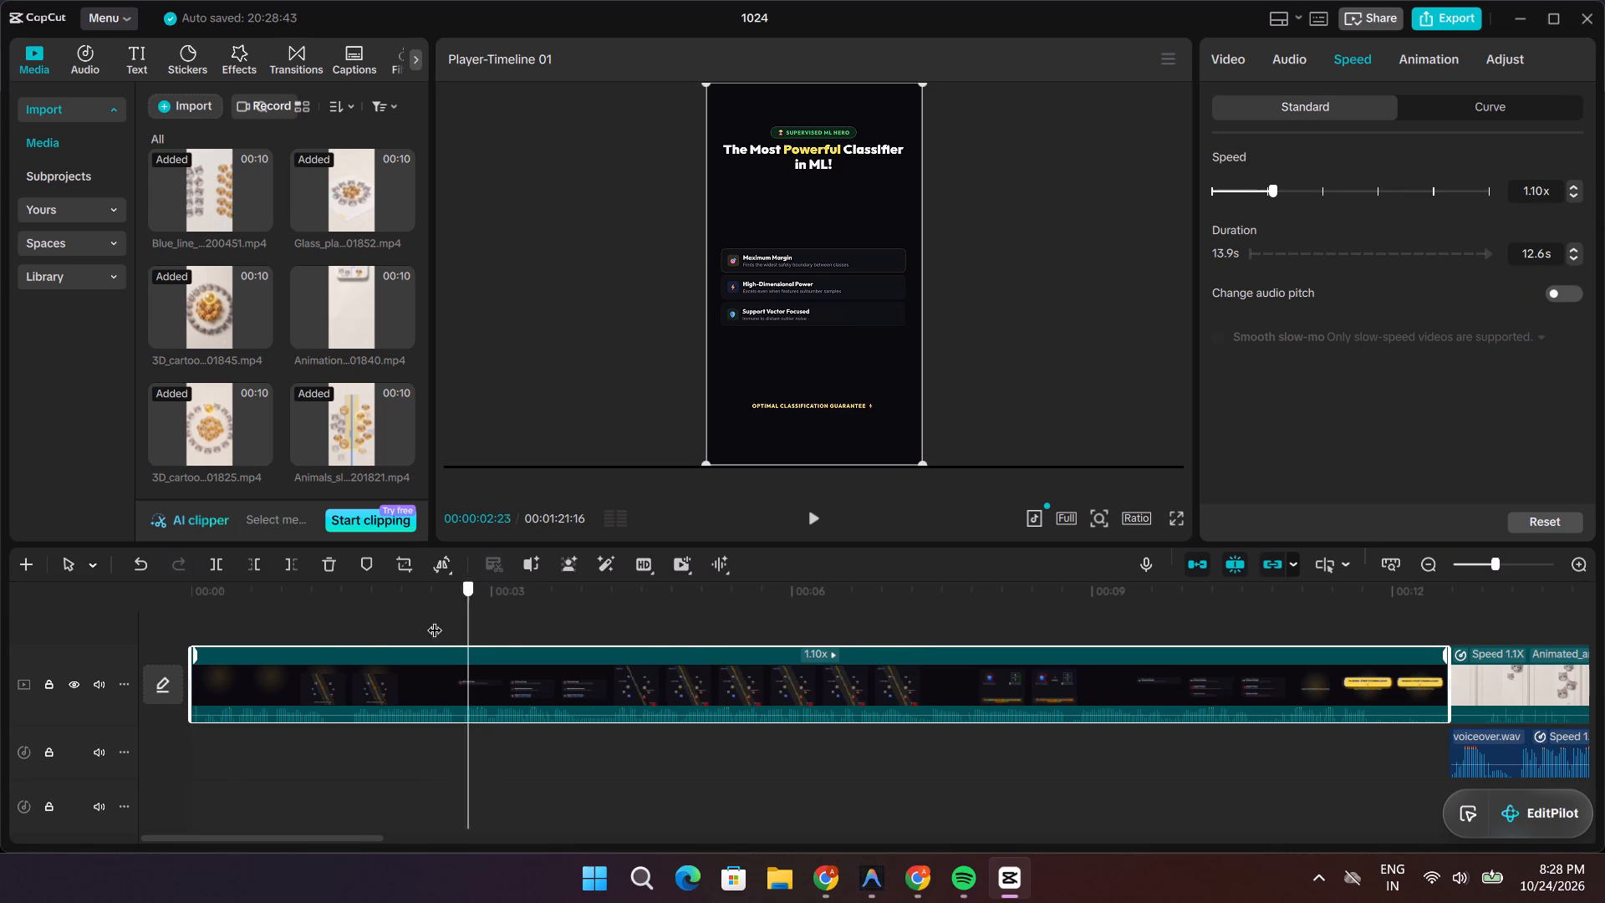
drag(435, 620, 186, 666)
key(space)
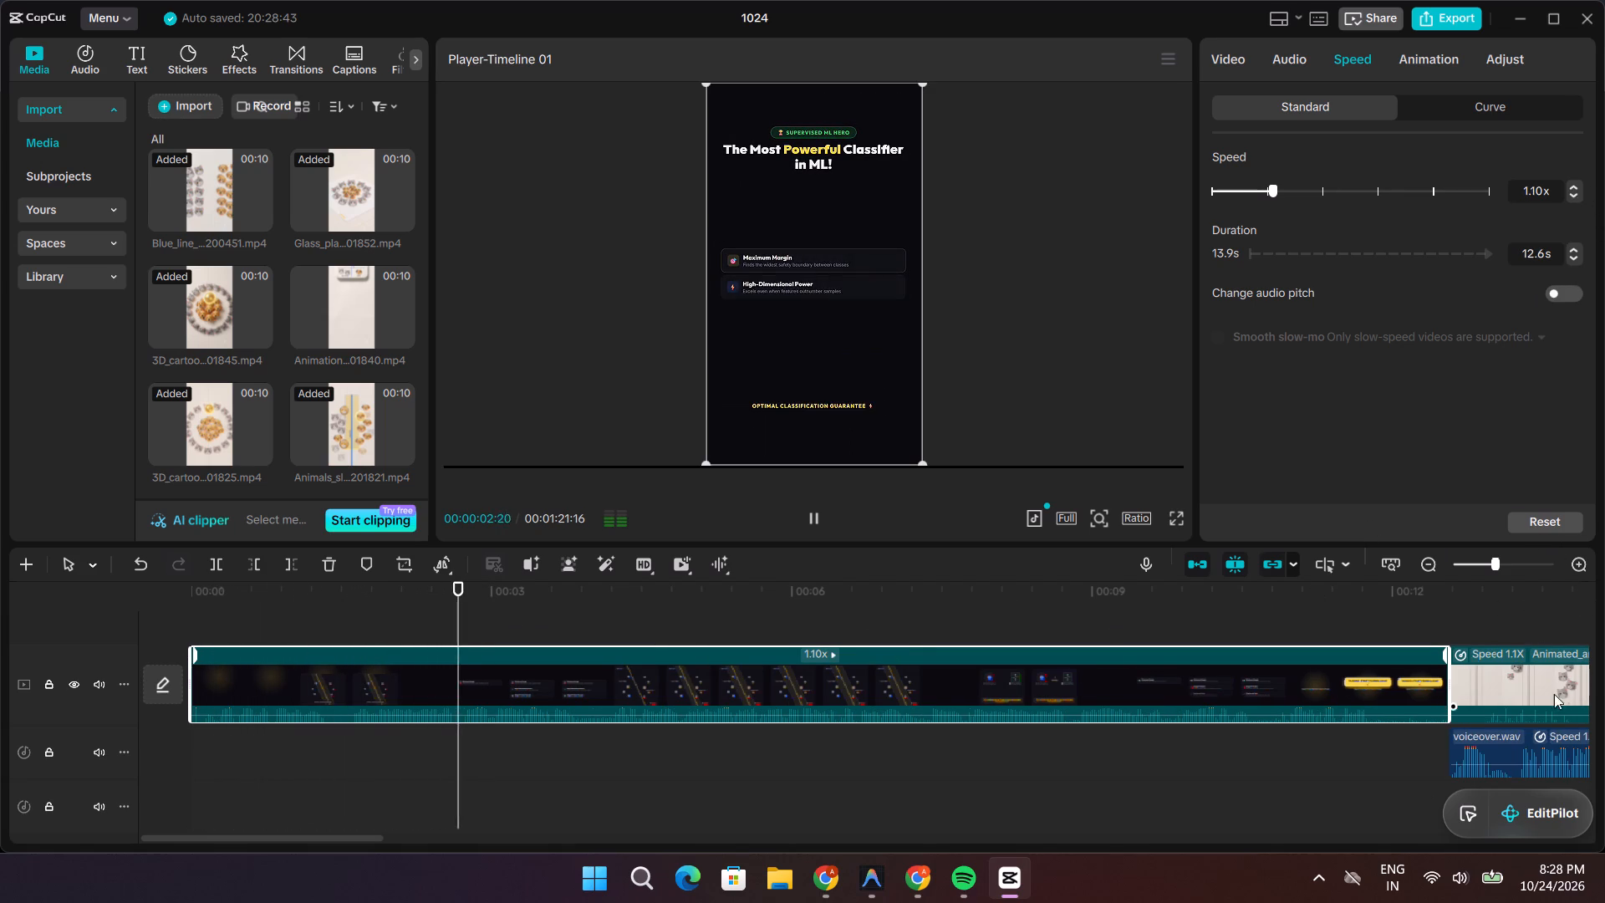
Check the voiceover's speed, set the svm-hook.mp4 clip to 1.20x, and replay the timeline from the start.
click(1537, 773)
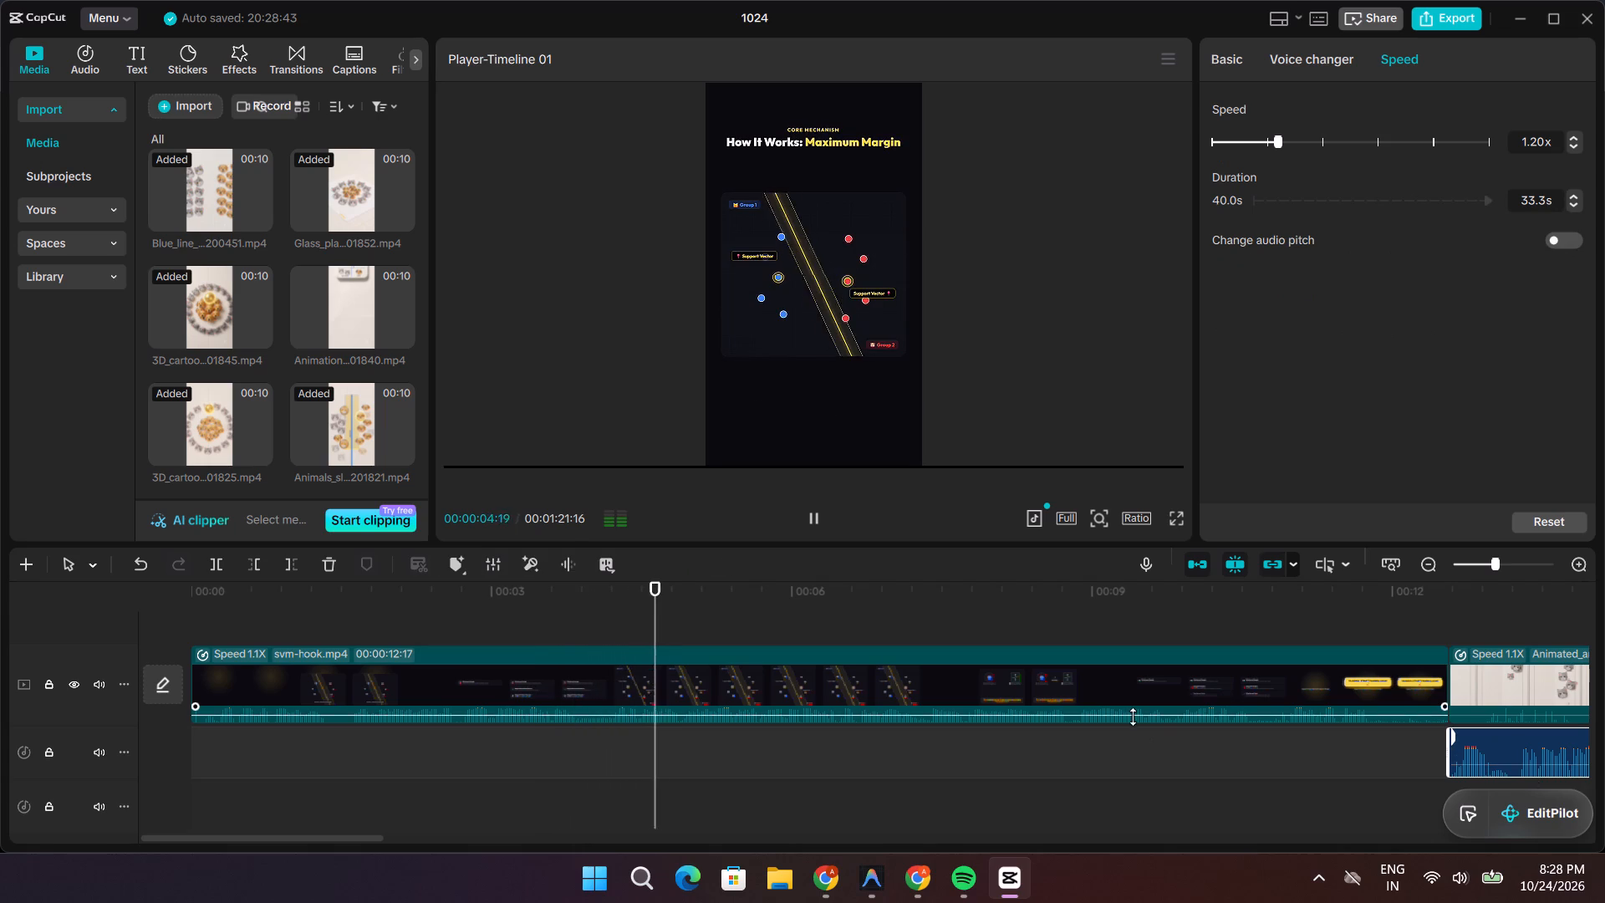
click(1139, 691)
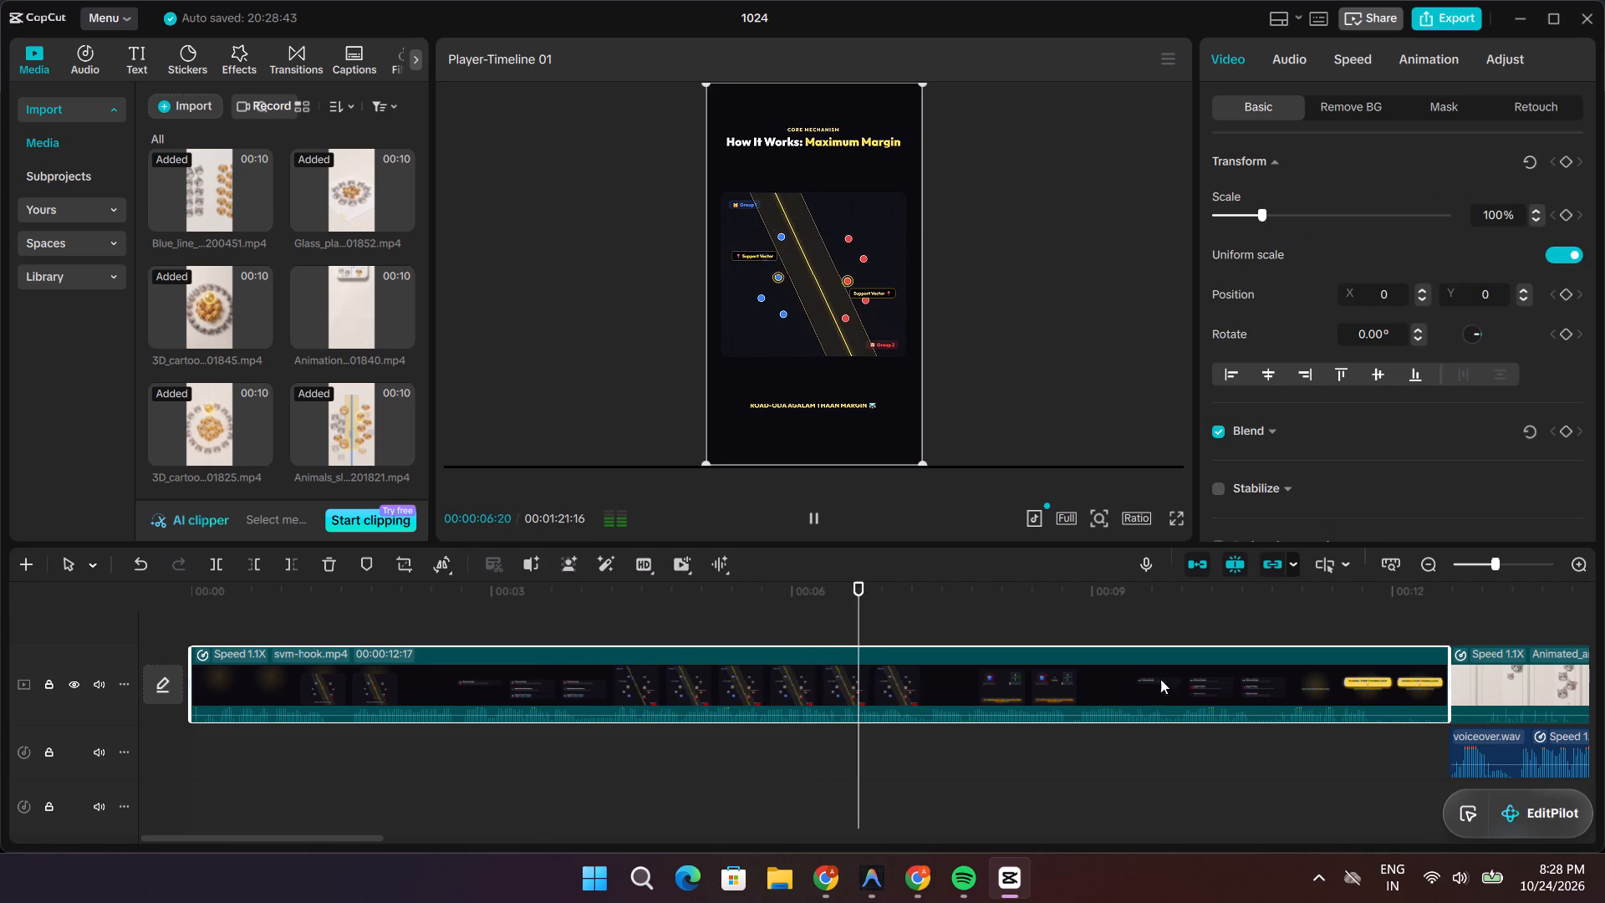
click(1355, 51)
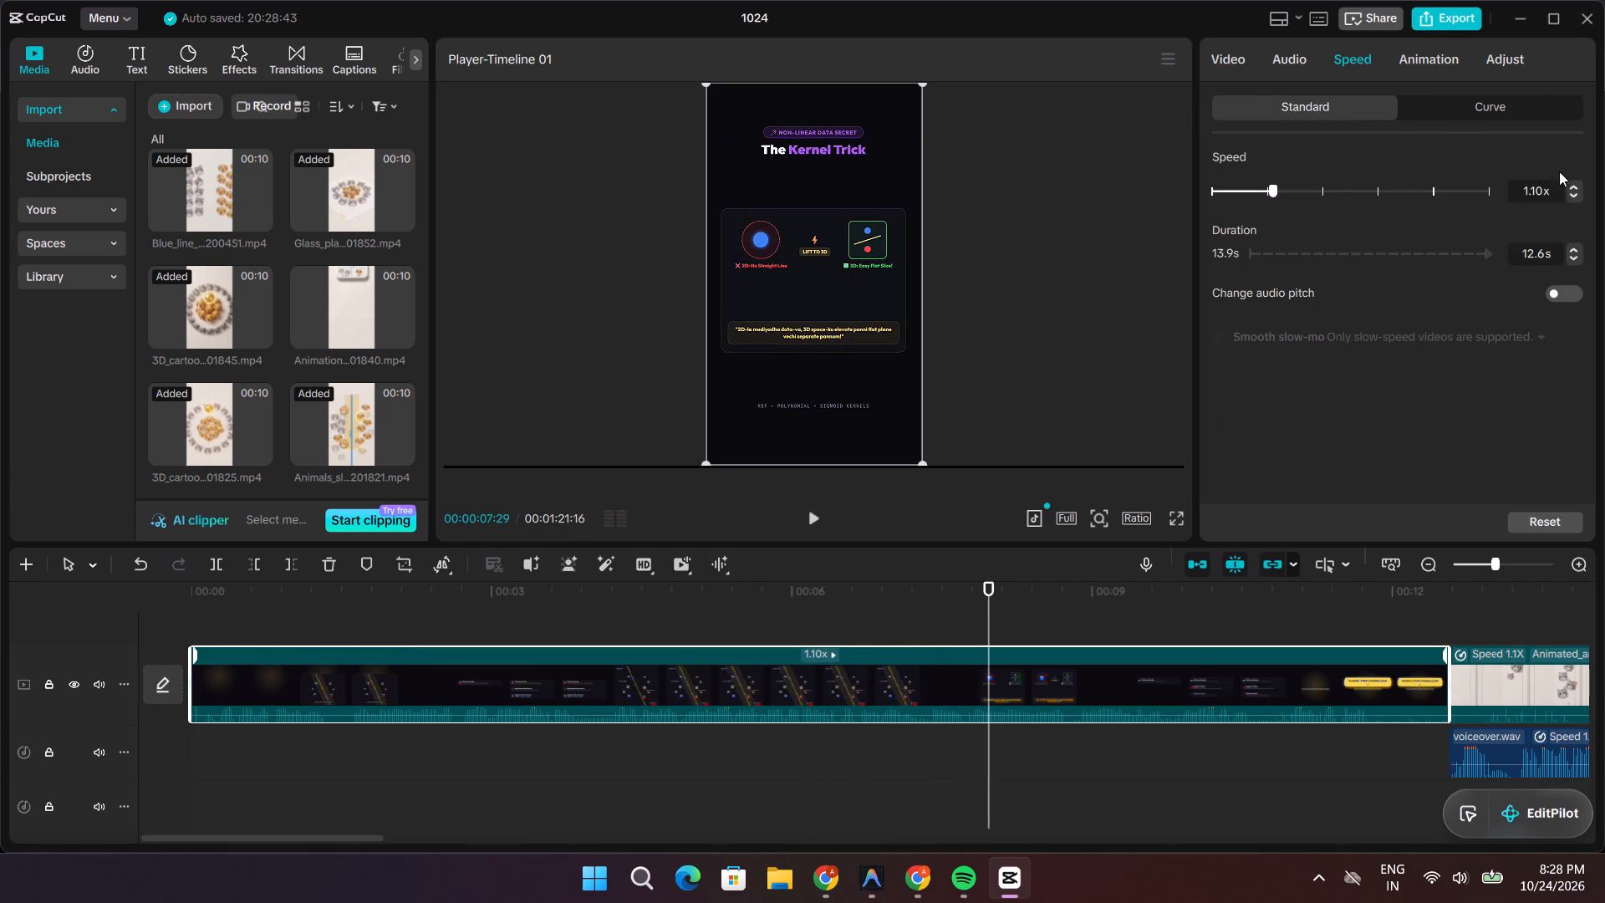
click(1575, 191)
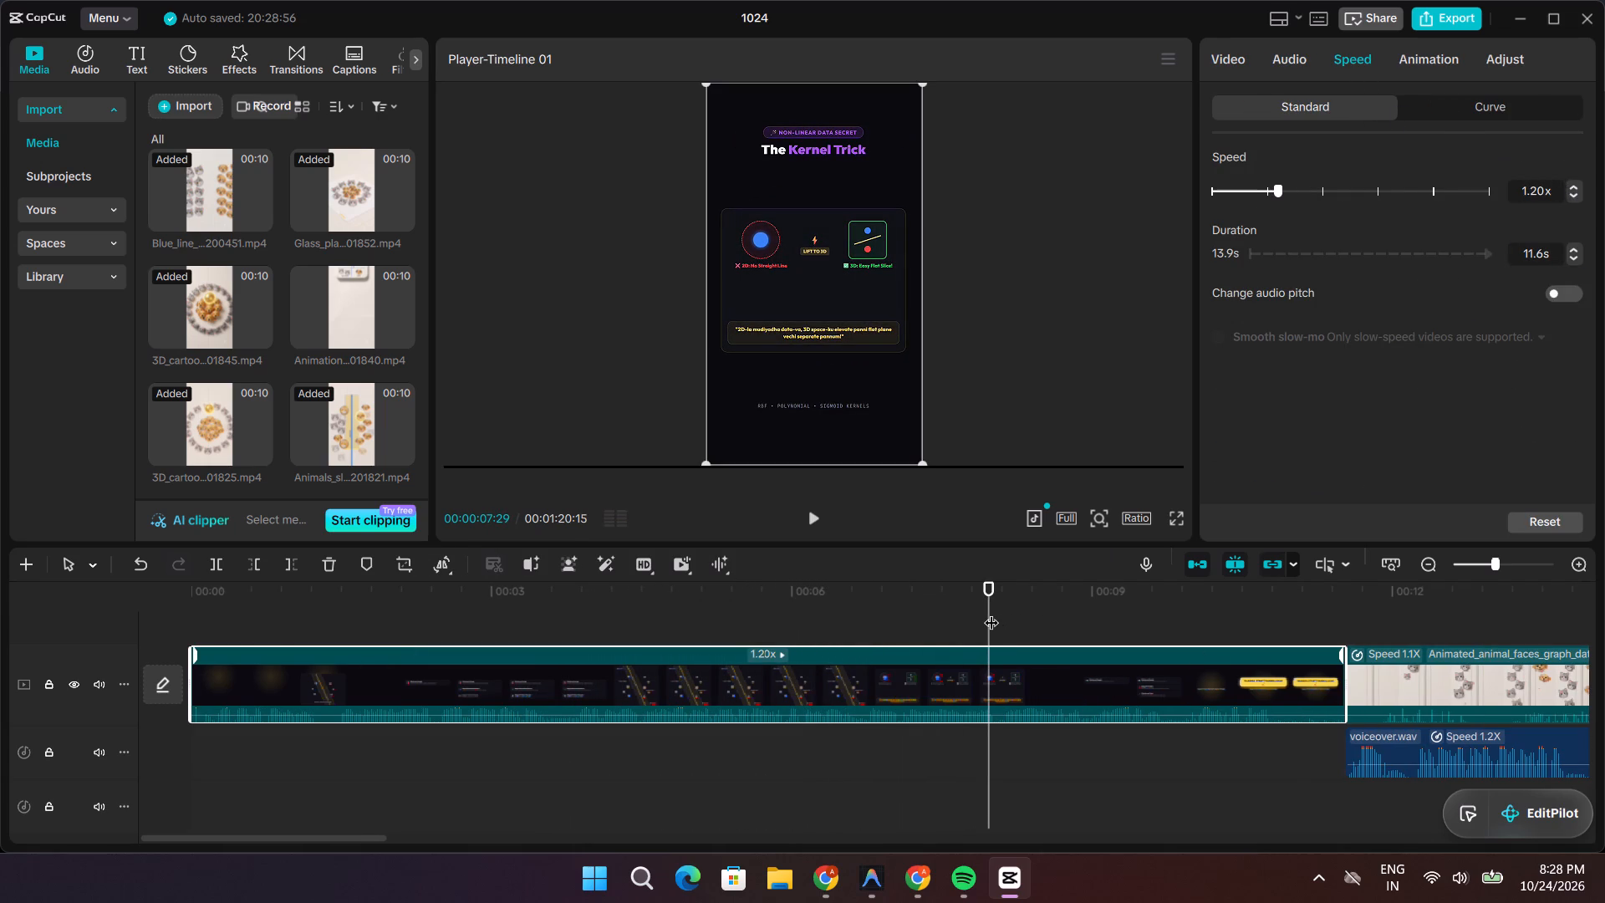
drag(986, 612, 181, 598)
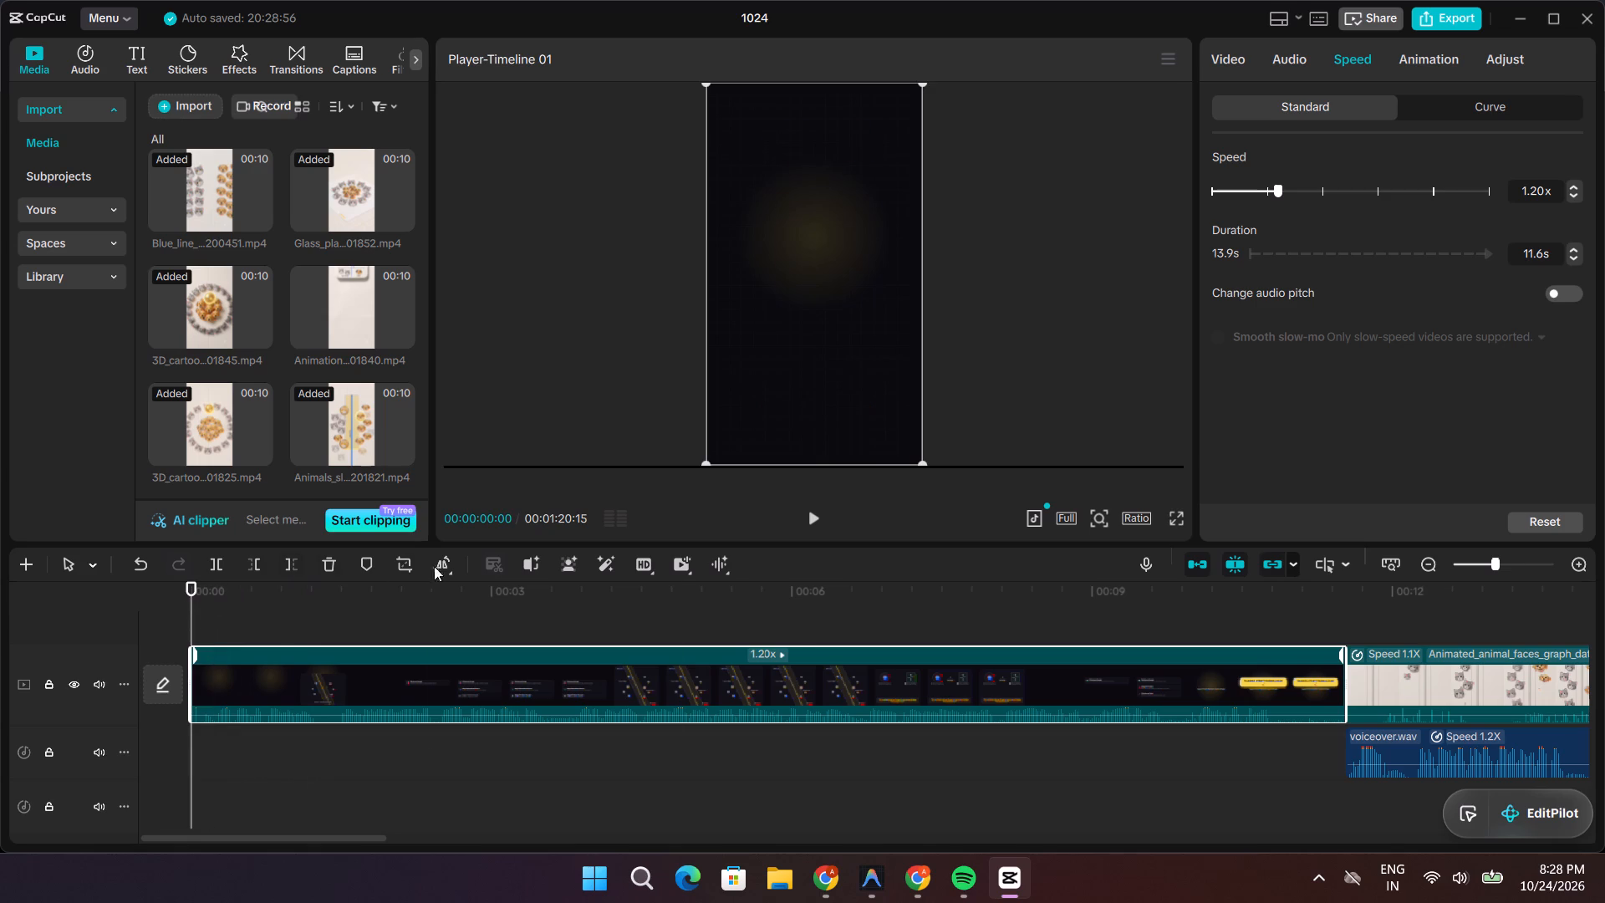
key(space)
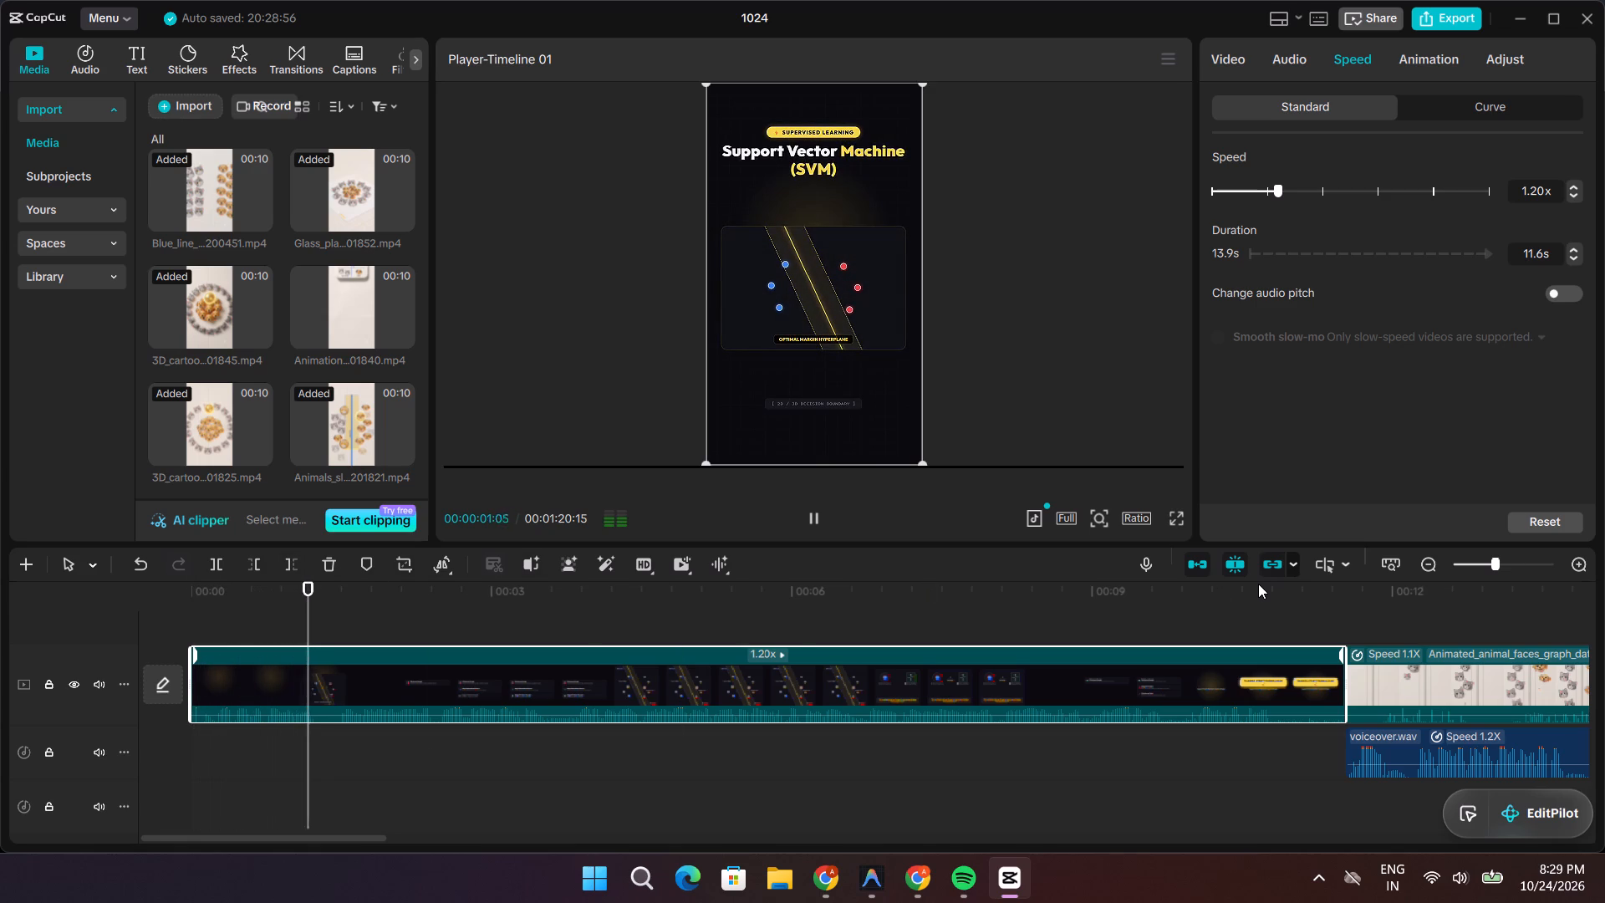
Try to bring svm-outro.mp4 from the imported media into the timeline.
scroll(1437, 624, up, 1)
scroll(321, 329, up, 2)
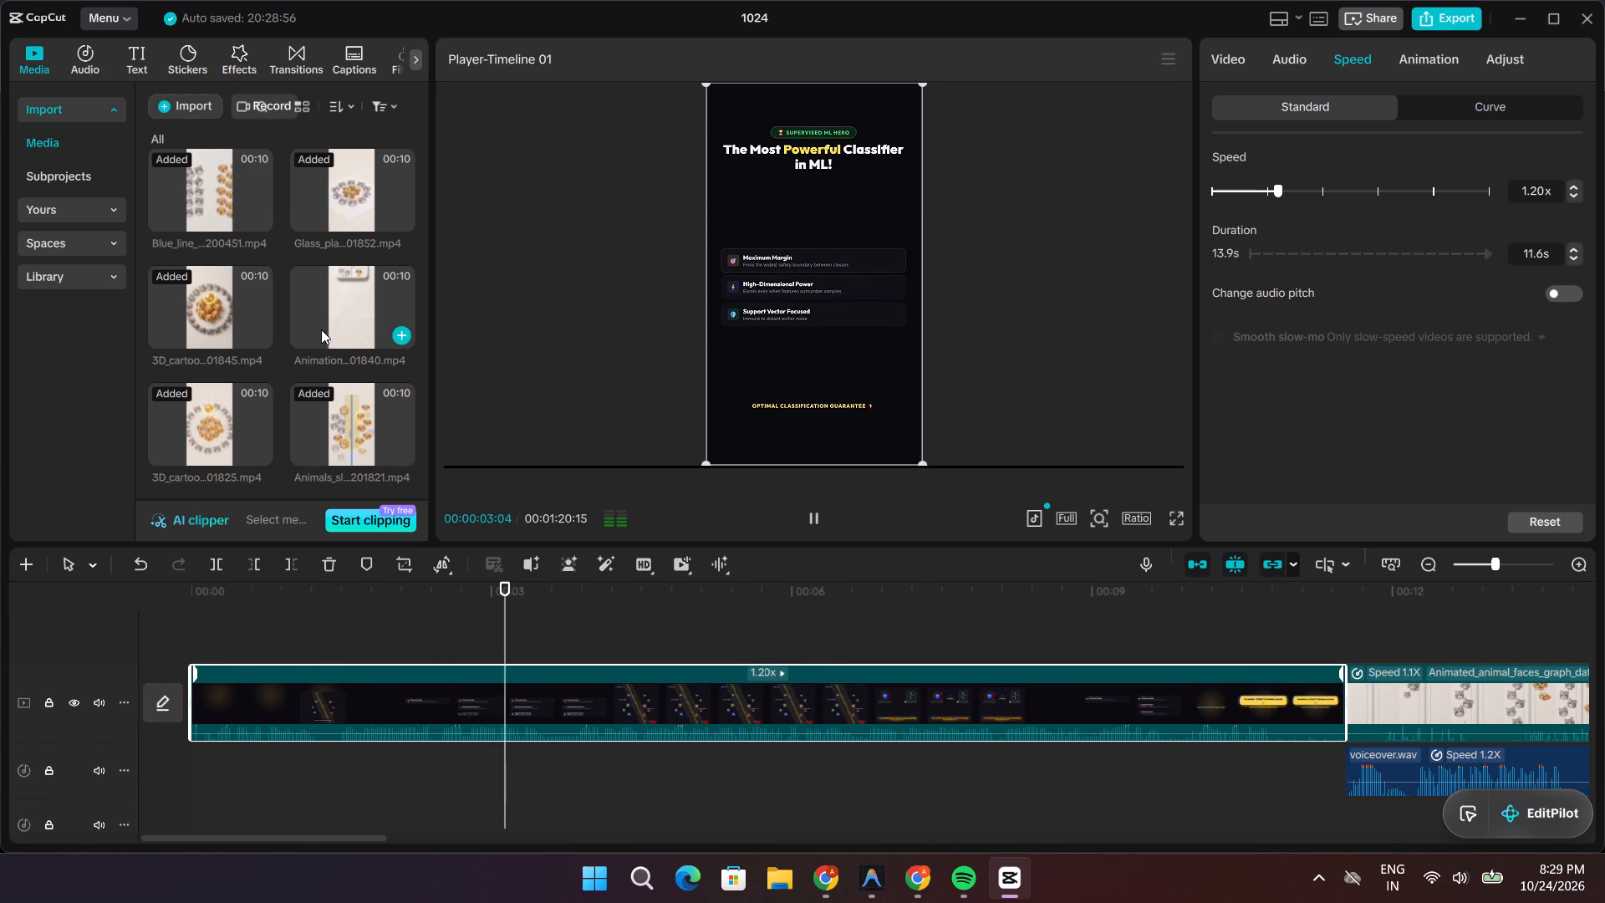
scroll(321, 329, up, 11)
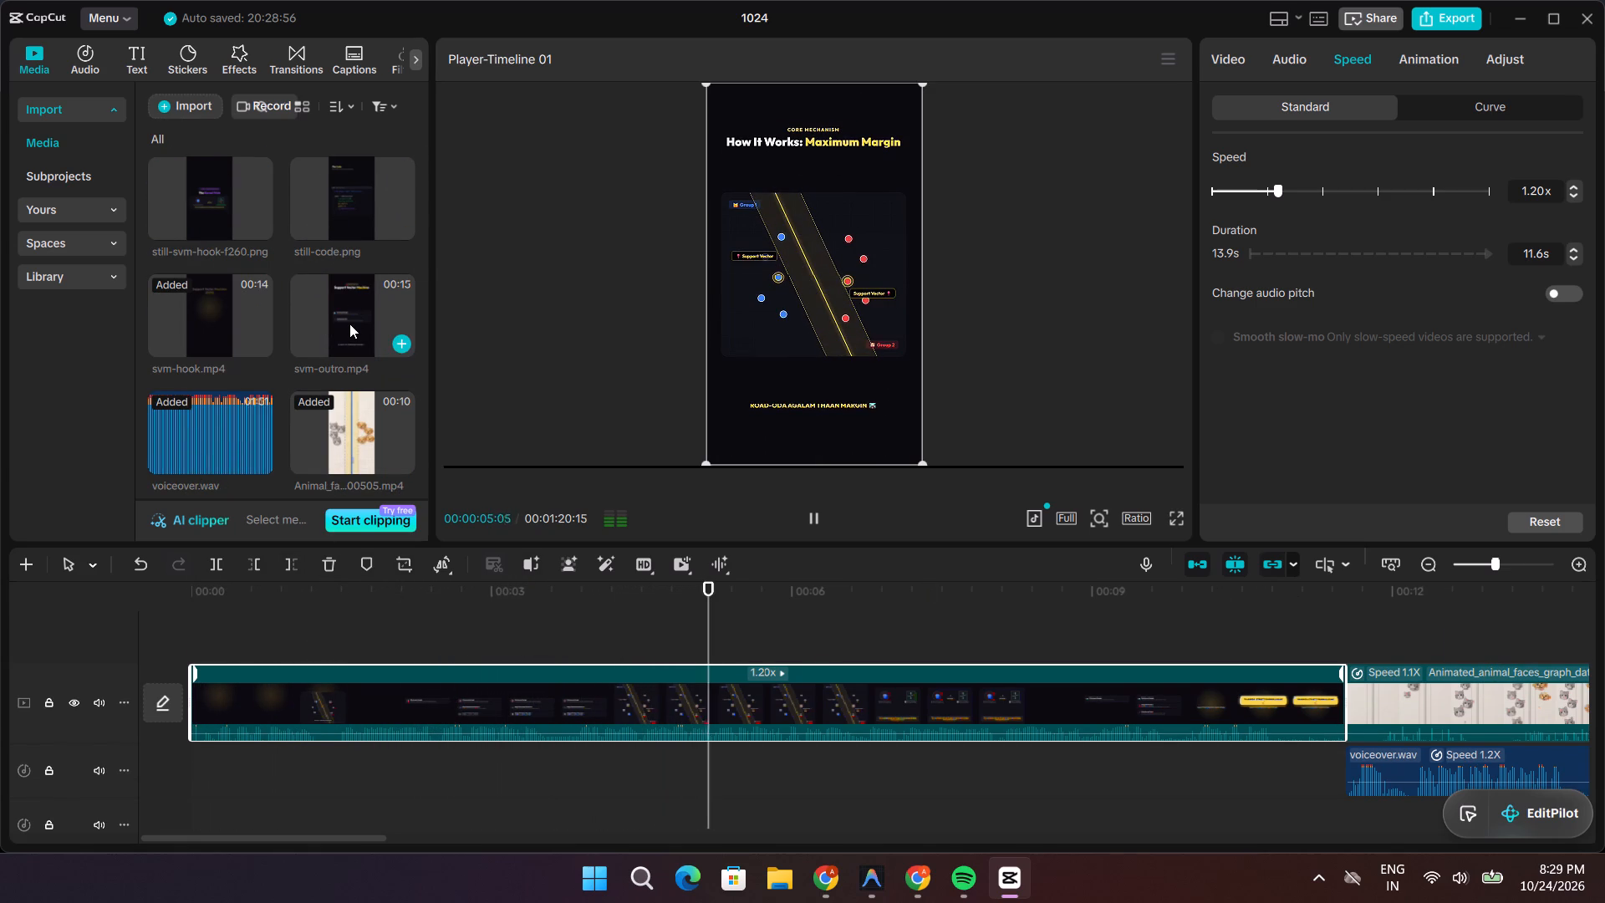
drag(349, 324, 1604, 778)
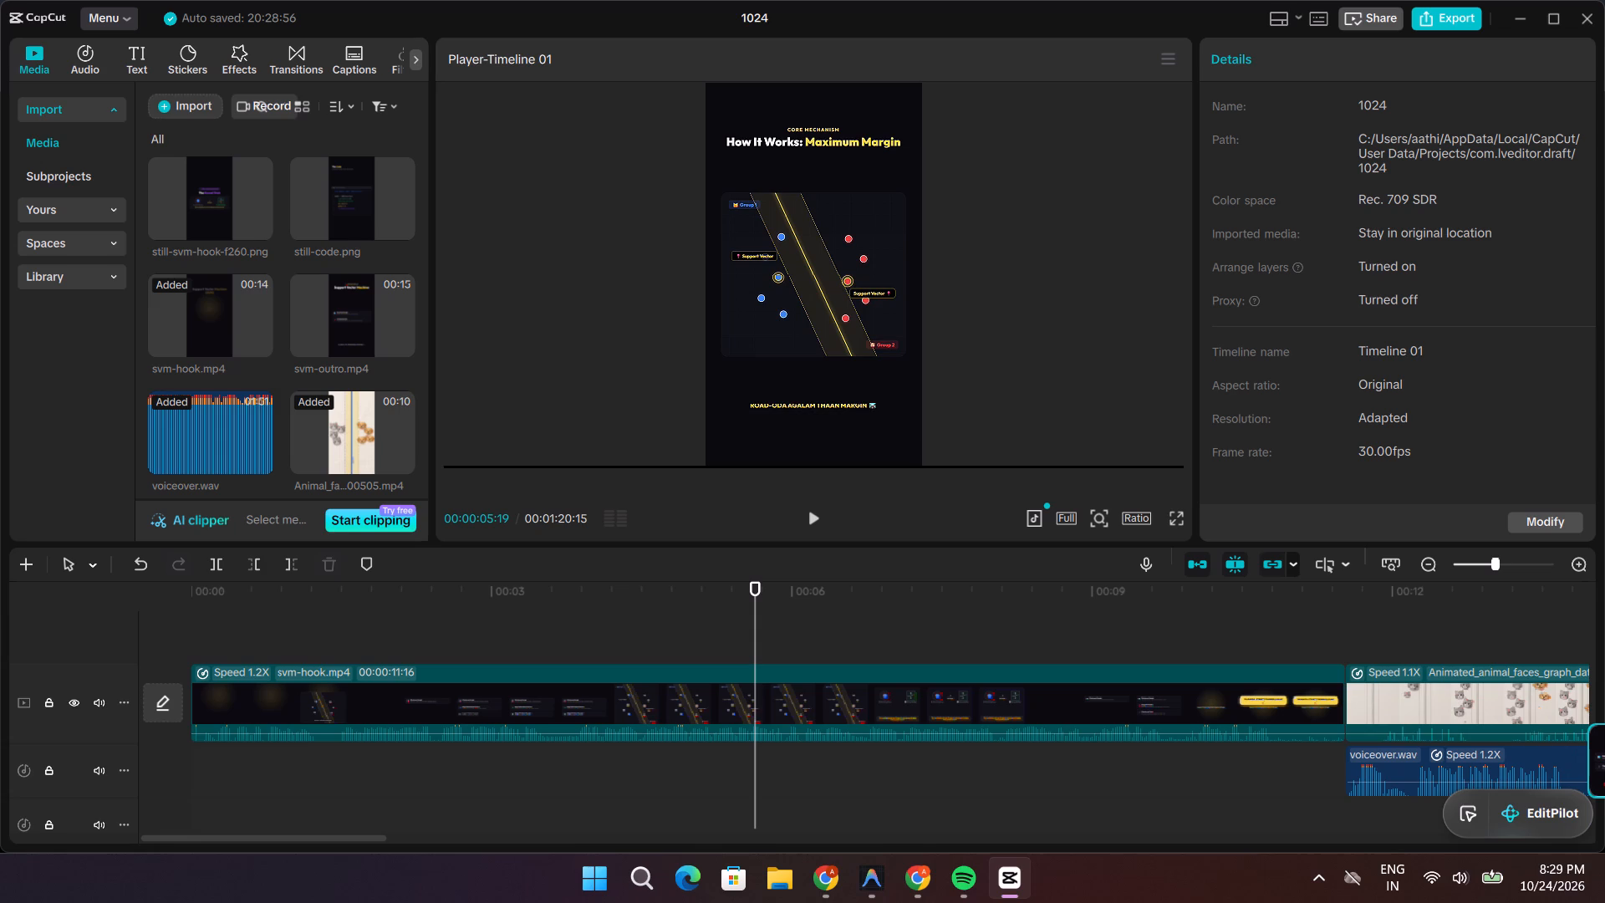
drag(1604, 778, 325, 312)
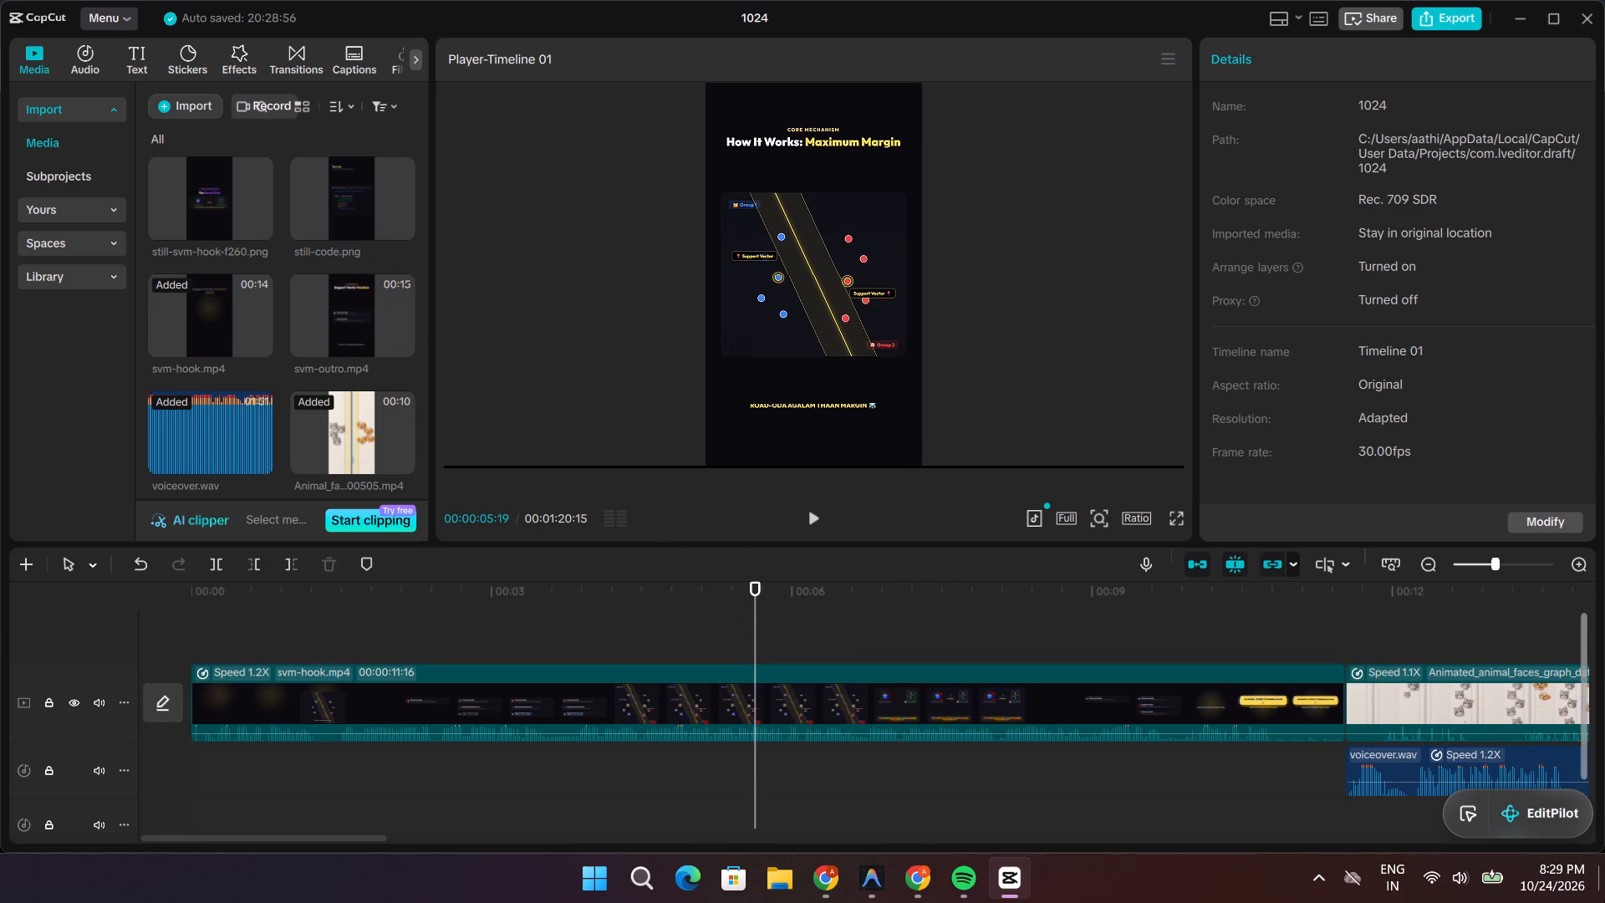
Resume playback of the svm-hook.mp4 intro and watch it in full screen.
key(space)
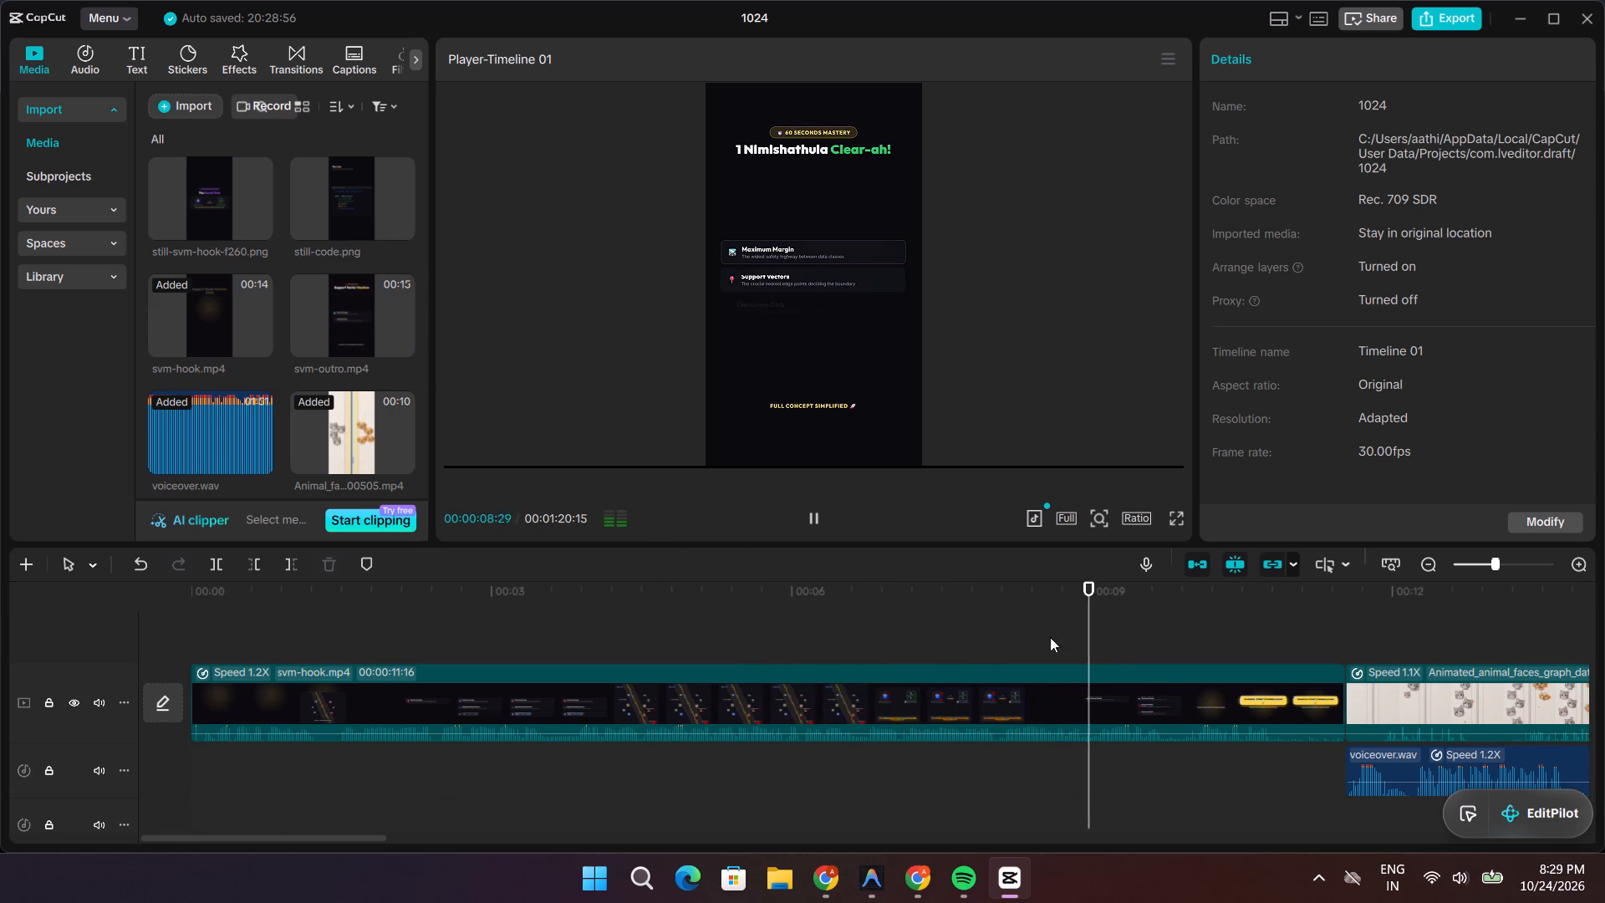
click(1174, 523)
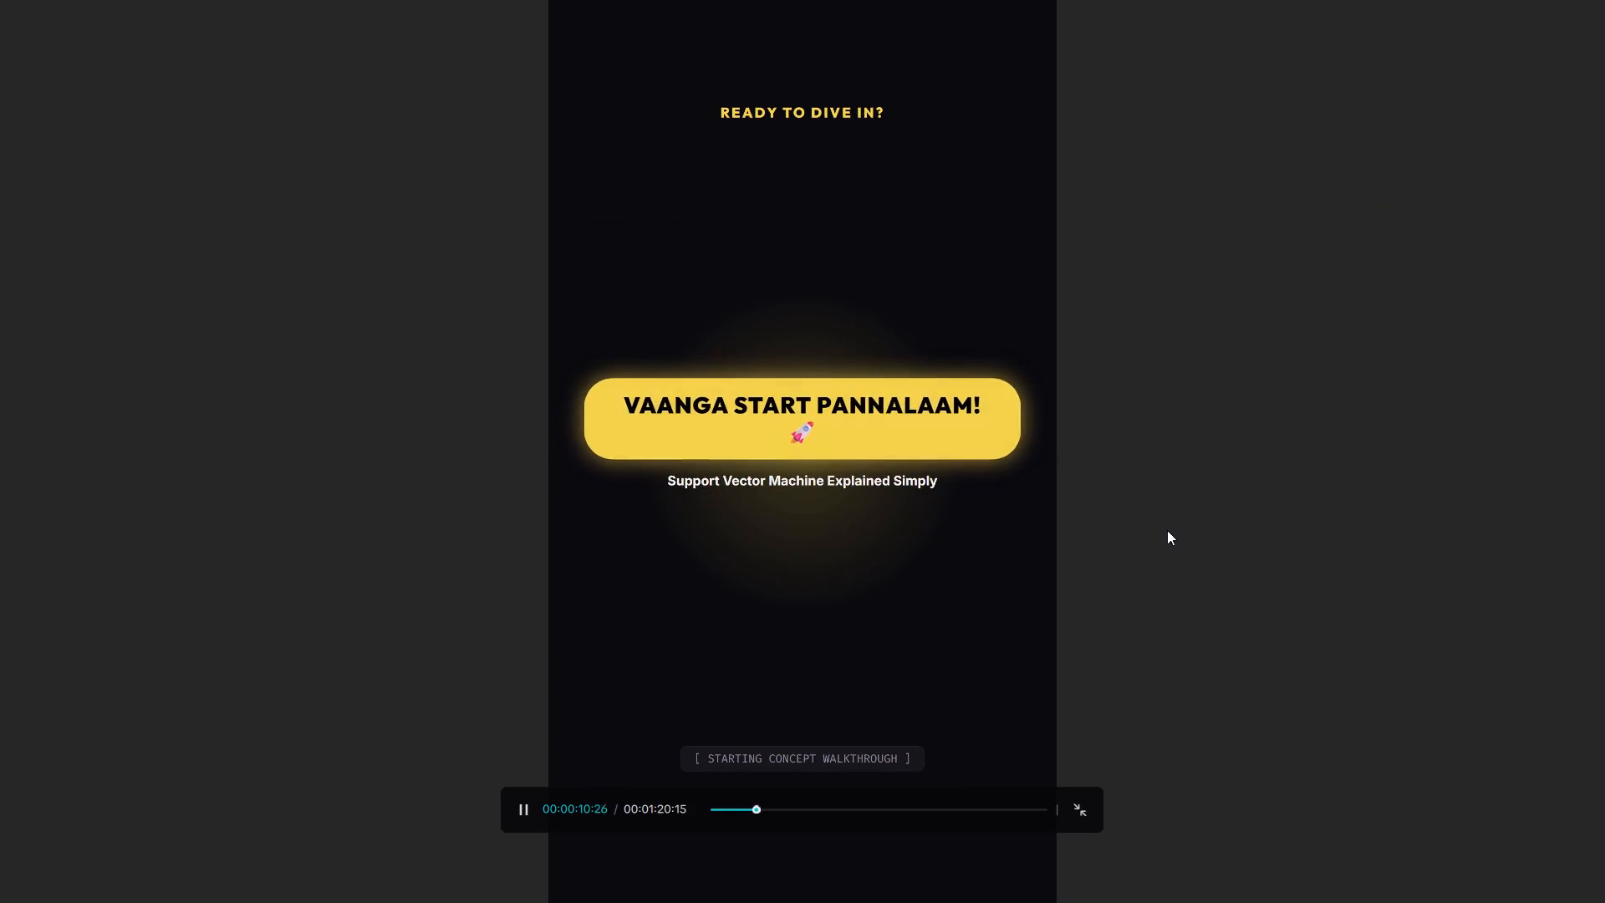
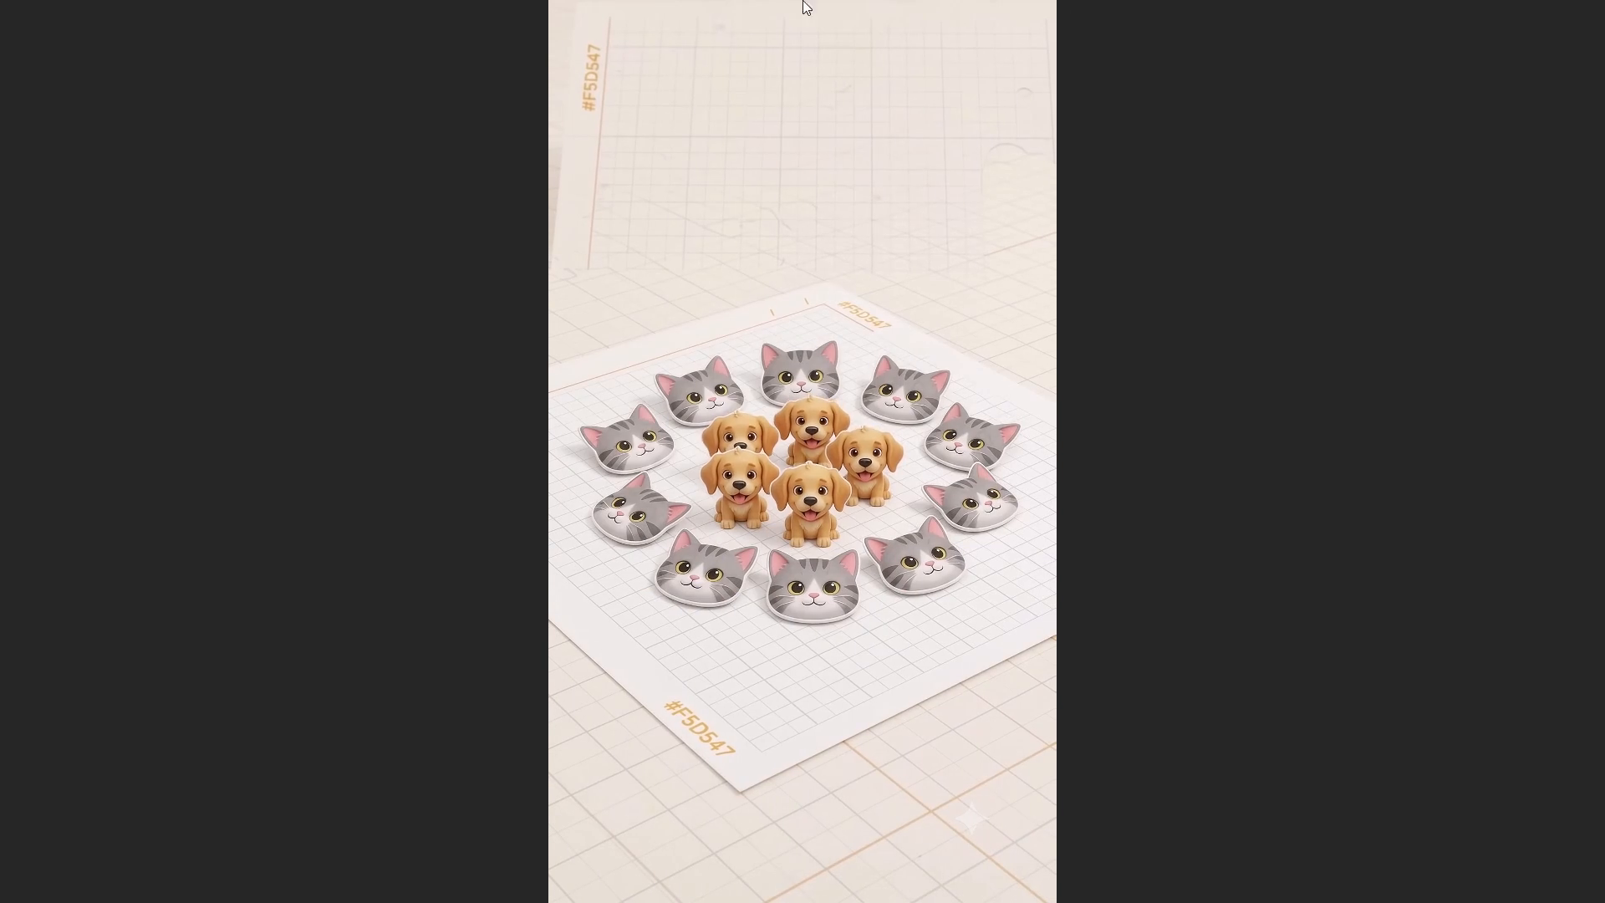
Leave full screen and replay the timeline to the glowing-orb cat-and-dog clip around 00:00:47, pausing just after the vertical axis rises.
key(Escape)
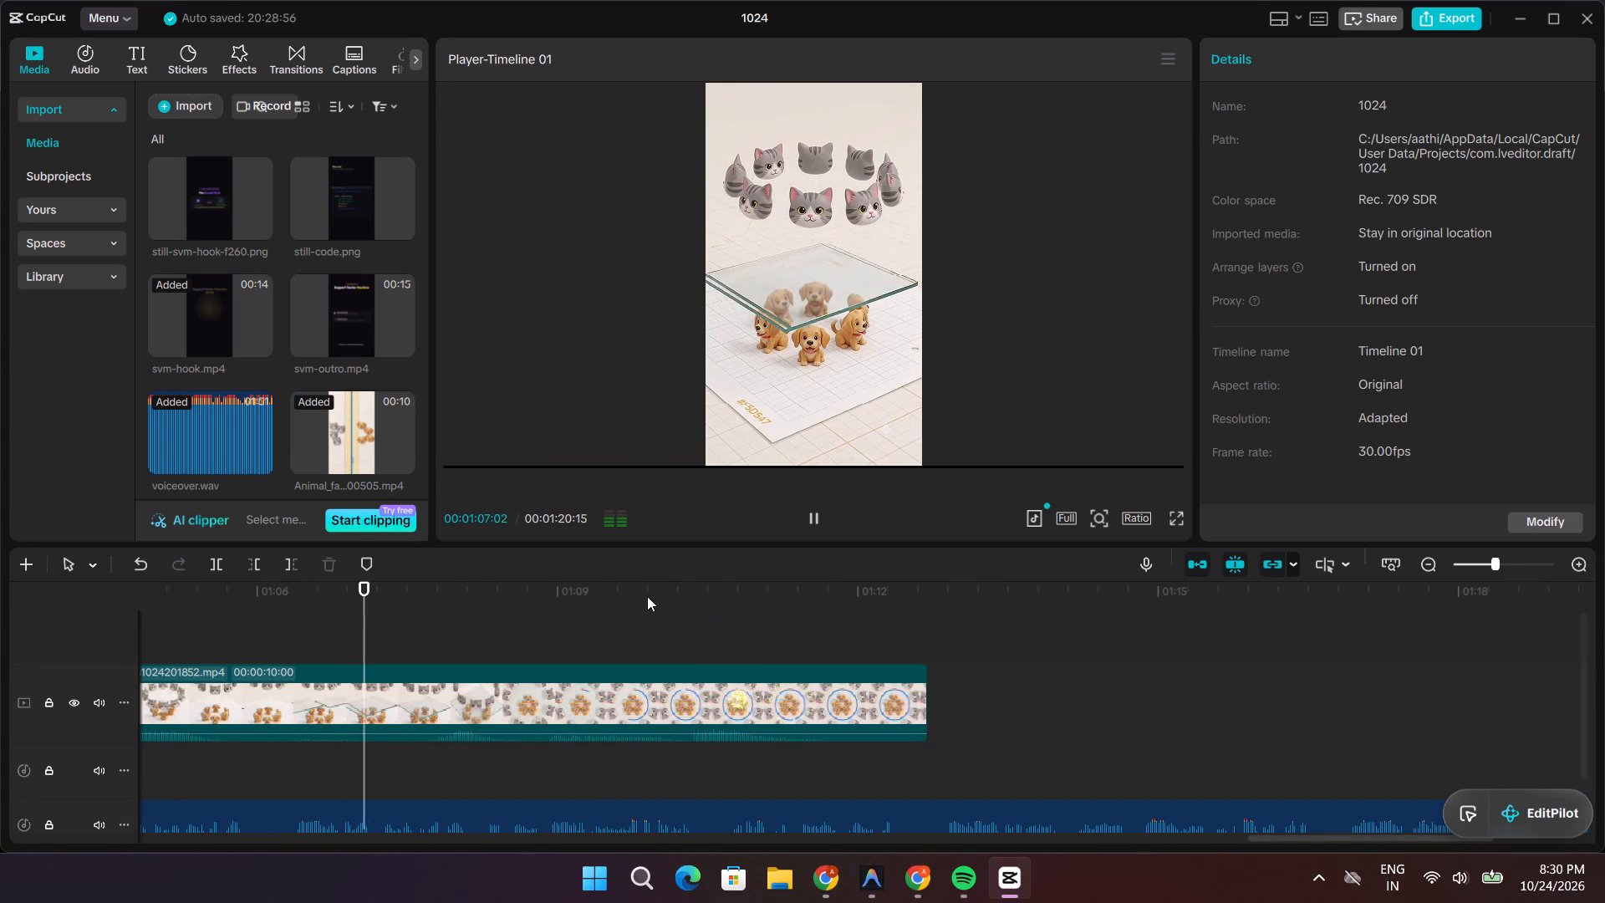
drag(495, 588, 377, 590)
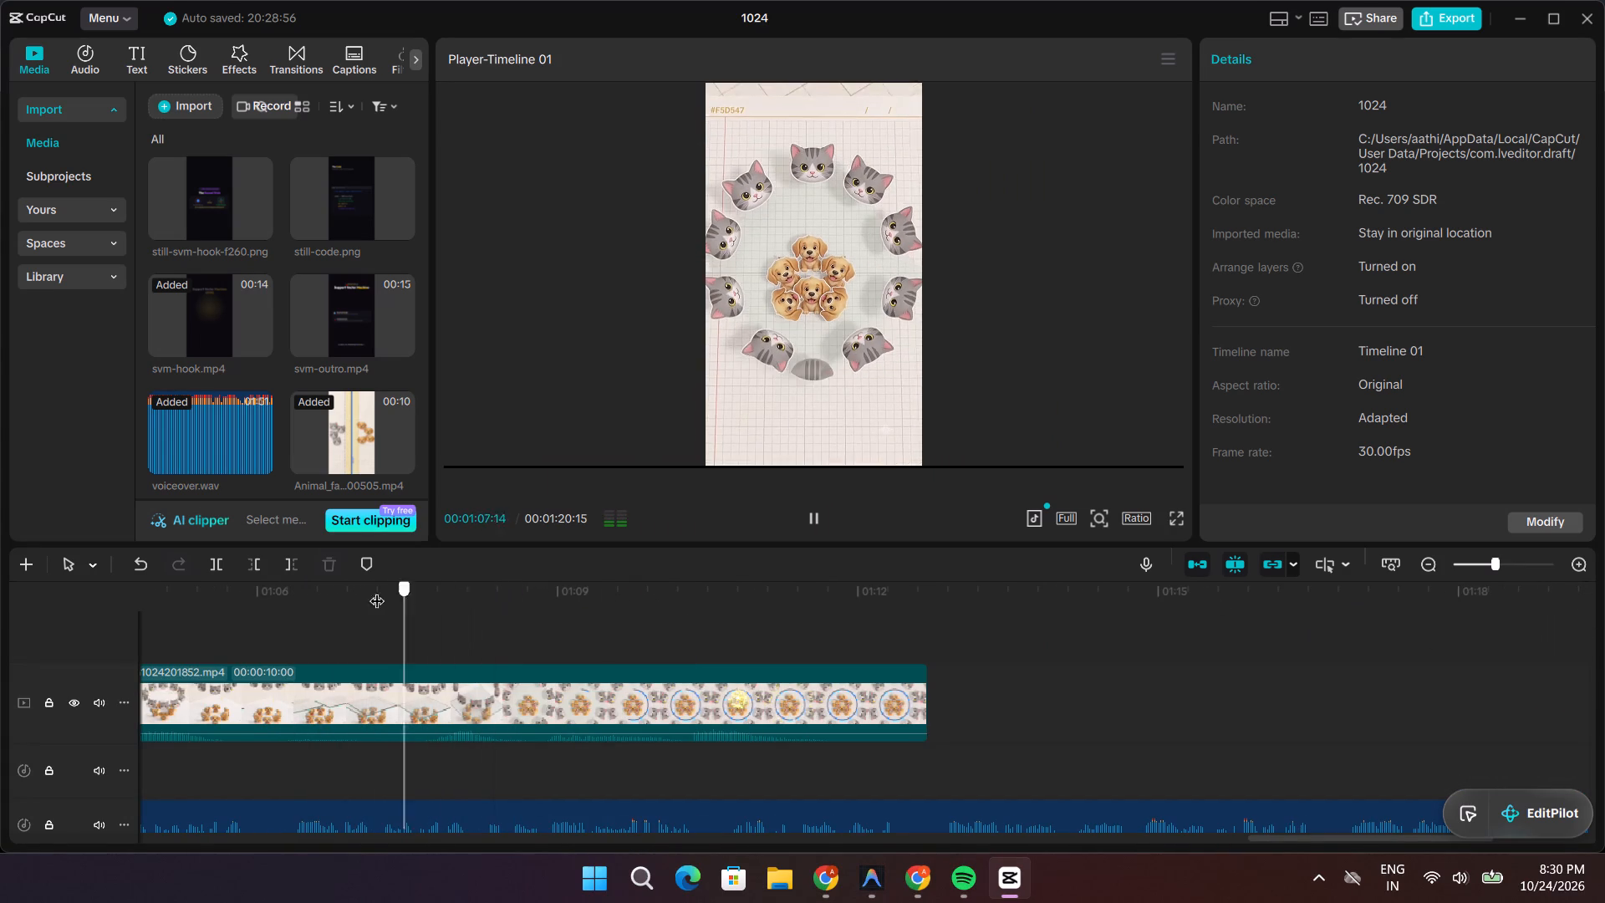
drag(377, 590, 72, 574)
key(space)
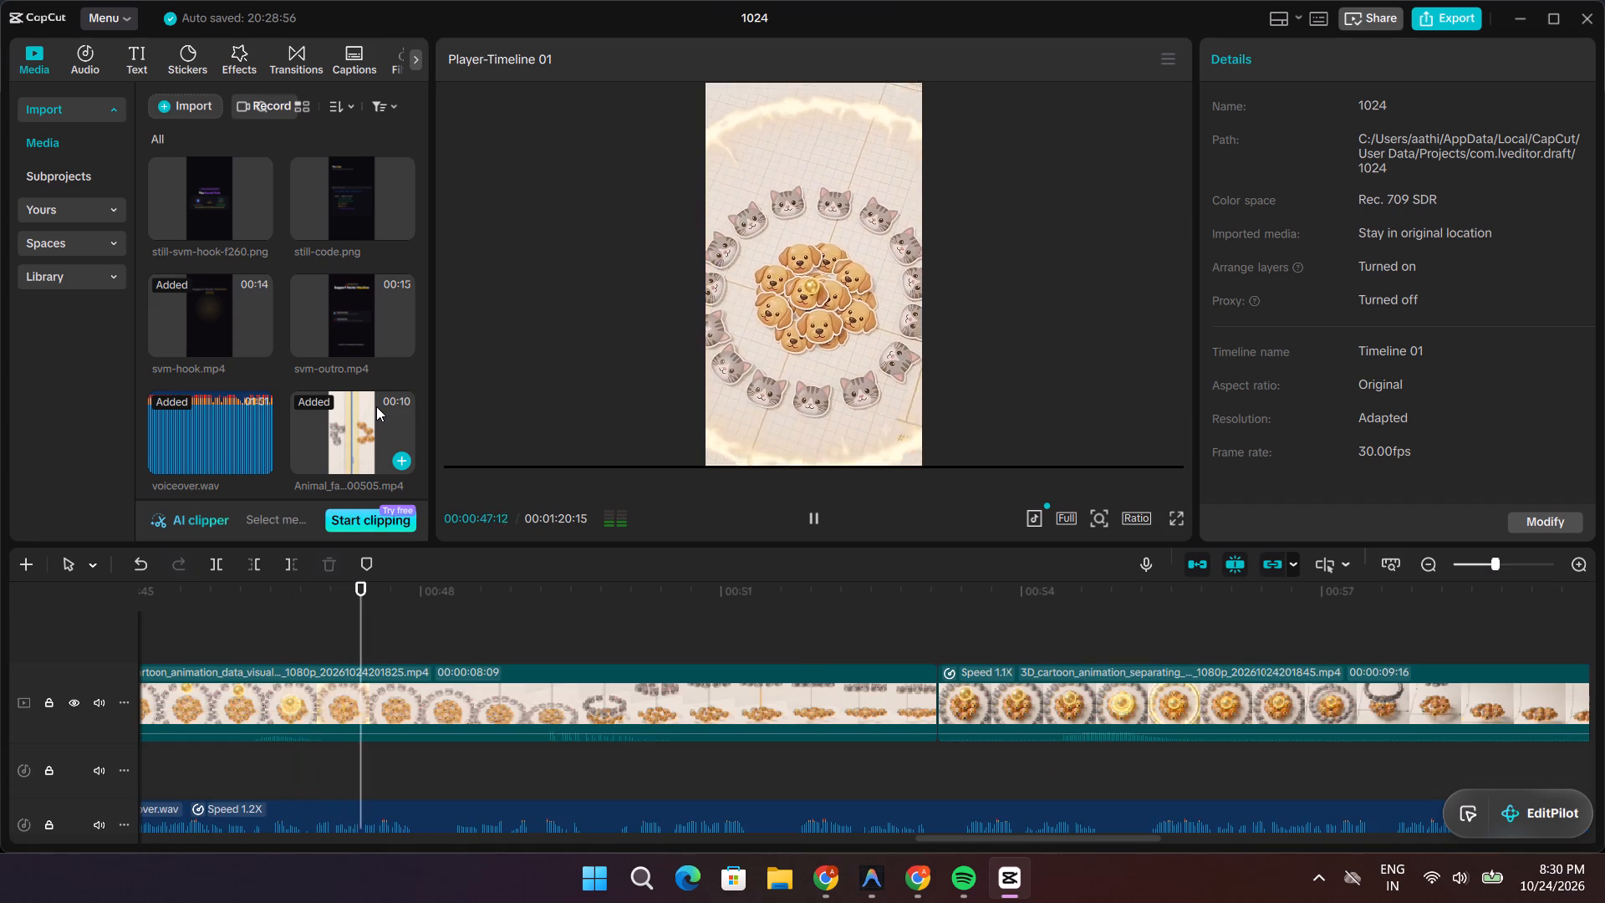
key(space)
key(space)
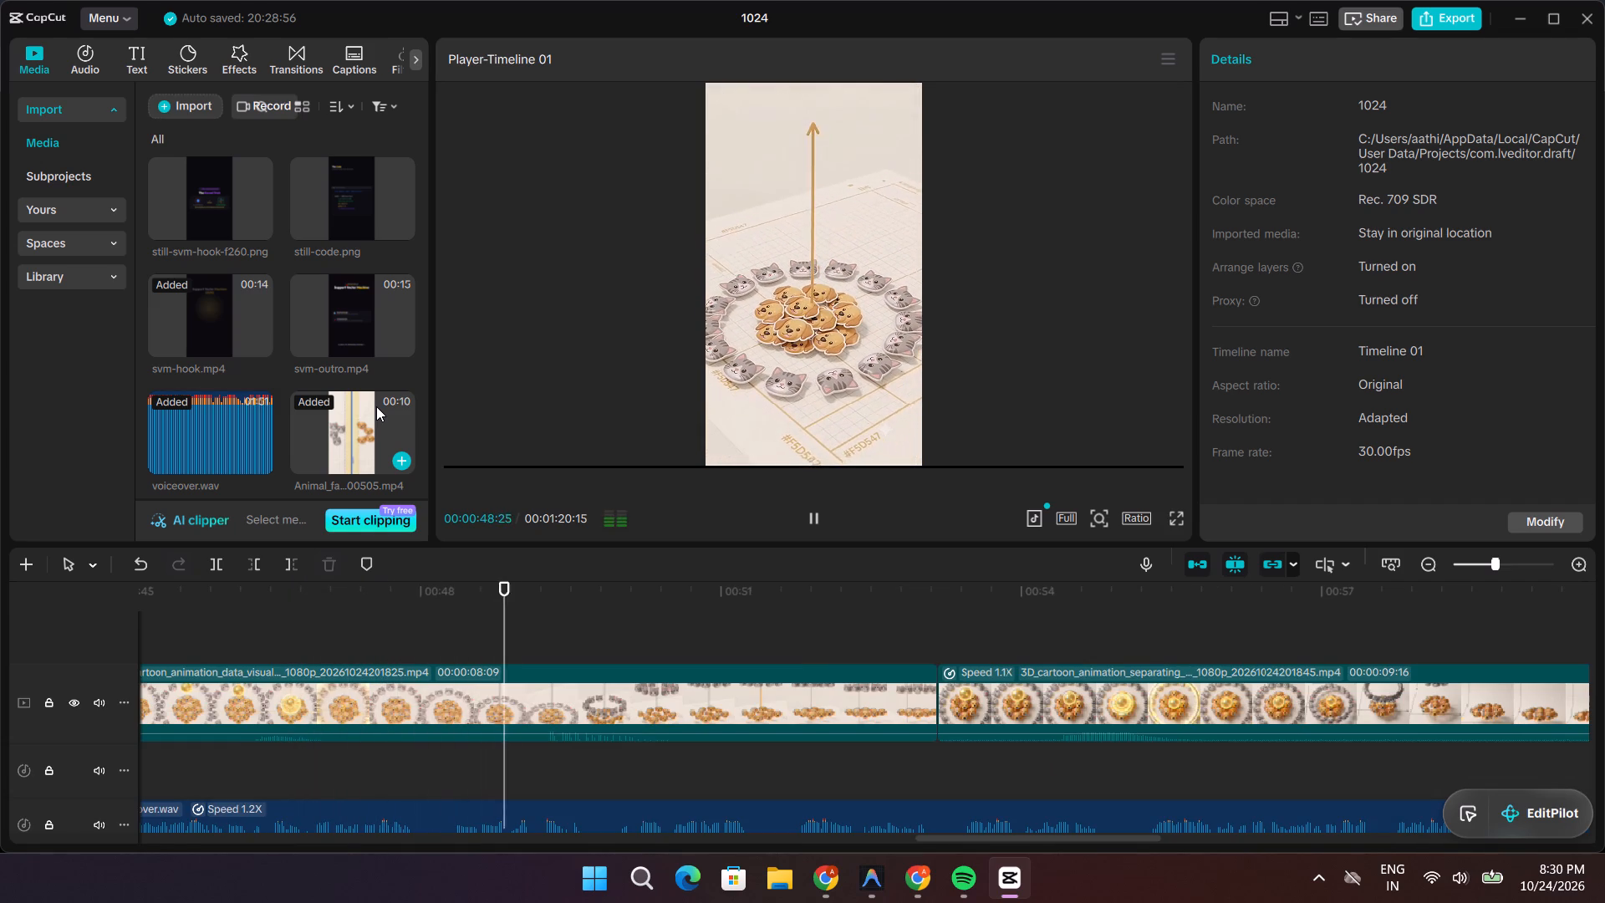
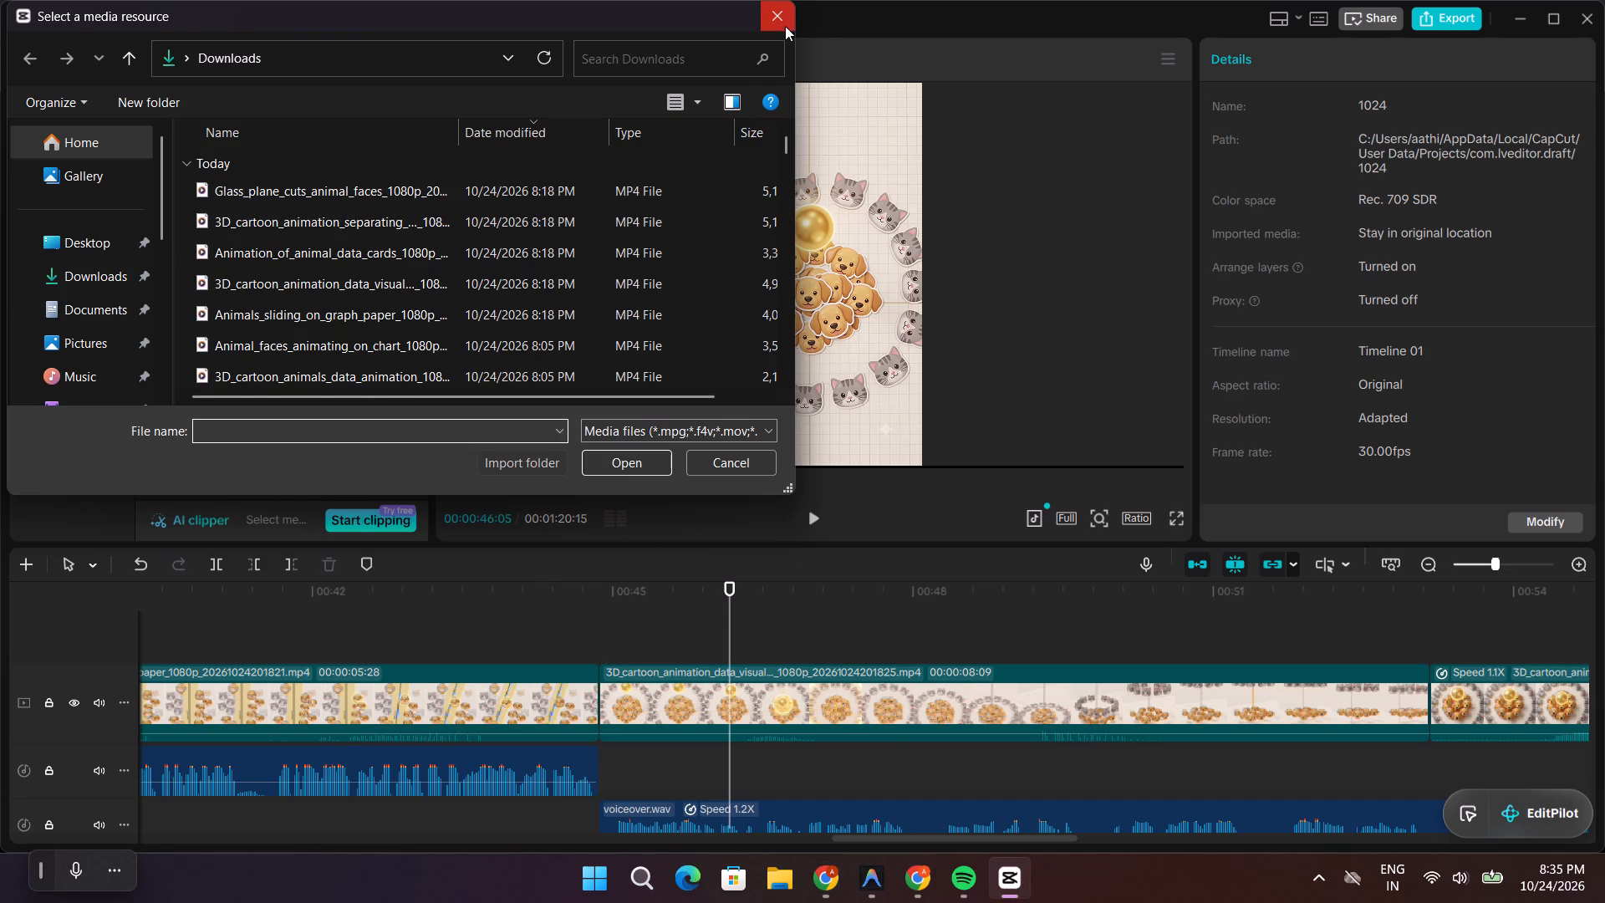
click(785, 26)
click(209, 103)
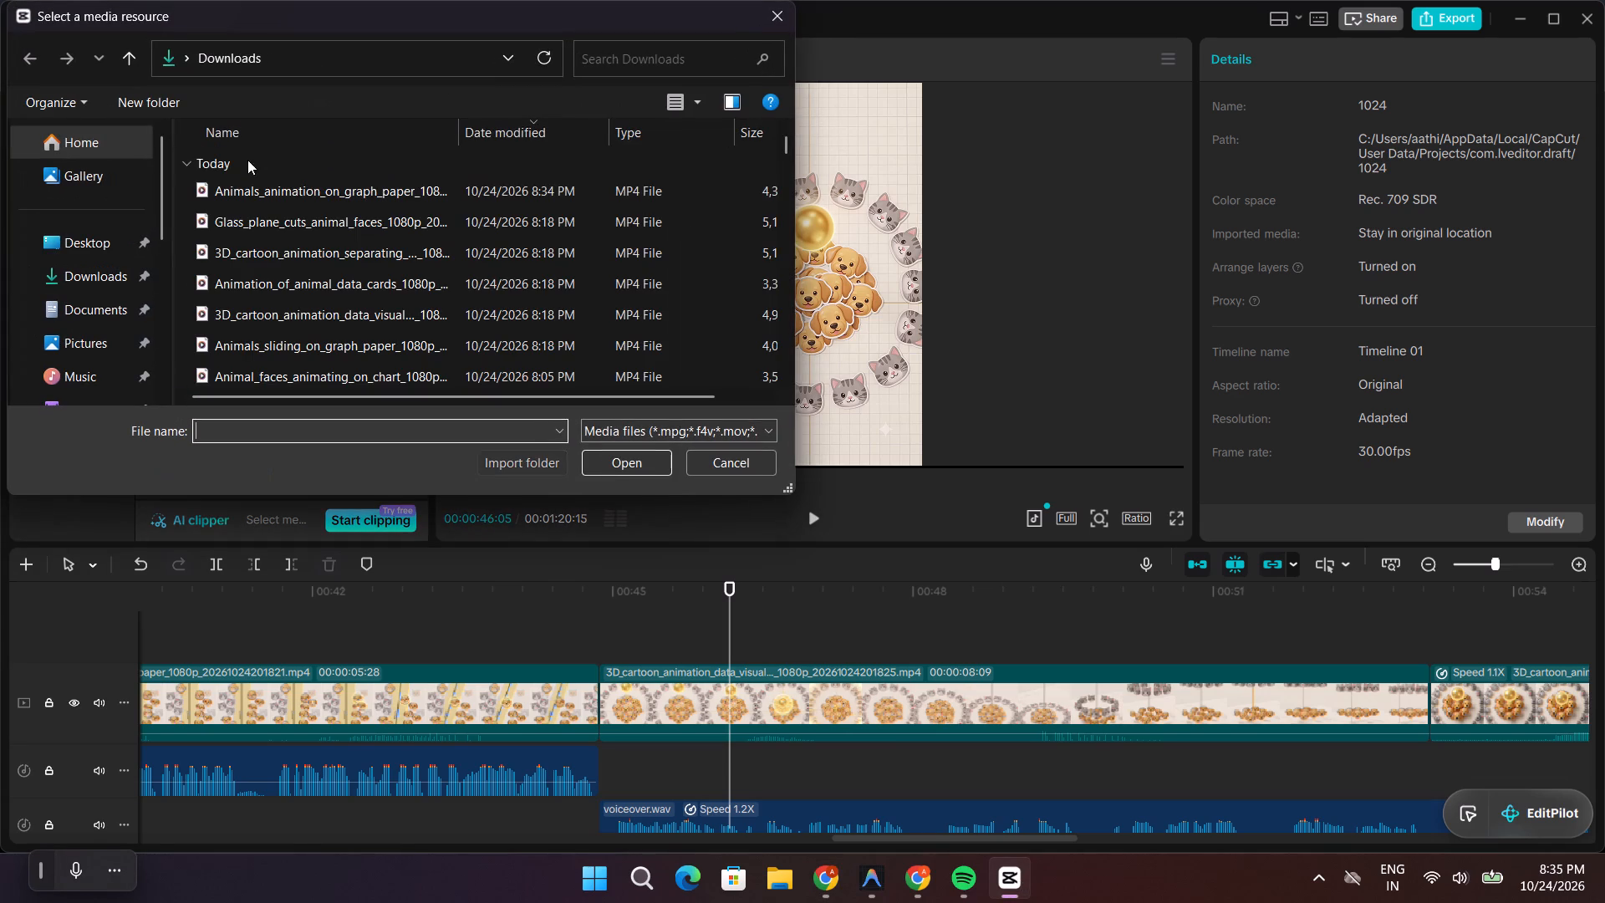
click(247, 191)
click(617, 462)
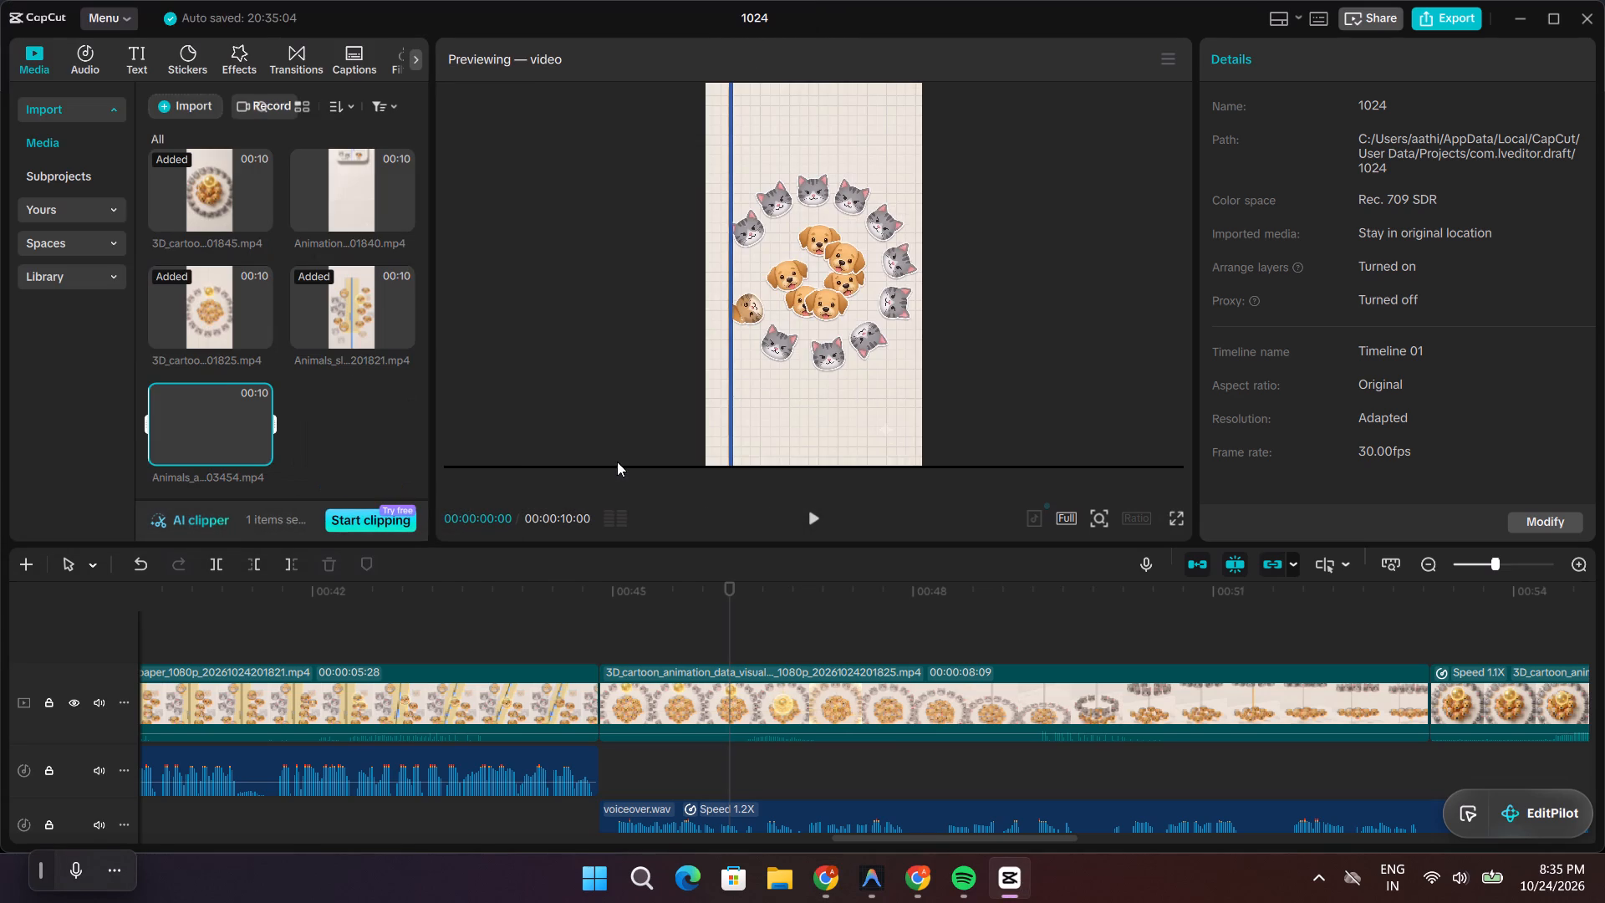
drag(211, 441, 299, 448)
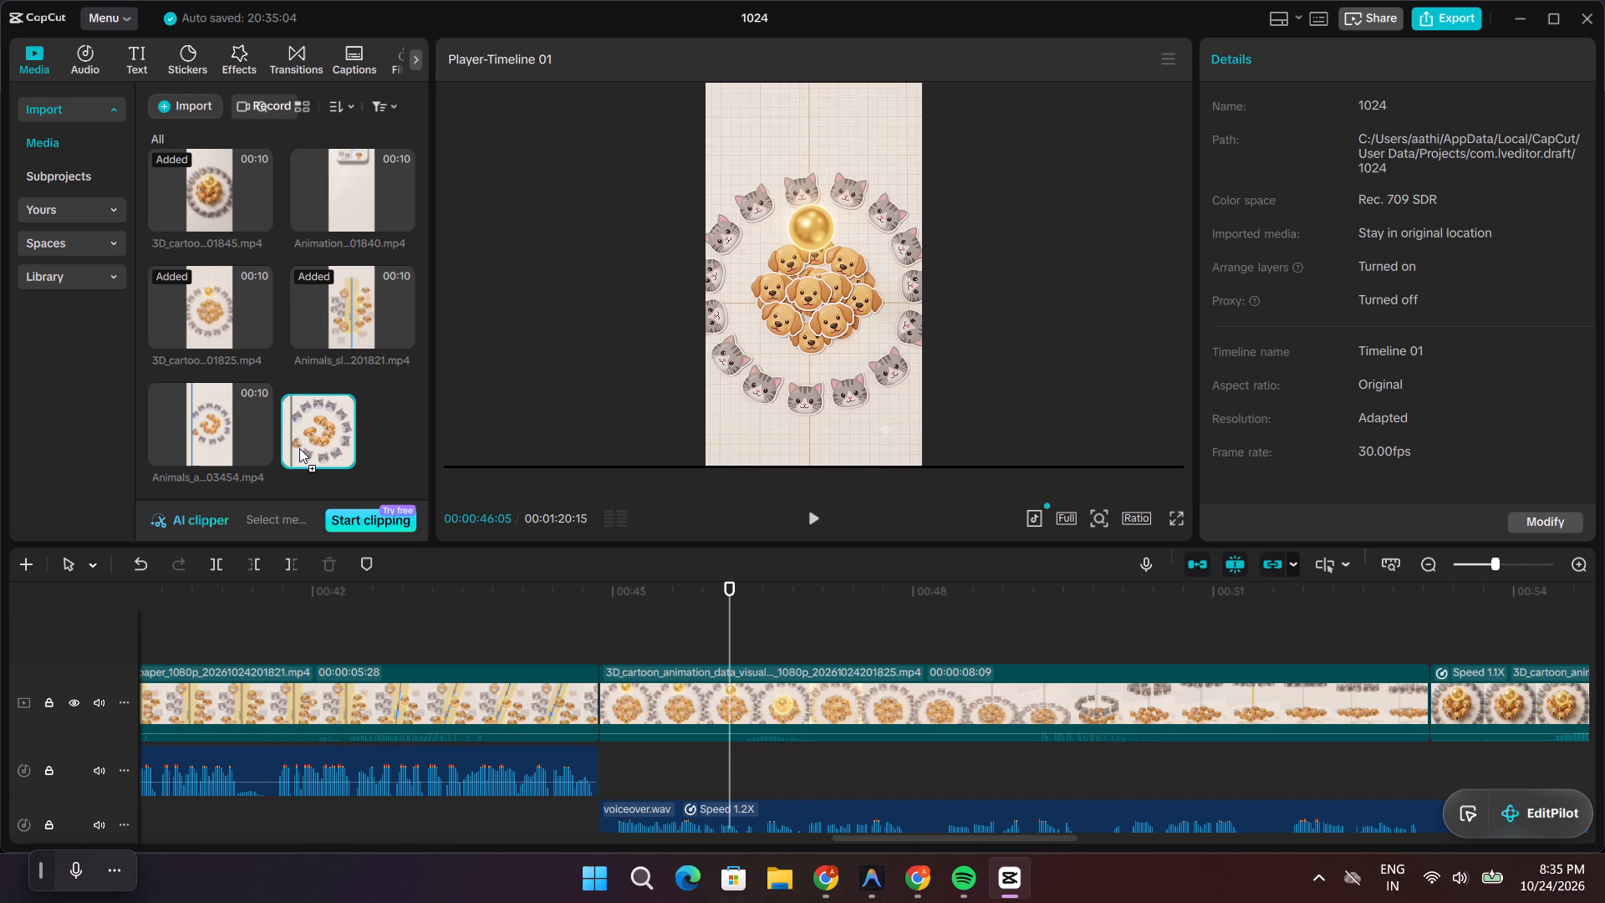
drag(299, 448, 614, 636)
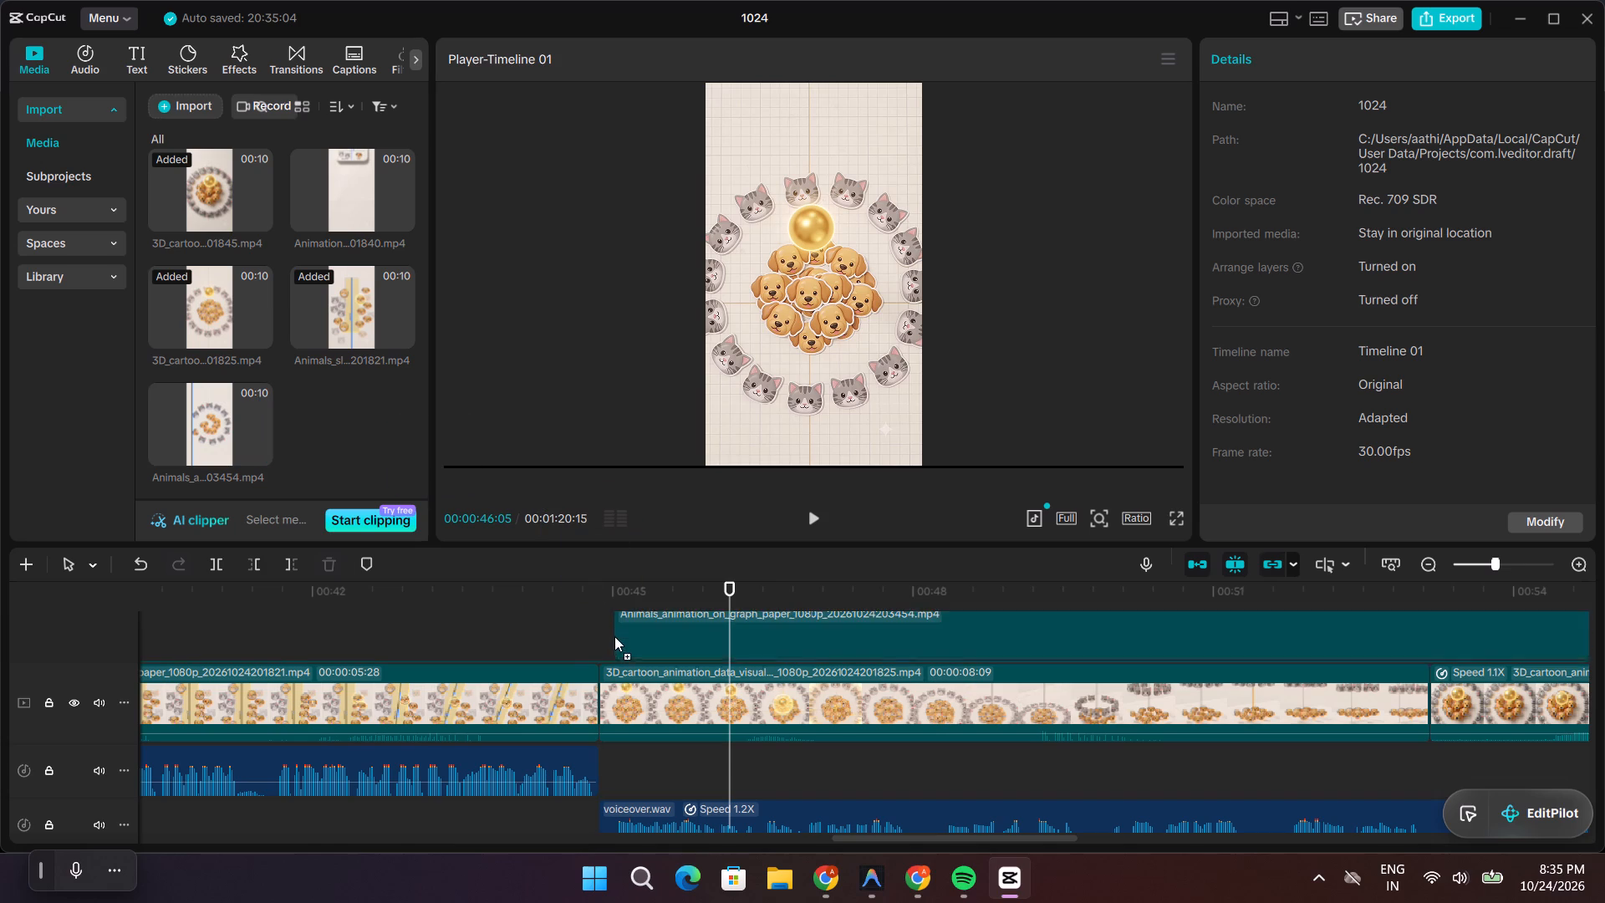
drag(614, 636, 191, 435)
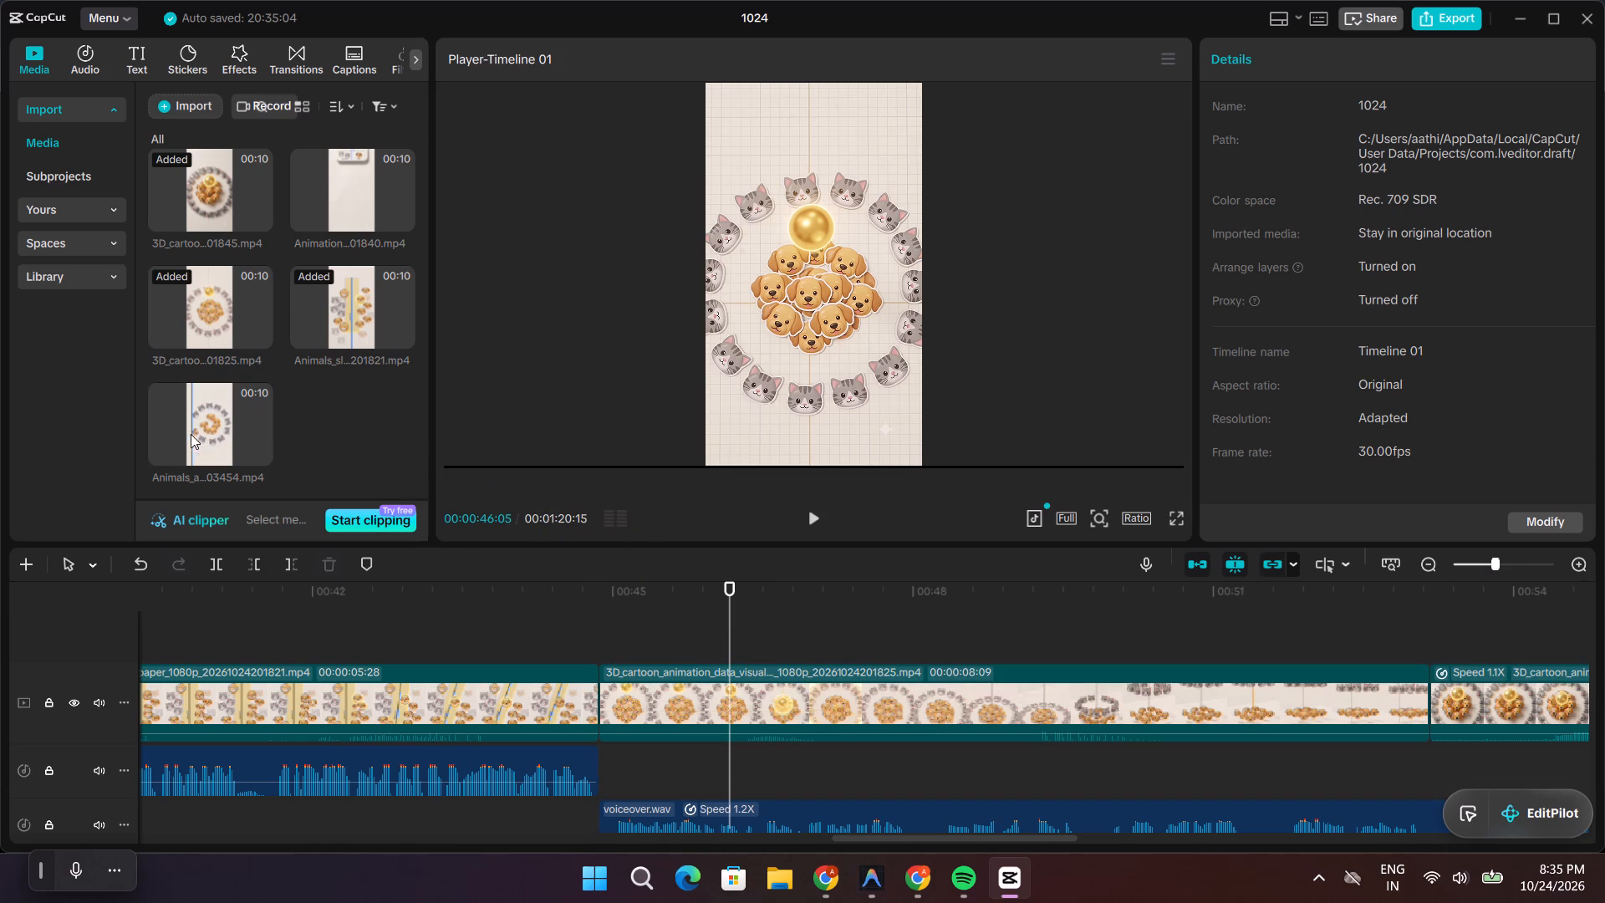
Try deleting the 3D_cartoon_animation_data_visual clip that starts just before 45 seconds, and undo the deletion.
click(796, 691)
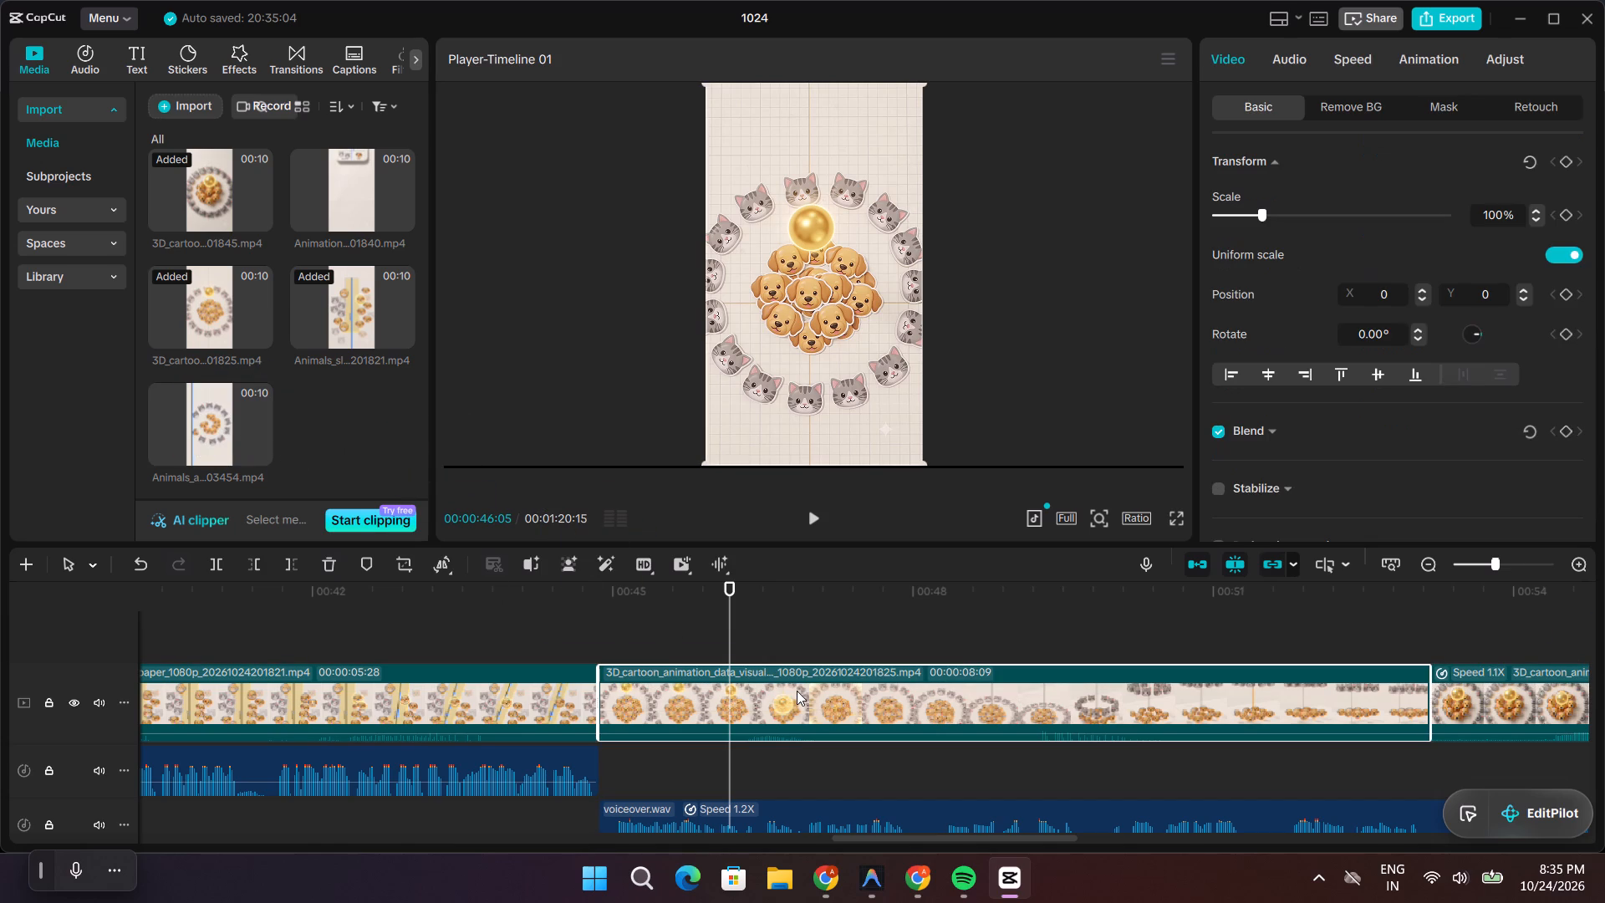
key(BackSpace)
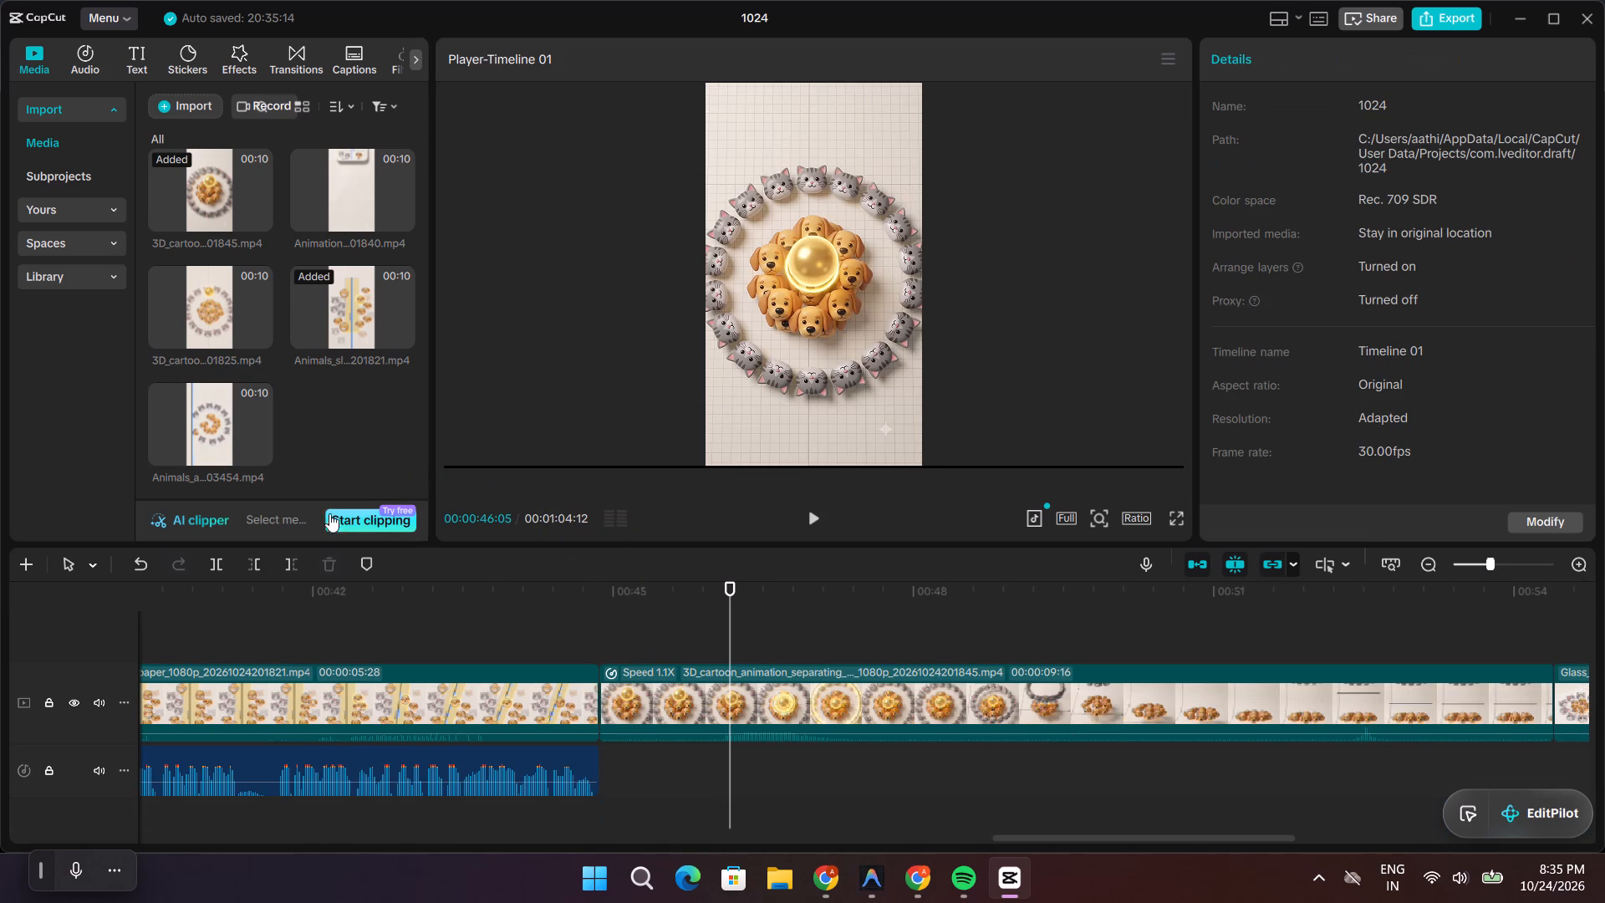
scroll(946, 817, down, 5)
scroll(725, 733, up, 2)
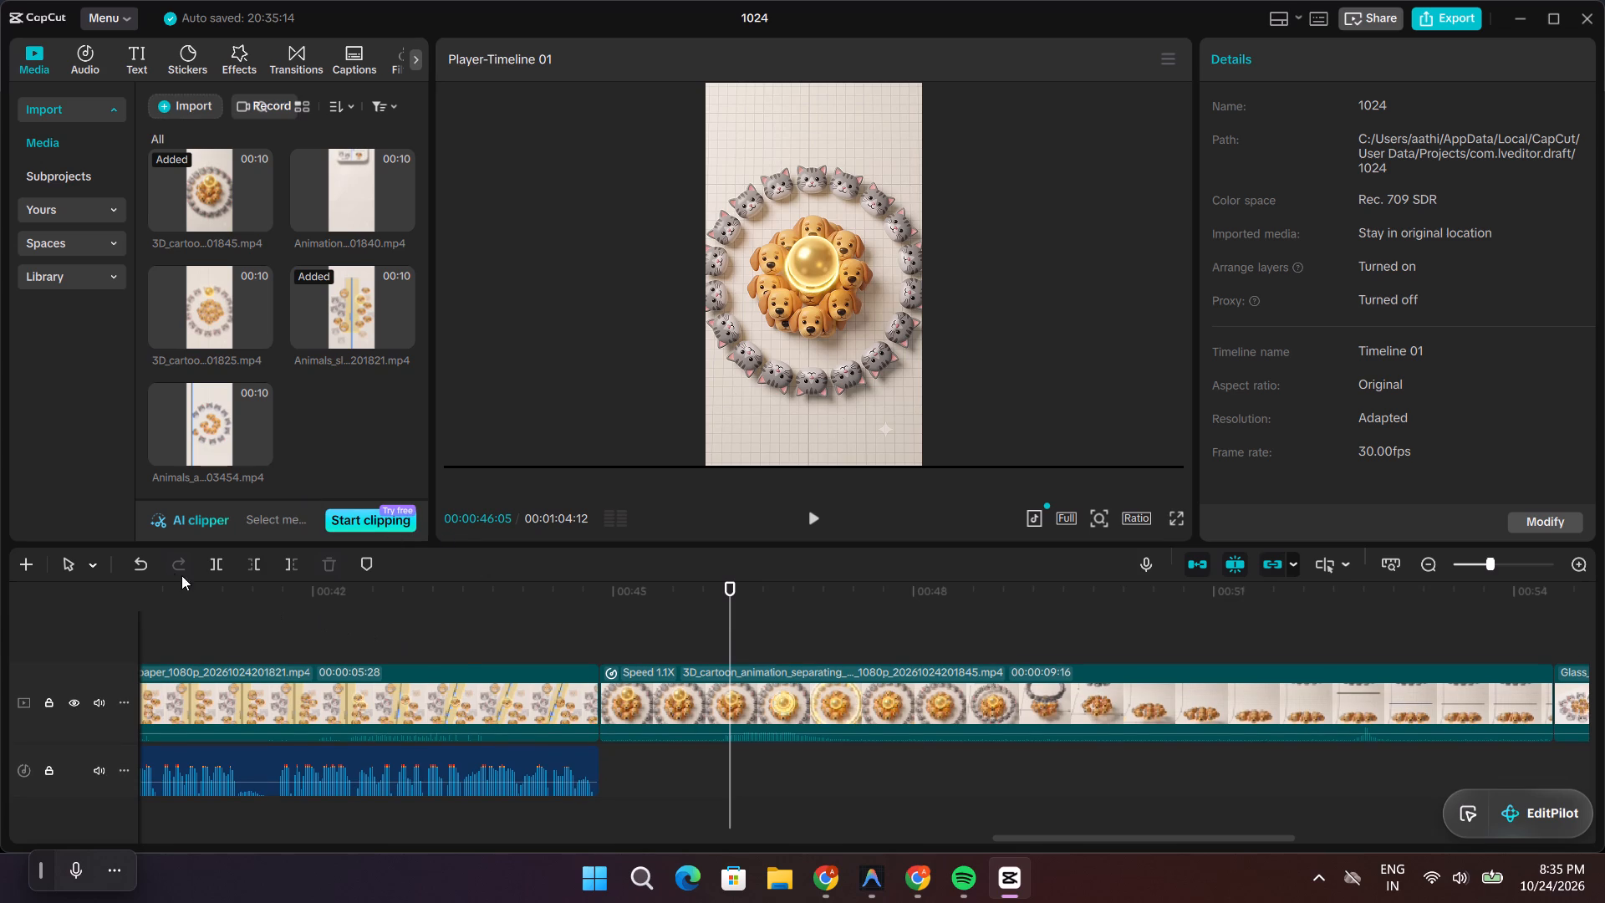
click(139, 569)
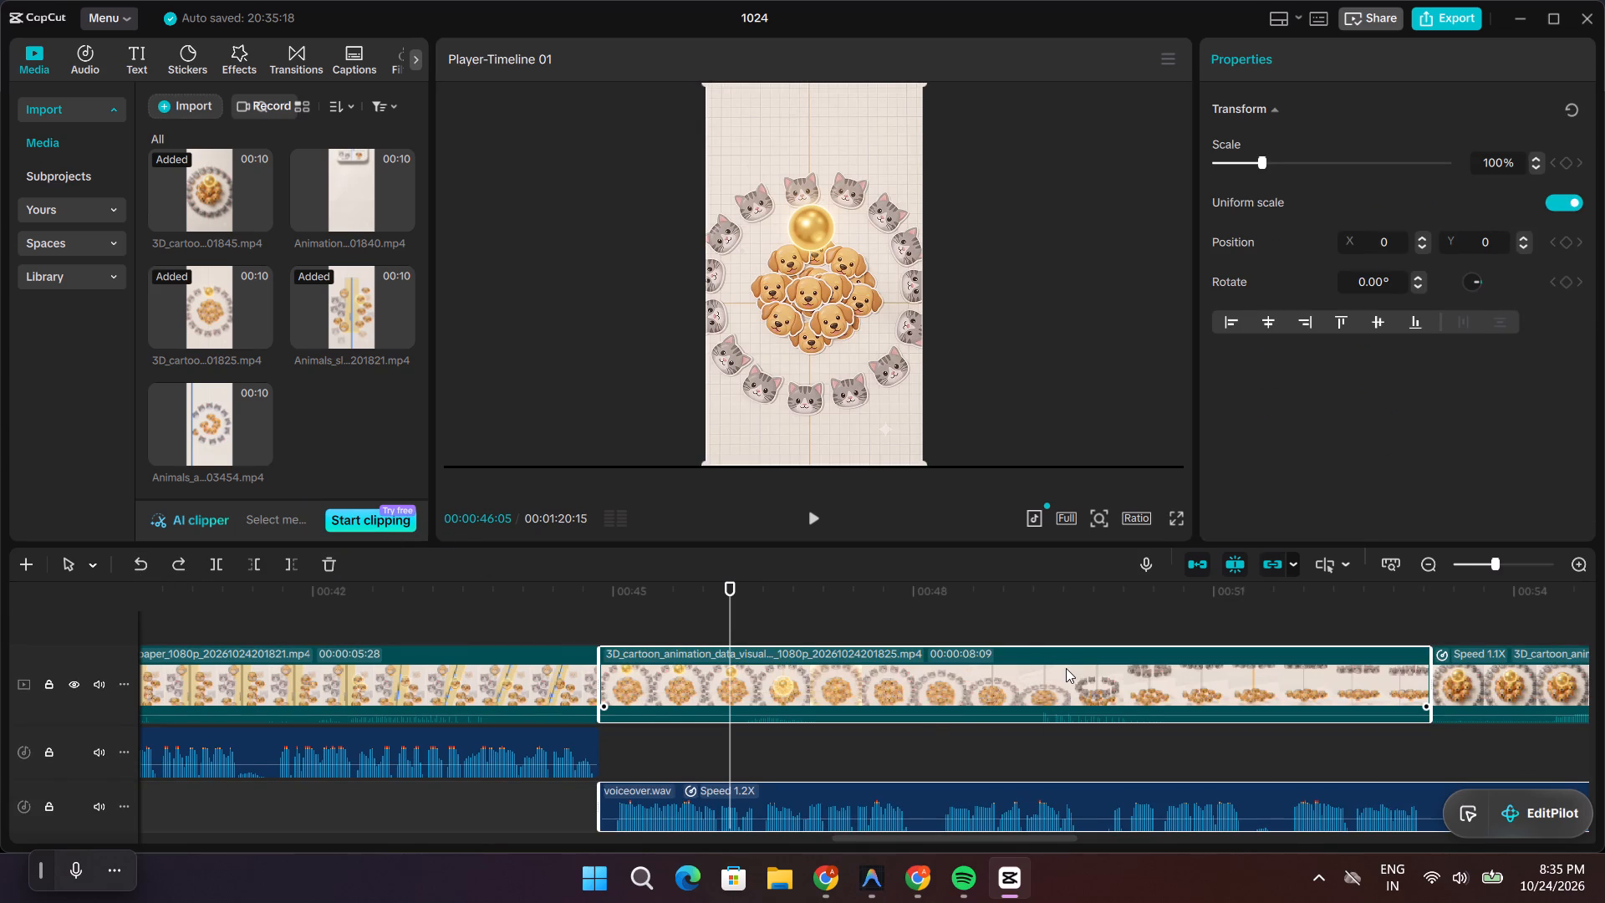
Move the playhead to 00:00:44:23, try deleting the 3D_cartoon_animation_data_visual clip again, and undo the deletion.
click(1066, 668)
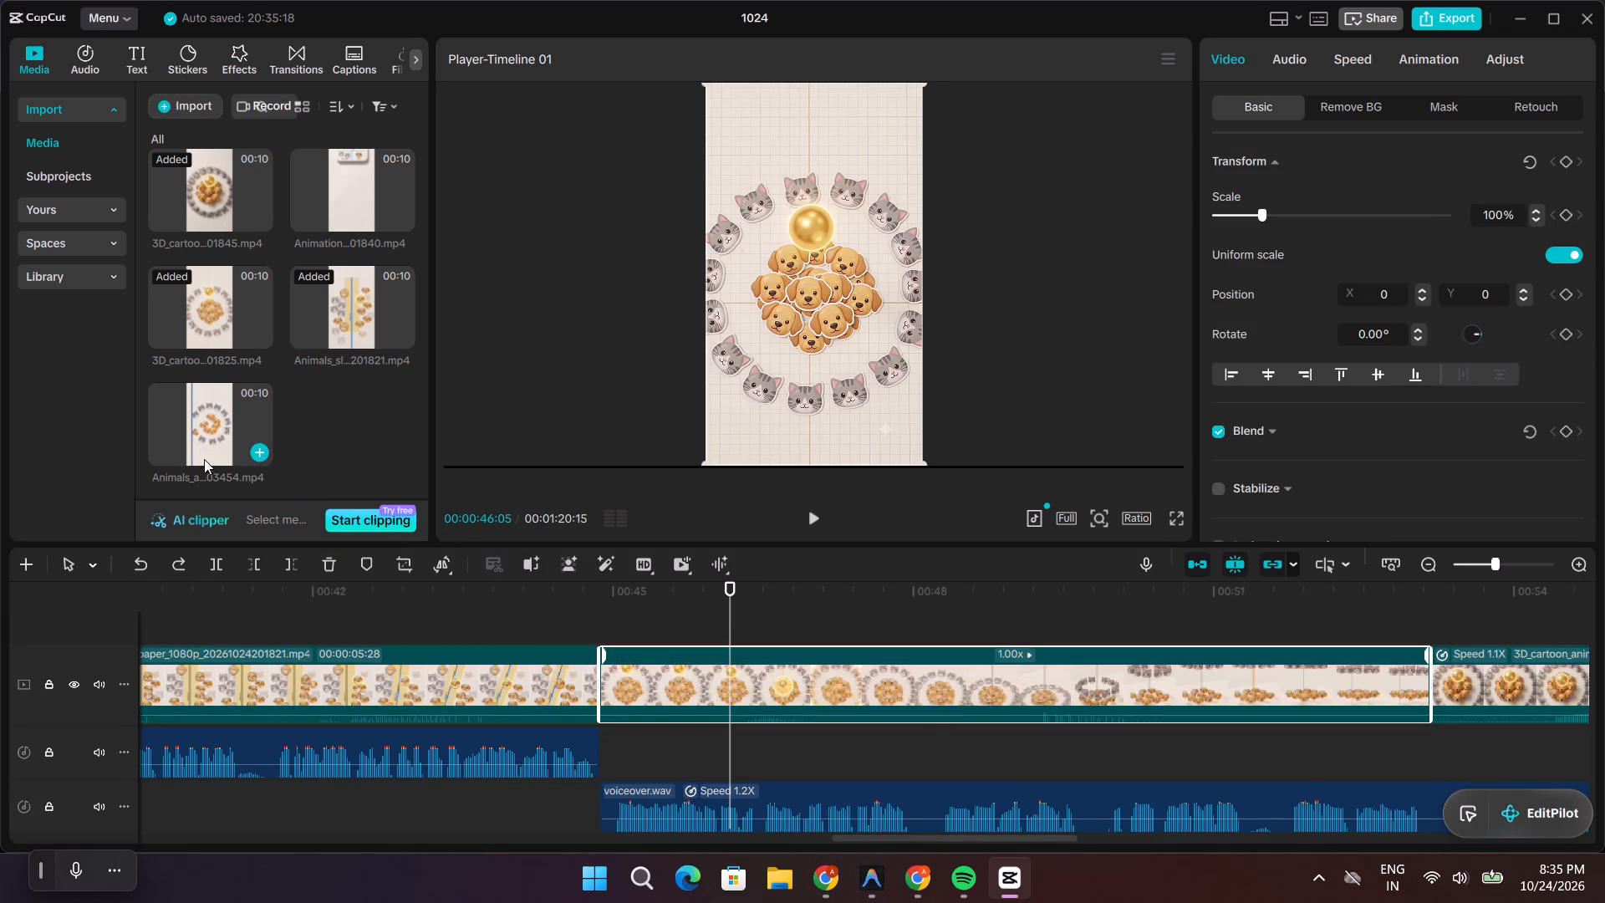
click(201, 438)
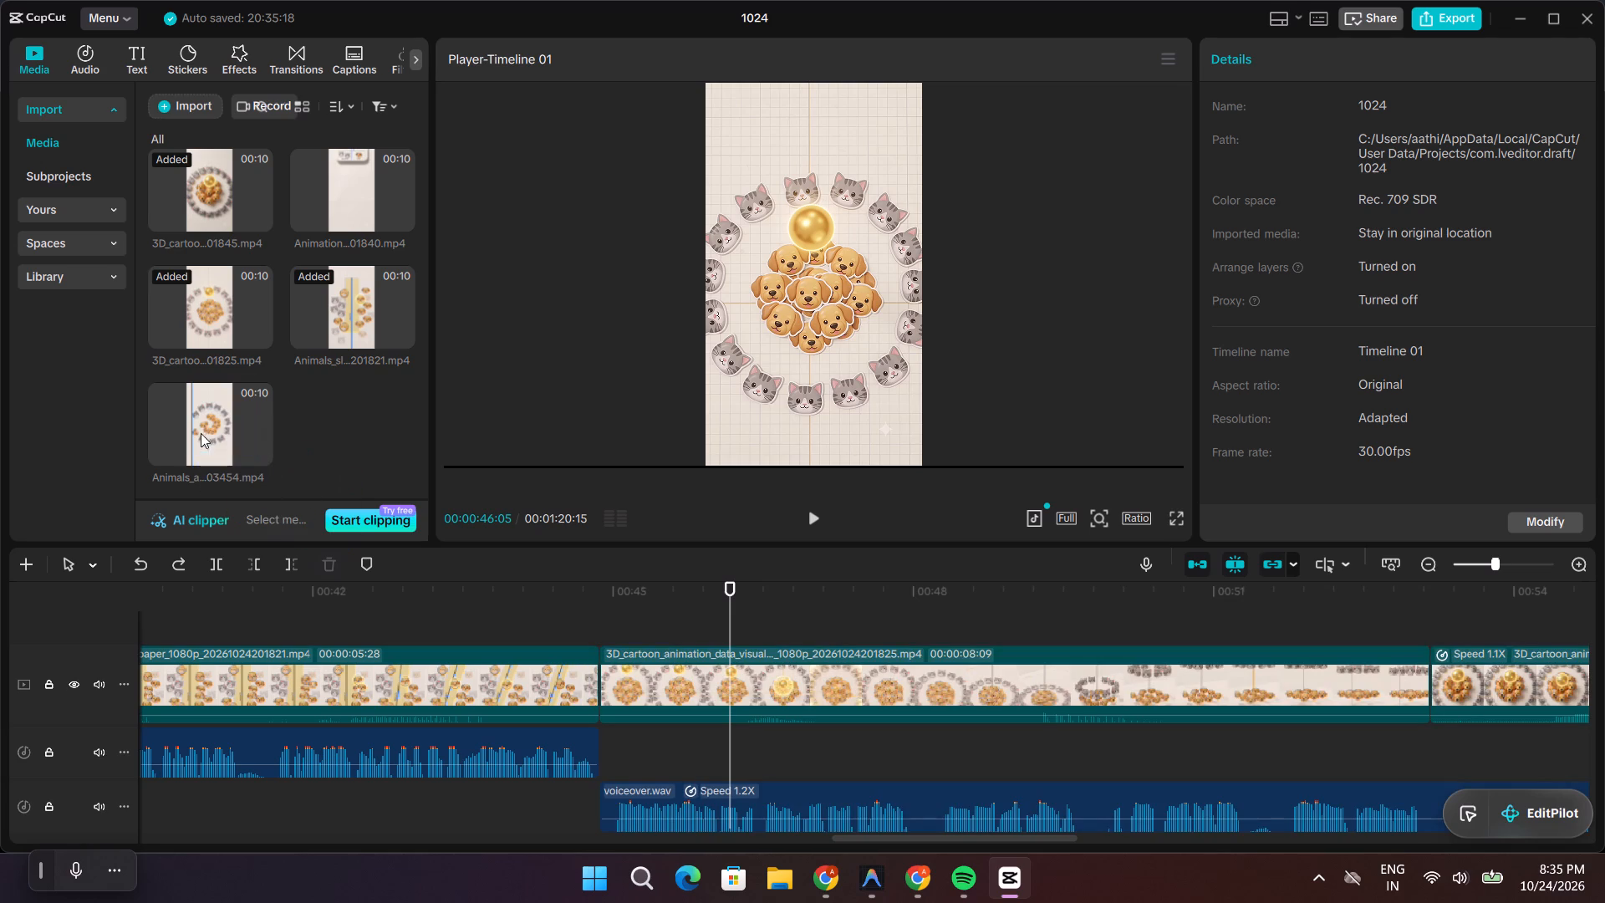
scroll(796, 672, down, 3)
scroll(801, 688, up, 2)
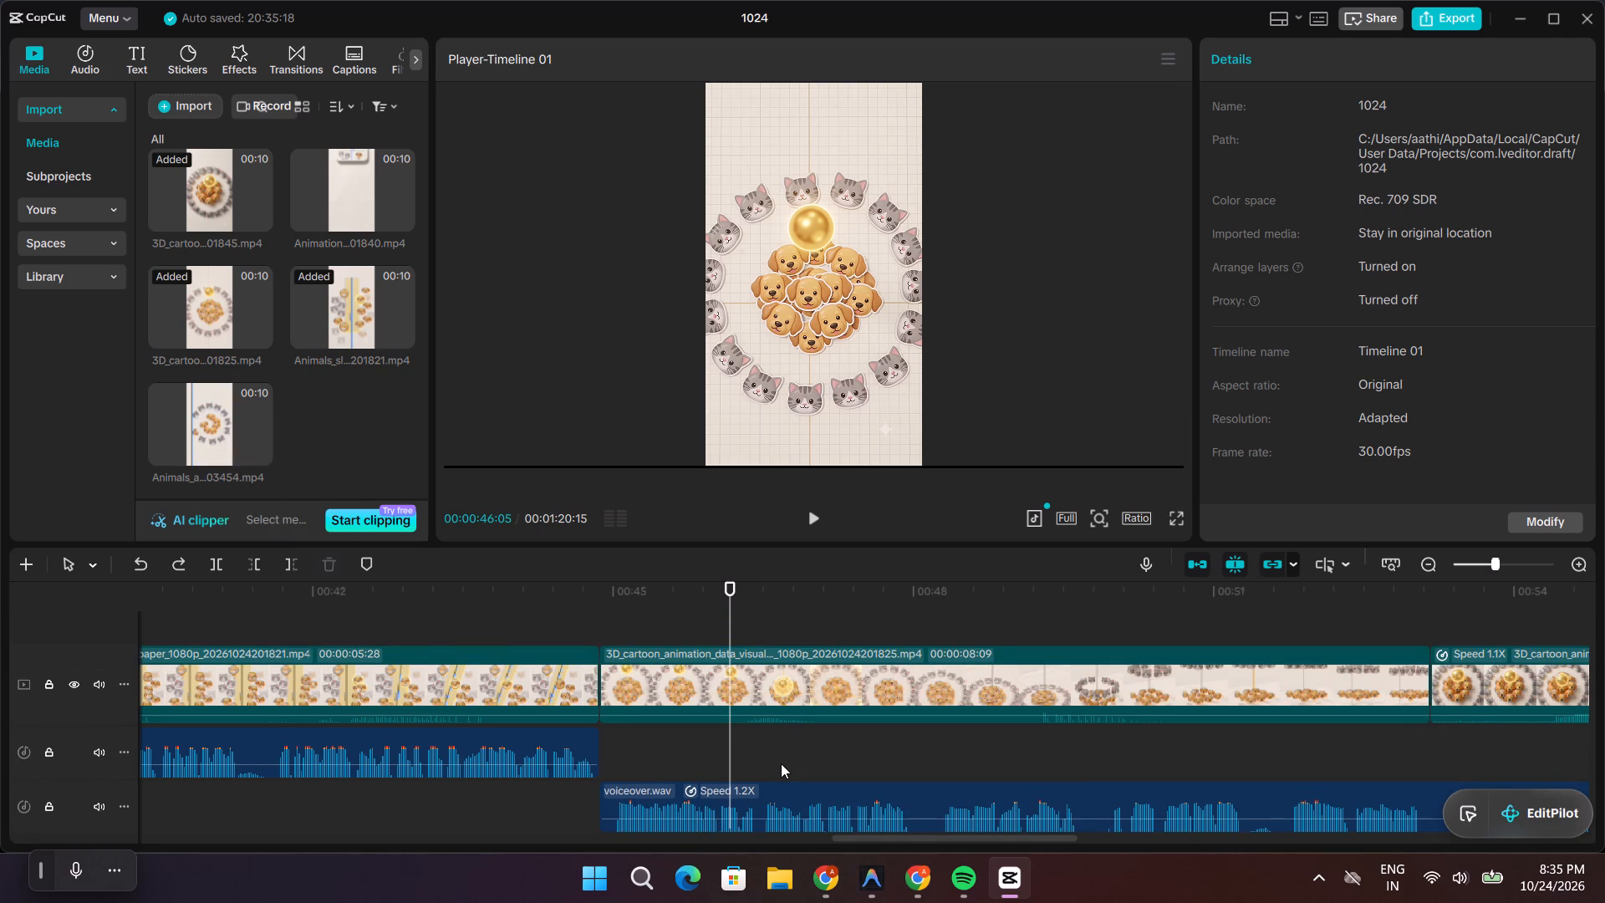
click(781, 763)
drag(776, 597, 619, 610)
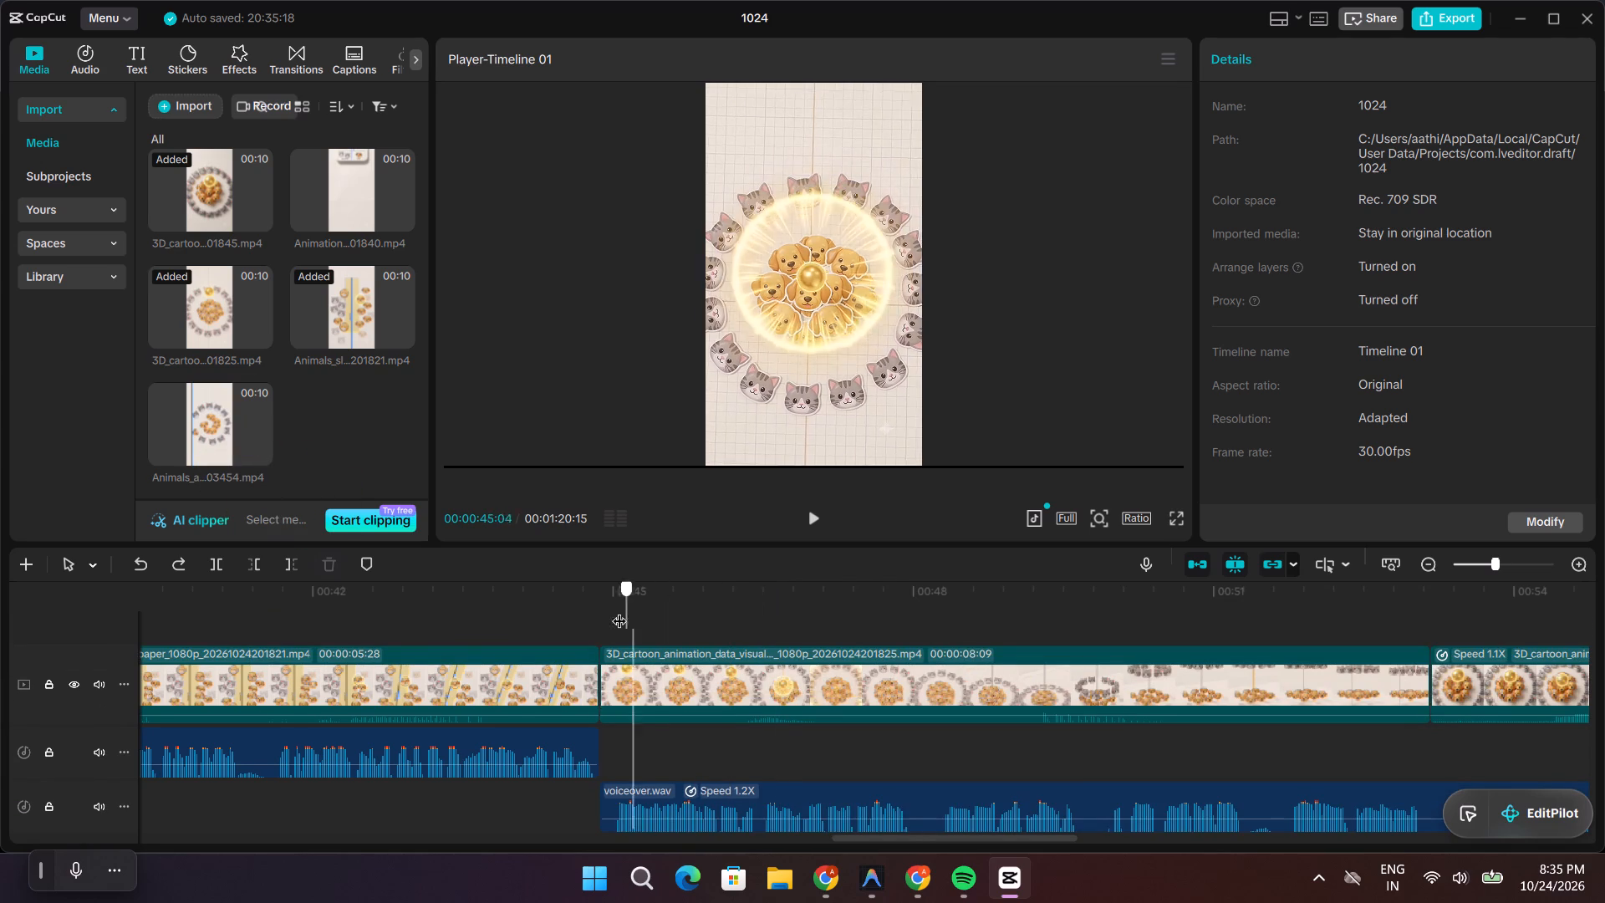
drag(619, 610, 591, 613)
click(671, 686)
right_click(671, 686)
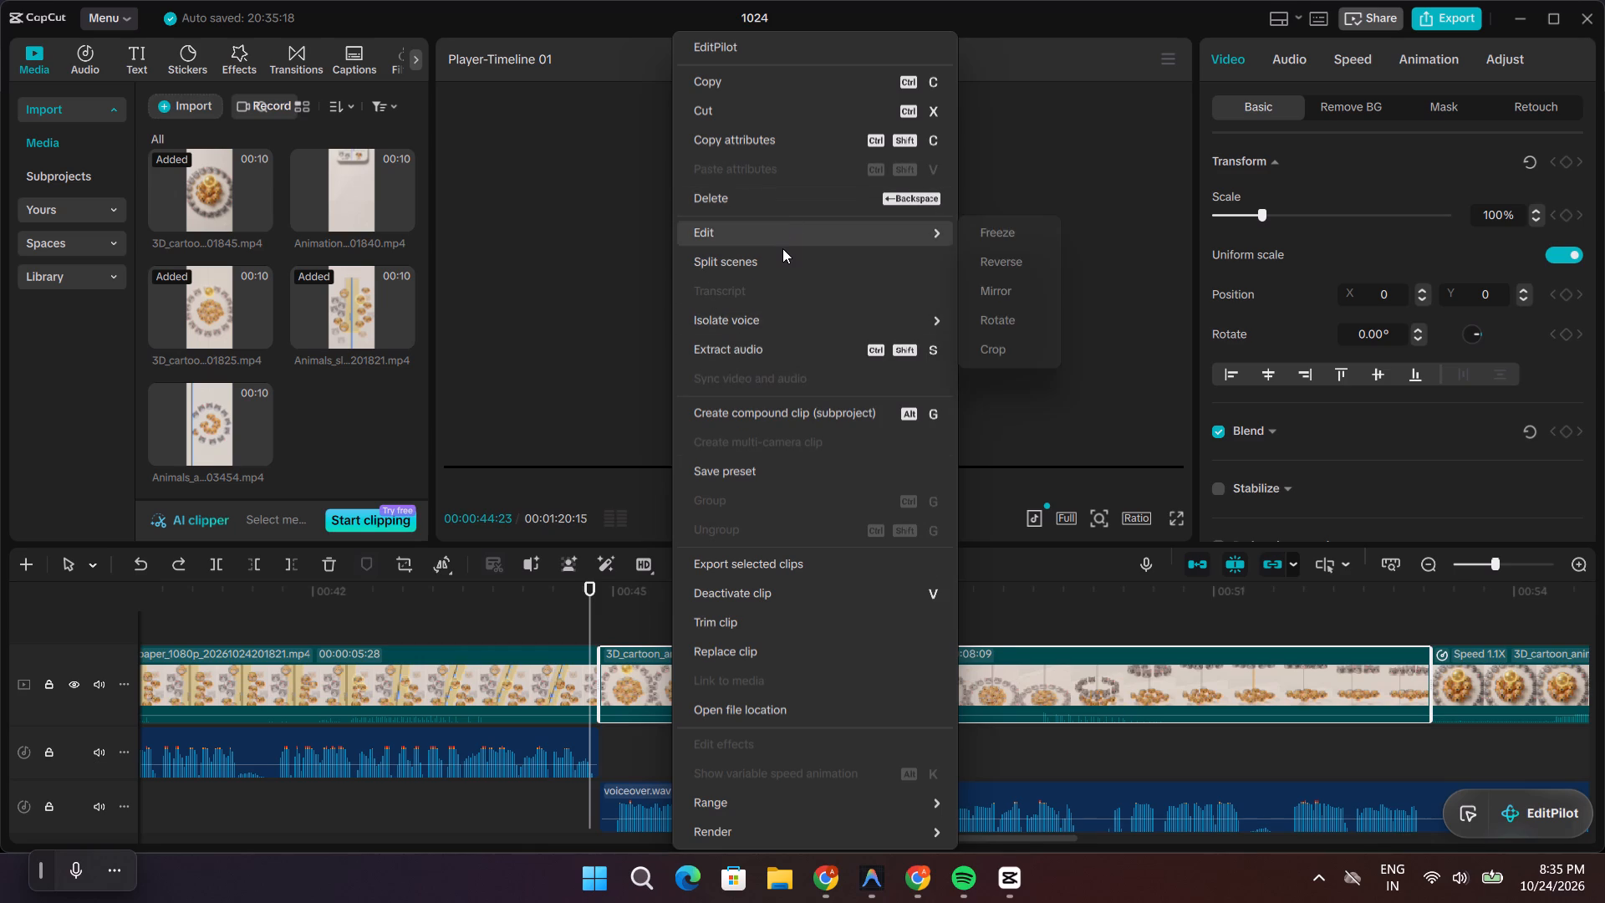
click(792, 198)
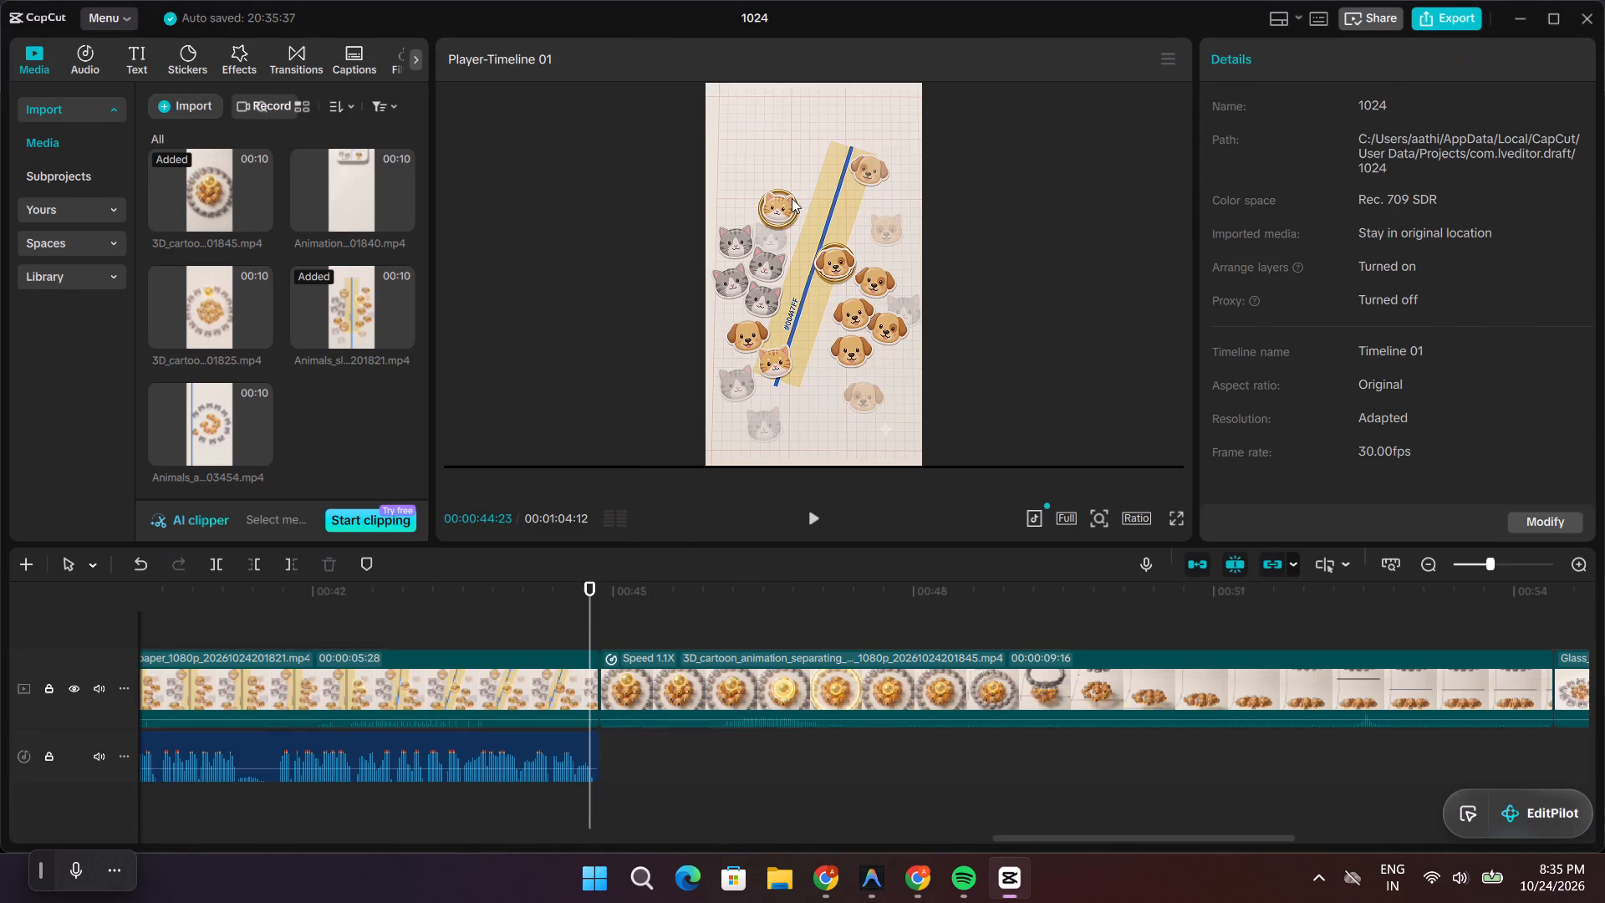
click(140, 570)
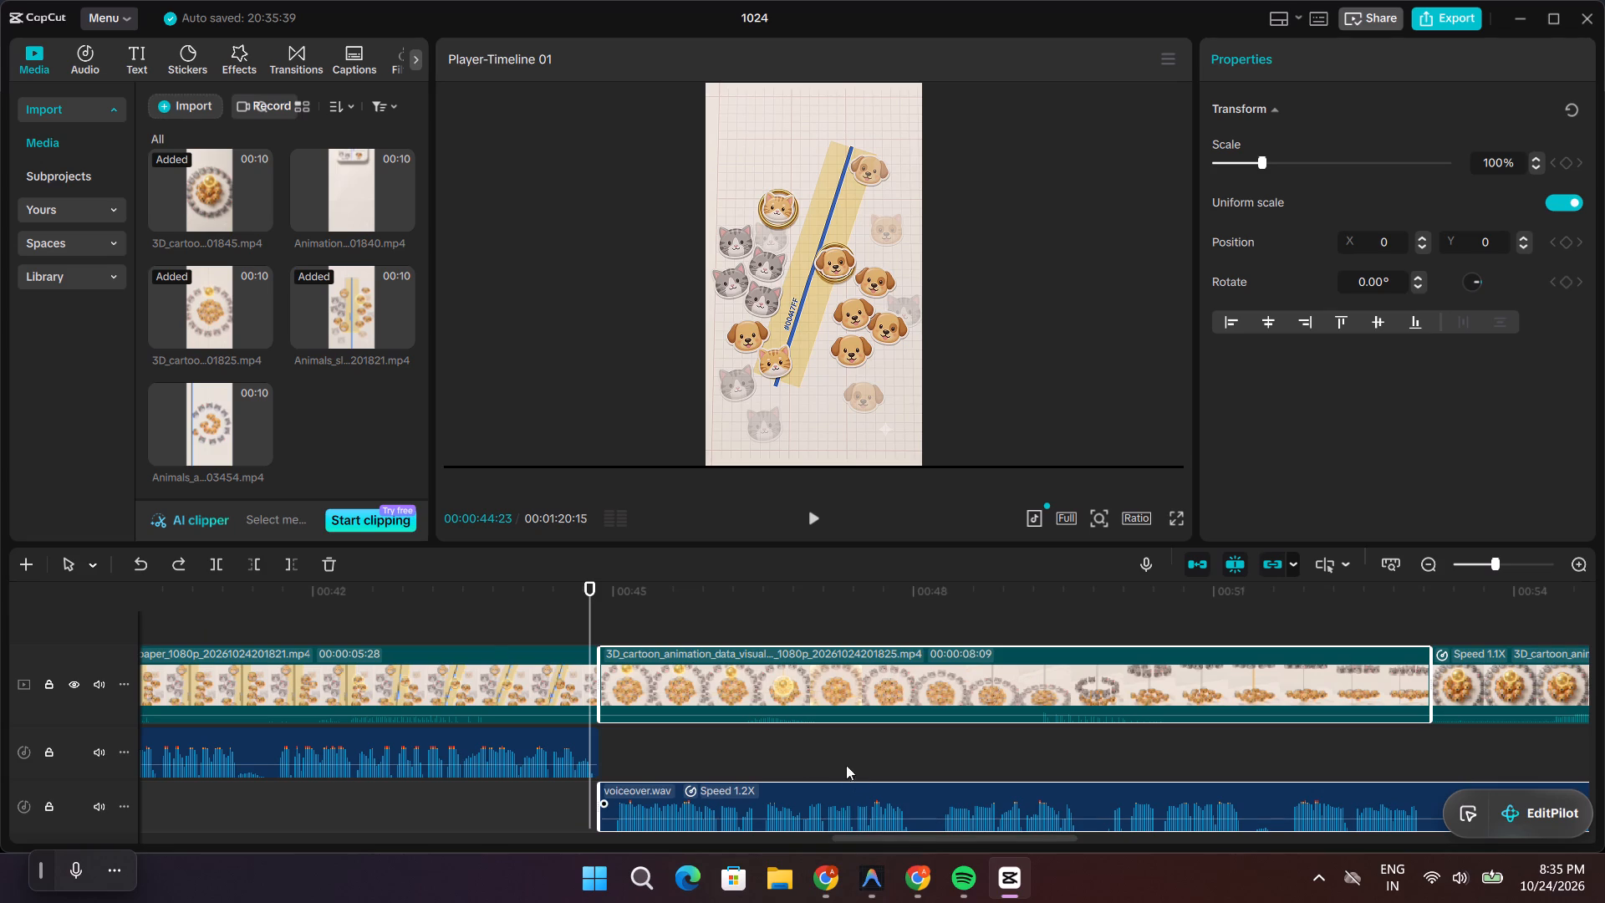
Preview the imported Animals_animation_on_graph_paper video from the project media.
click(204, 422)
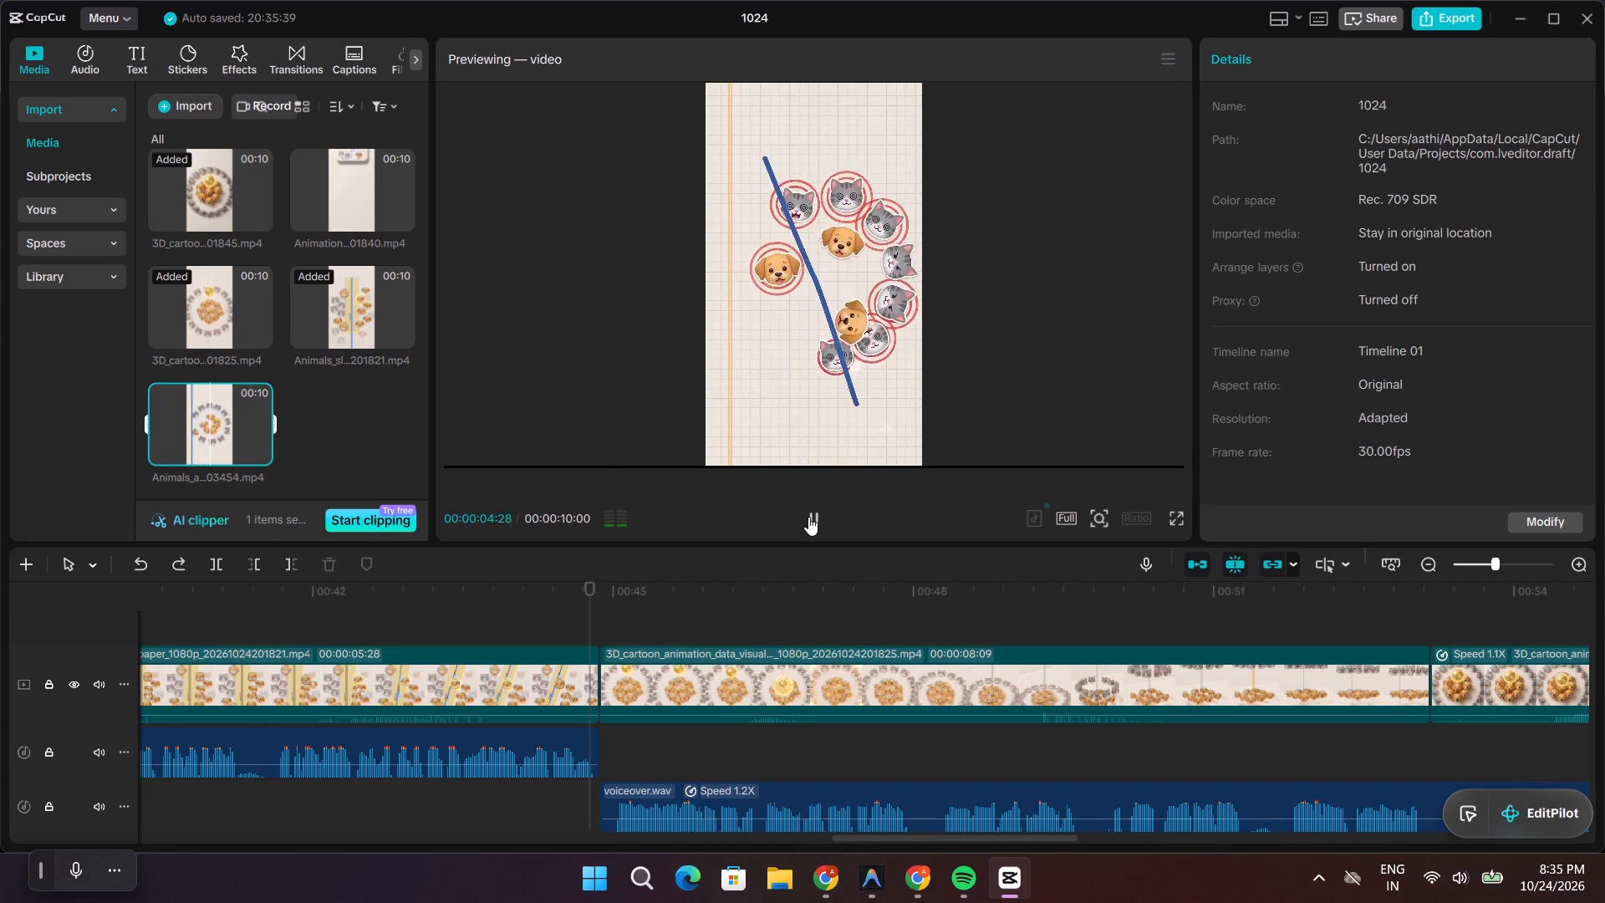
click(808, 517)
Place the Animals_animation_on_graph_paper clip on a new track above, aligned with the start of the 3D_cartoon_animation_data_visual clip near 45 seconds.
click(1296, 689)
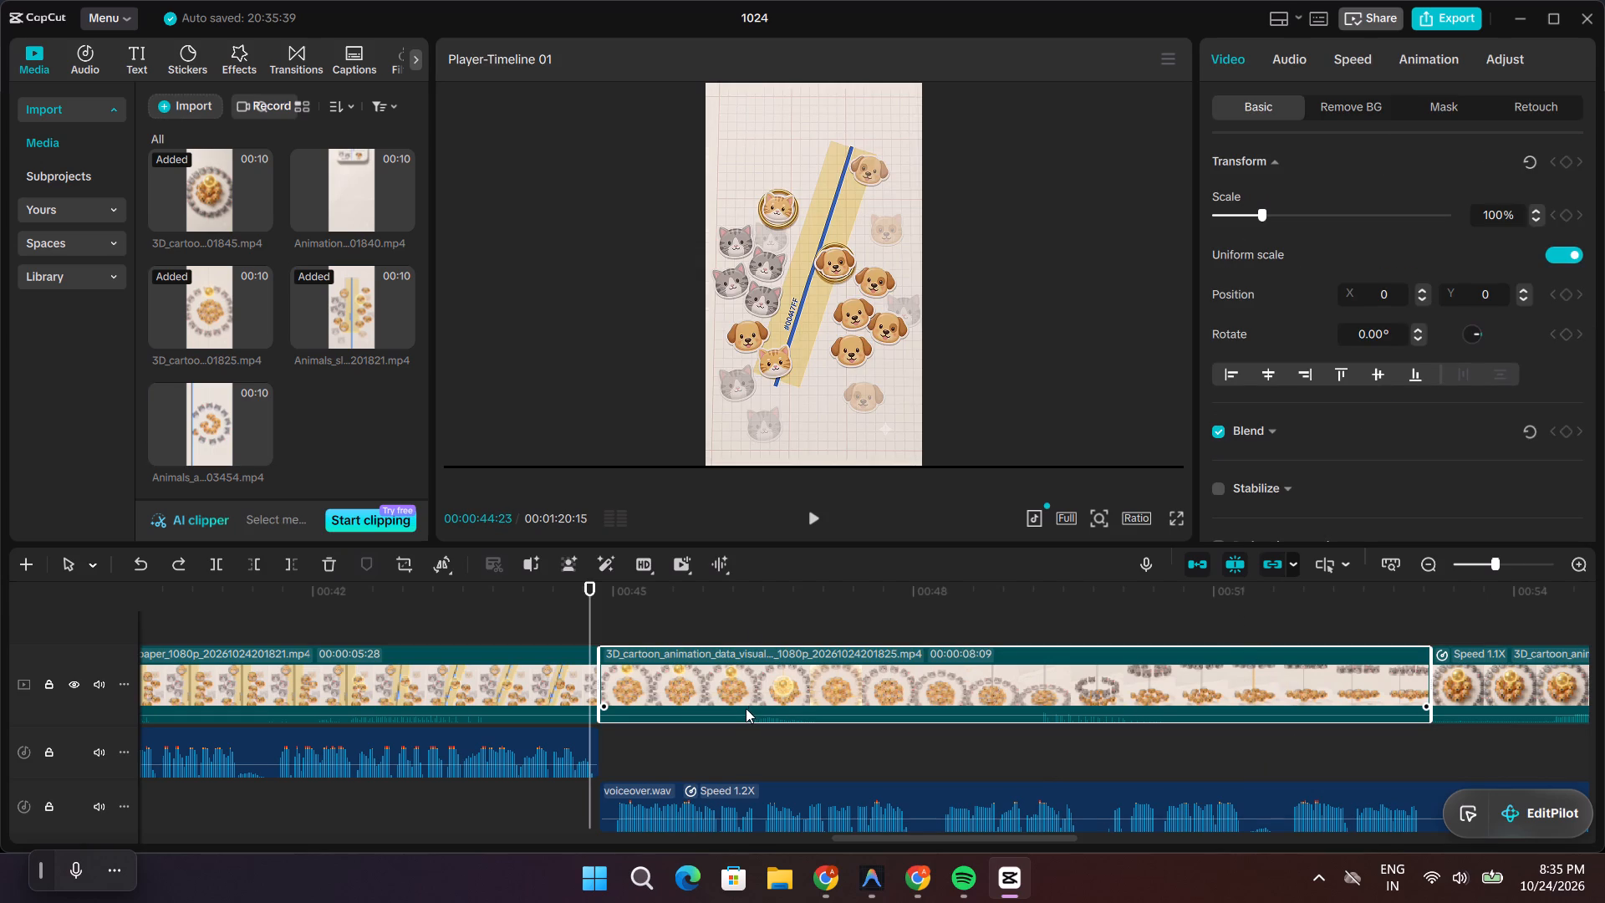
drag(188, 390, 723, 630)
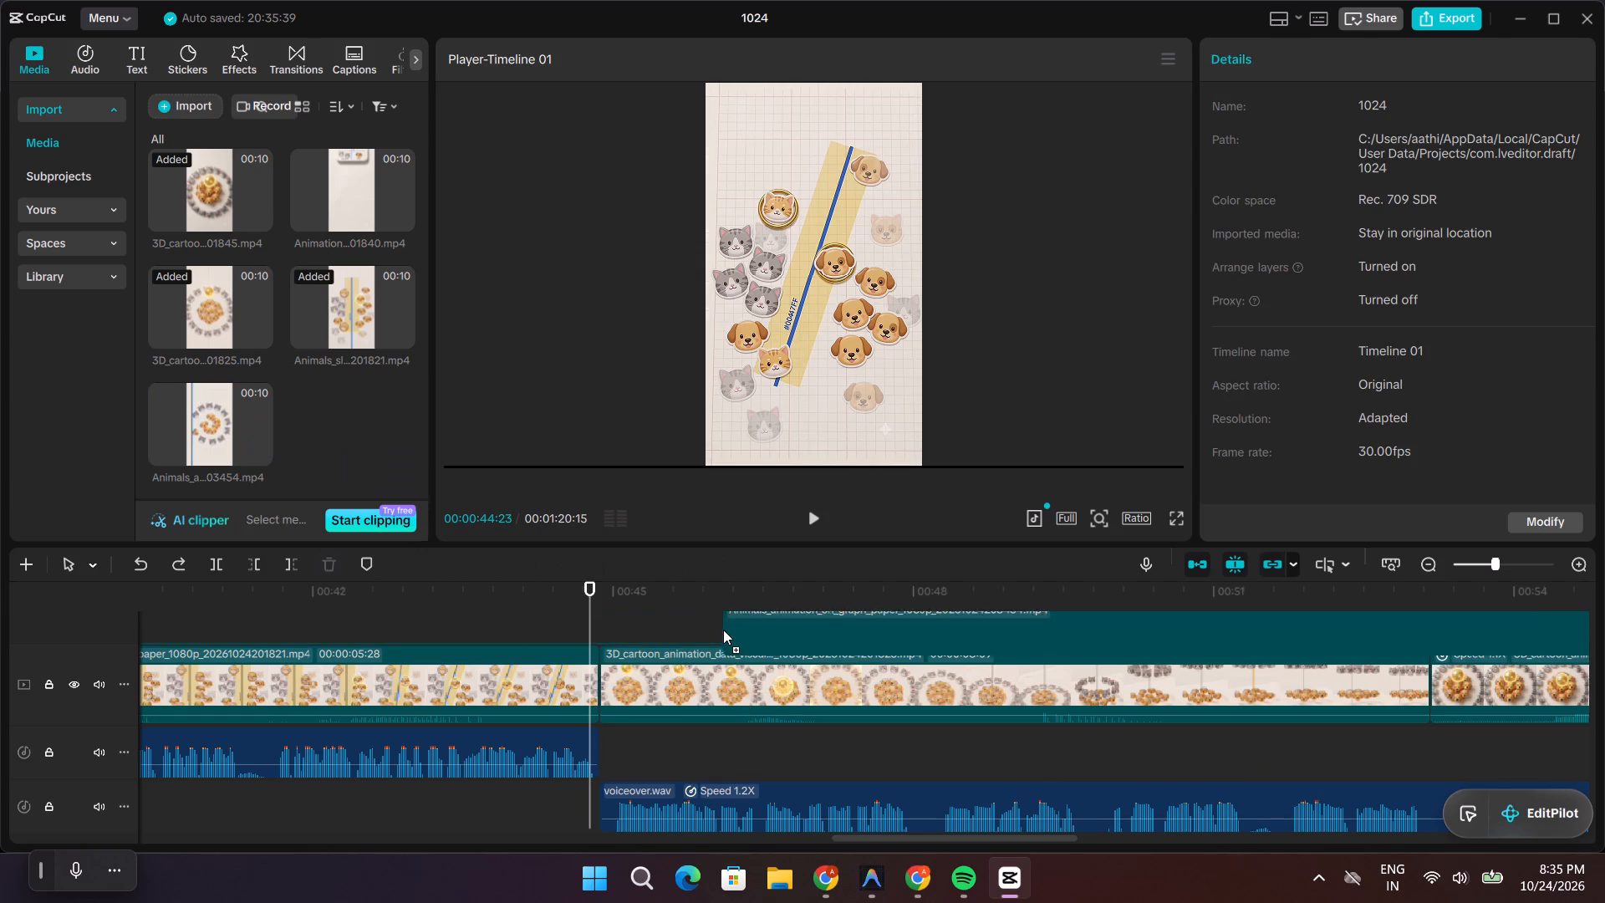
drag(723, 630, 603, 625)
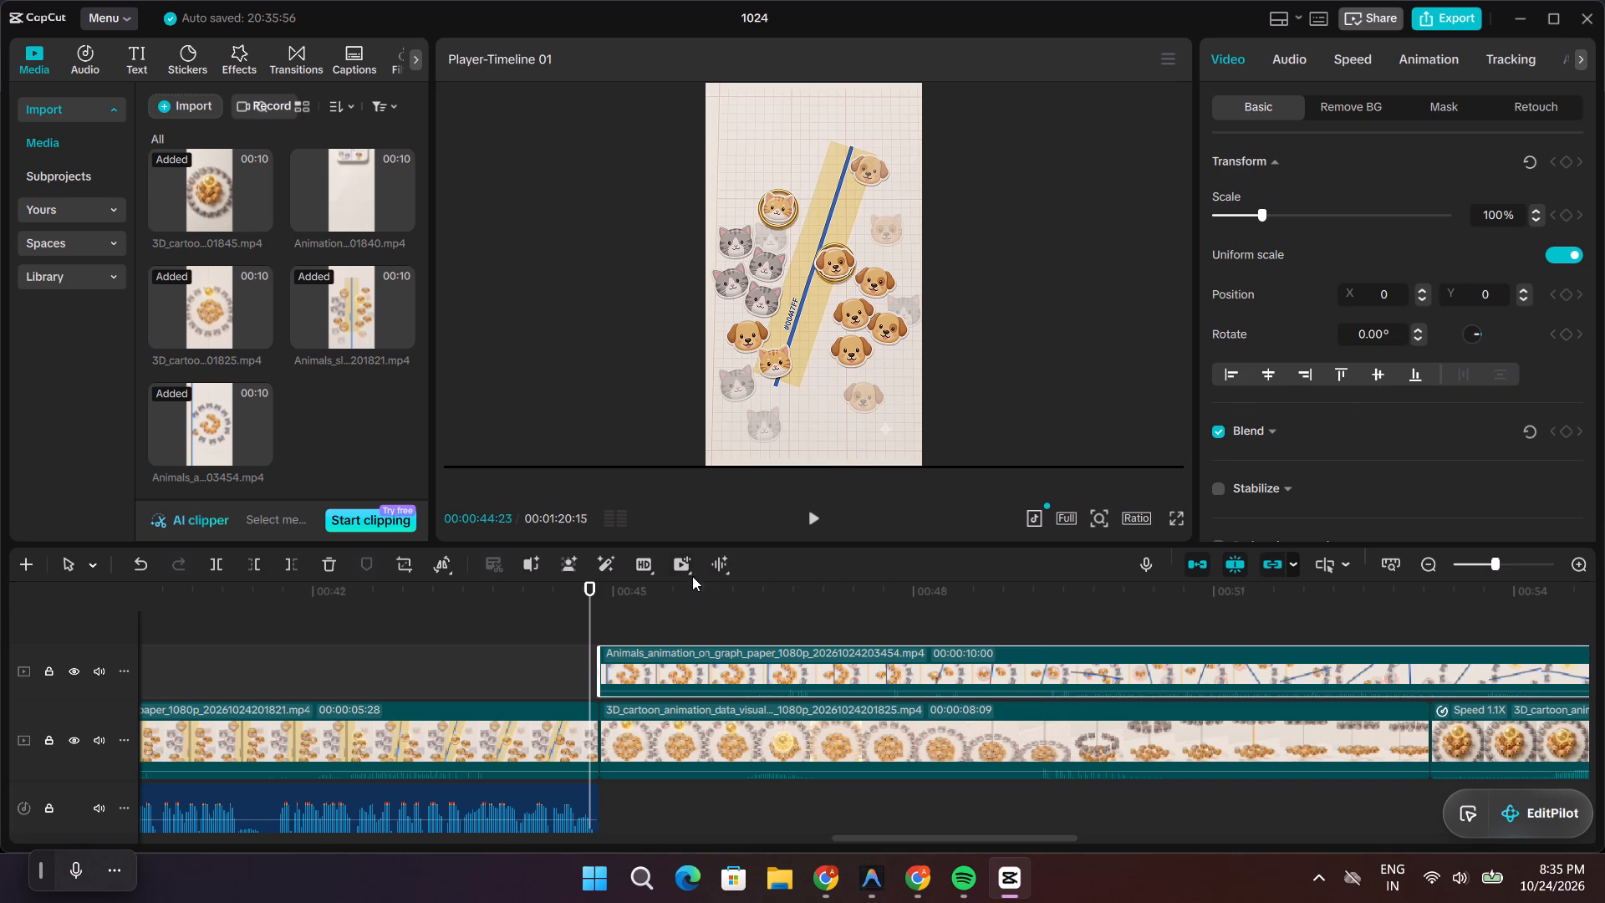
Play the timeline from 00:00:44:23 to about 00:00:51 to check the overlaid graph-paper clip.
click(809, 512)
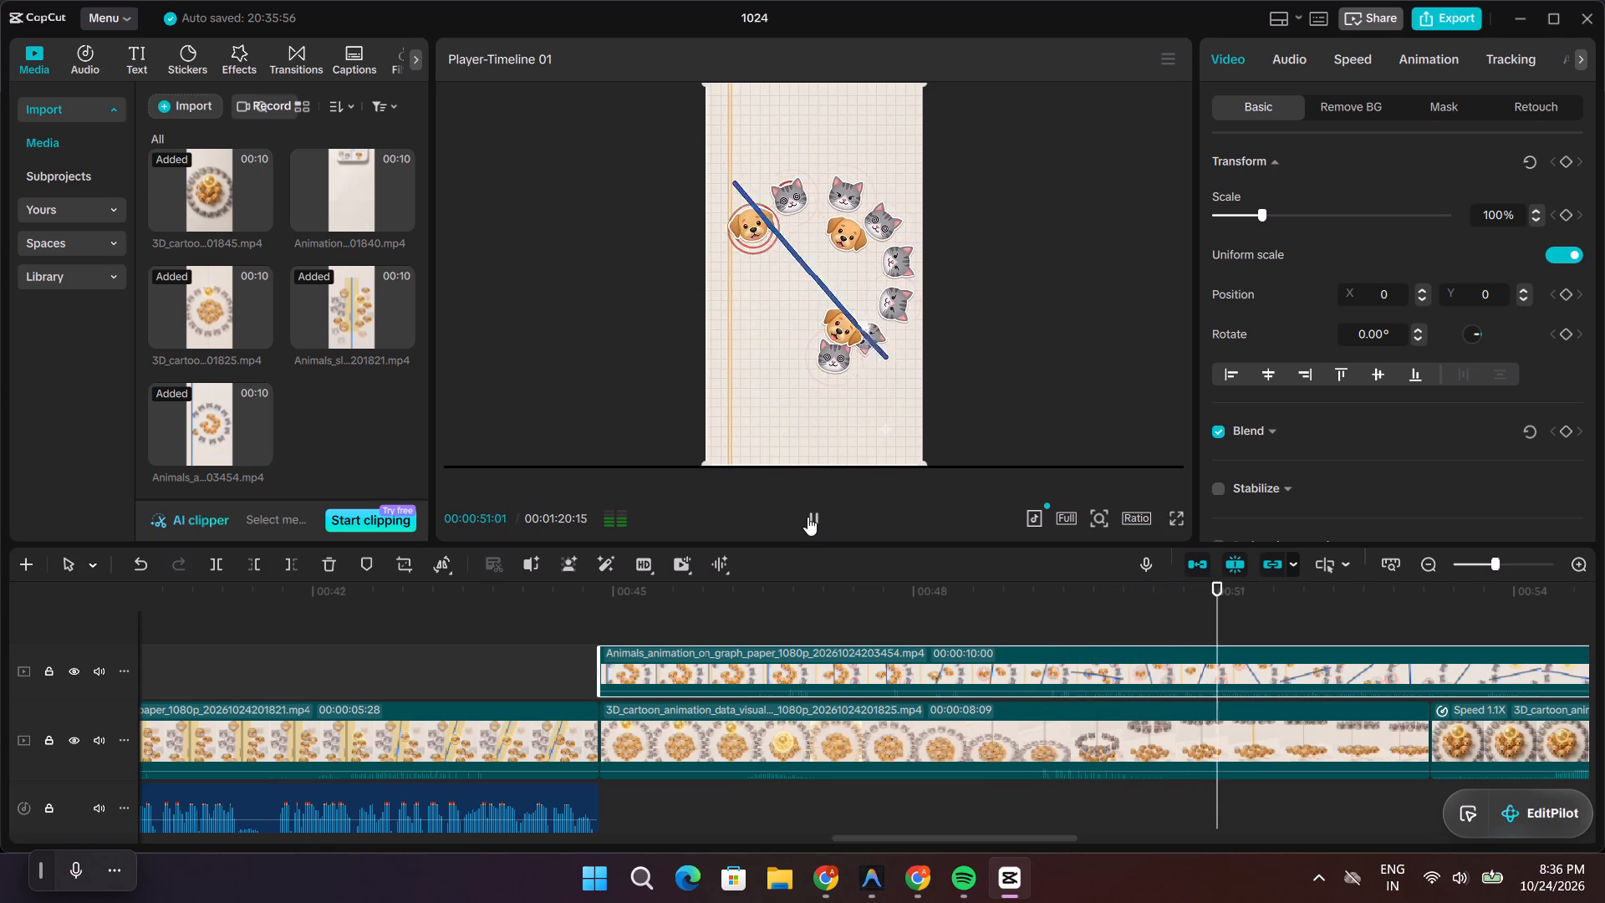
click(808, 517)
Set the overlaid Animals_animation_on_graph_paper clip's speed to 1.19x, using the end of the clip beneath as the timing reference.
click(1095, 665)
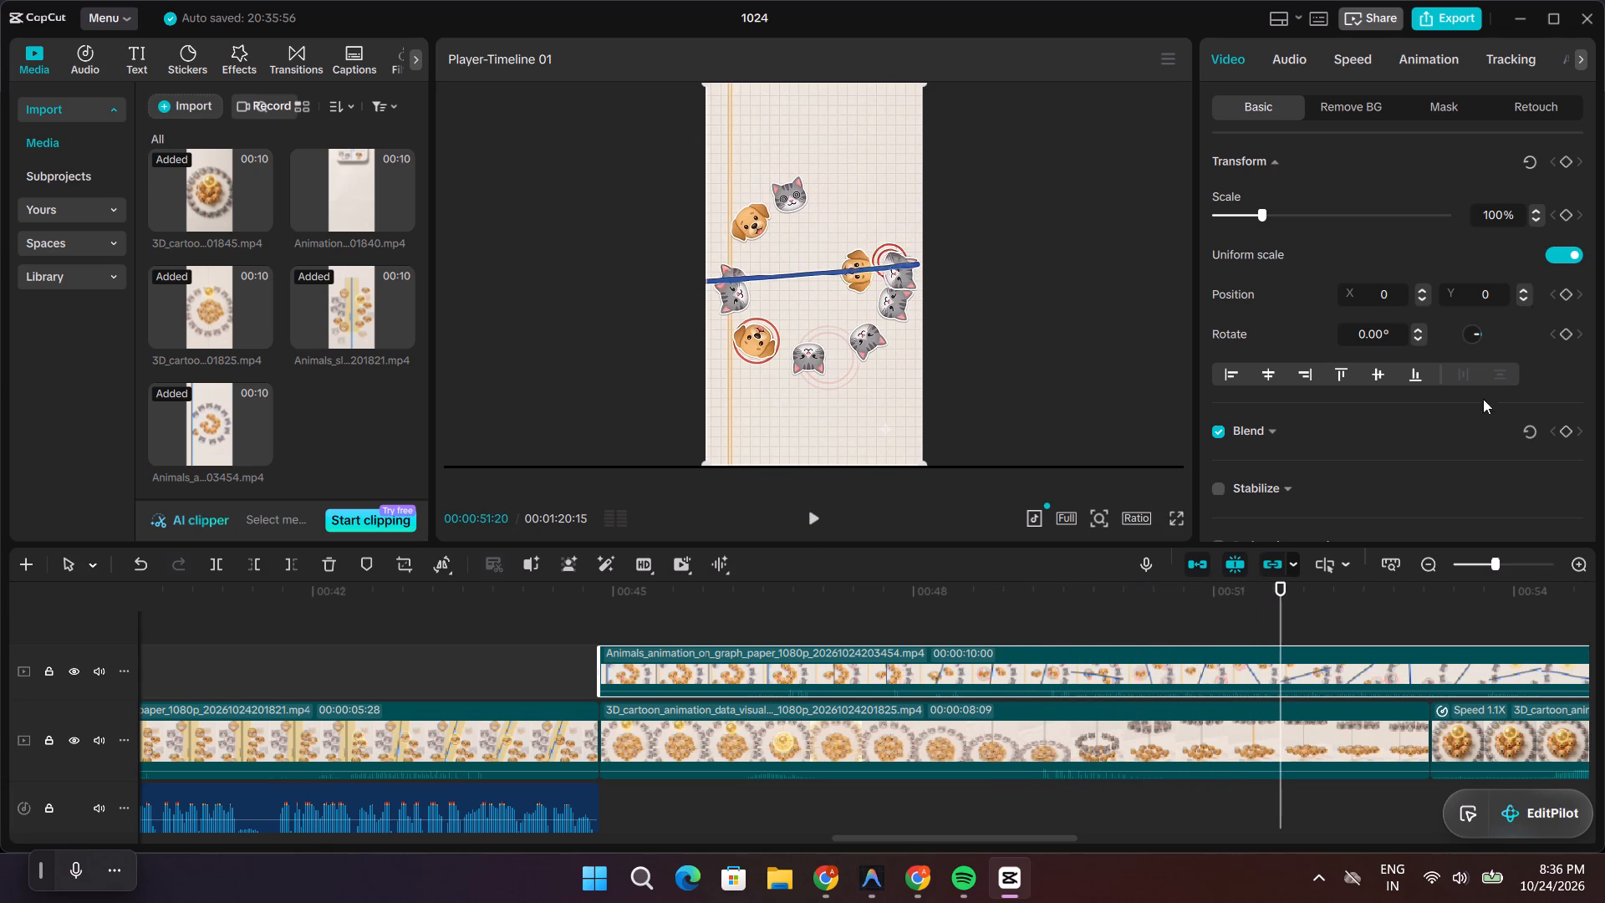
click(1353, 64)
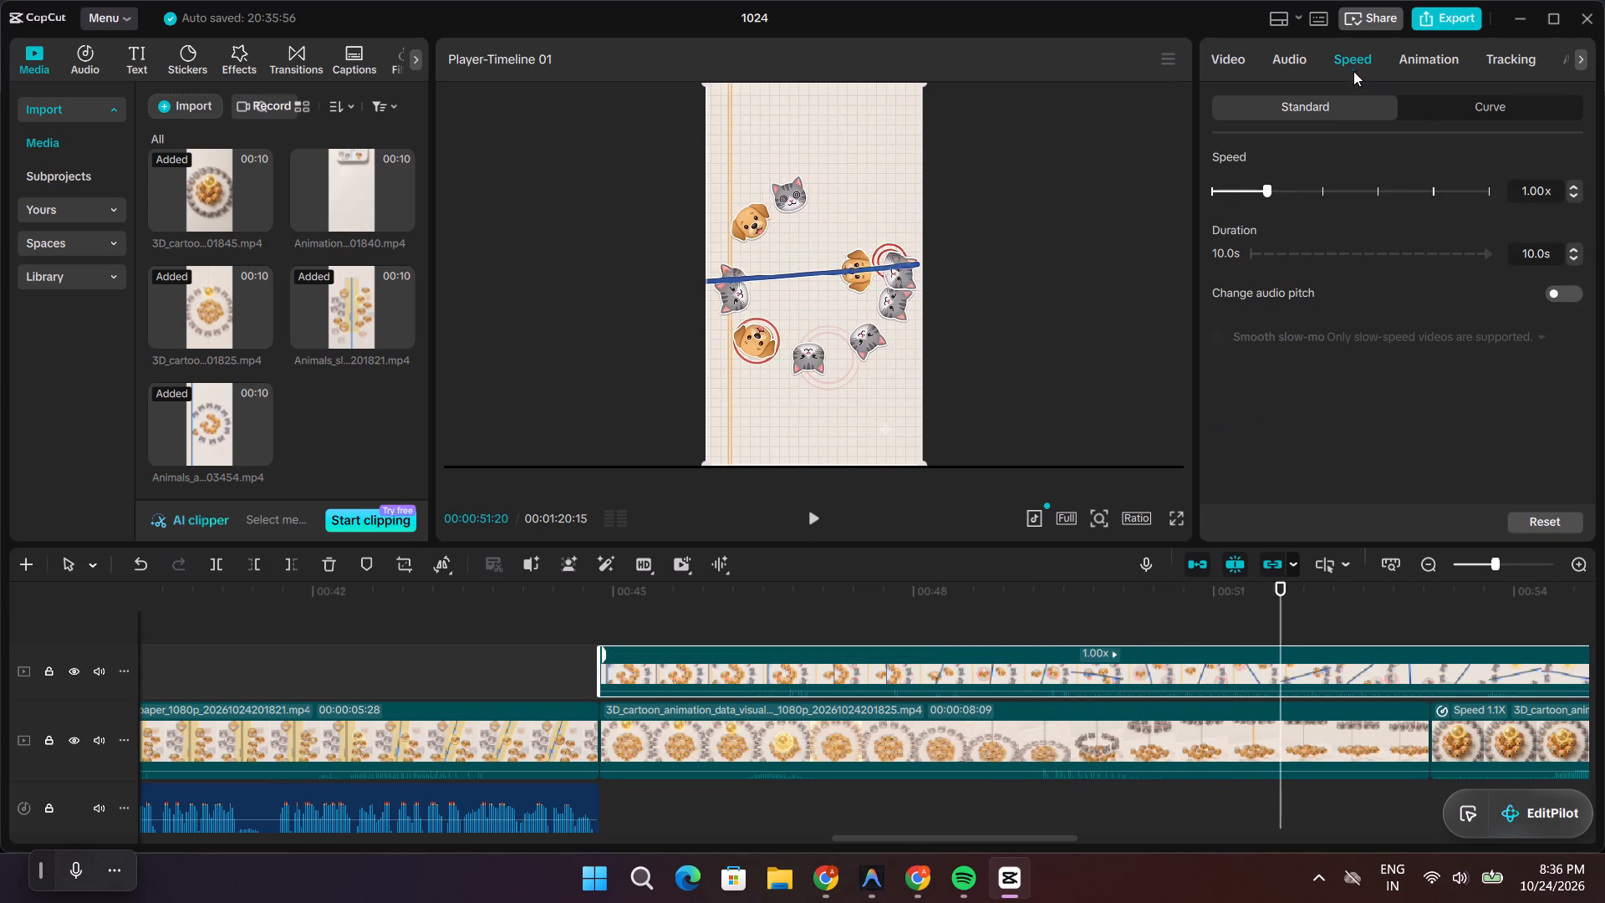
drag(1282, 603, 1388, 597)
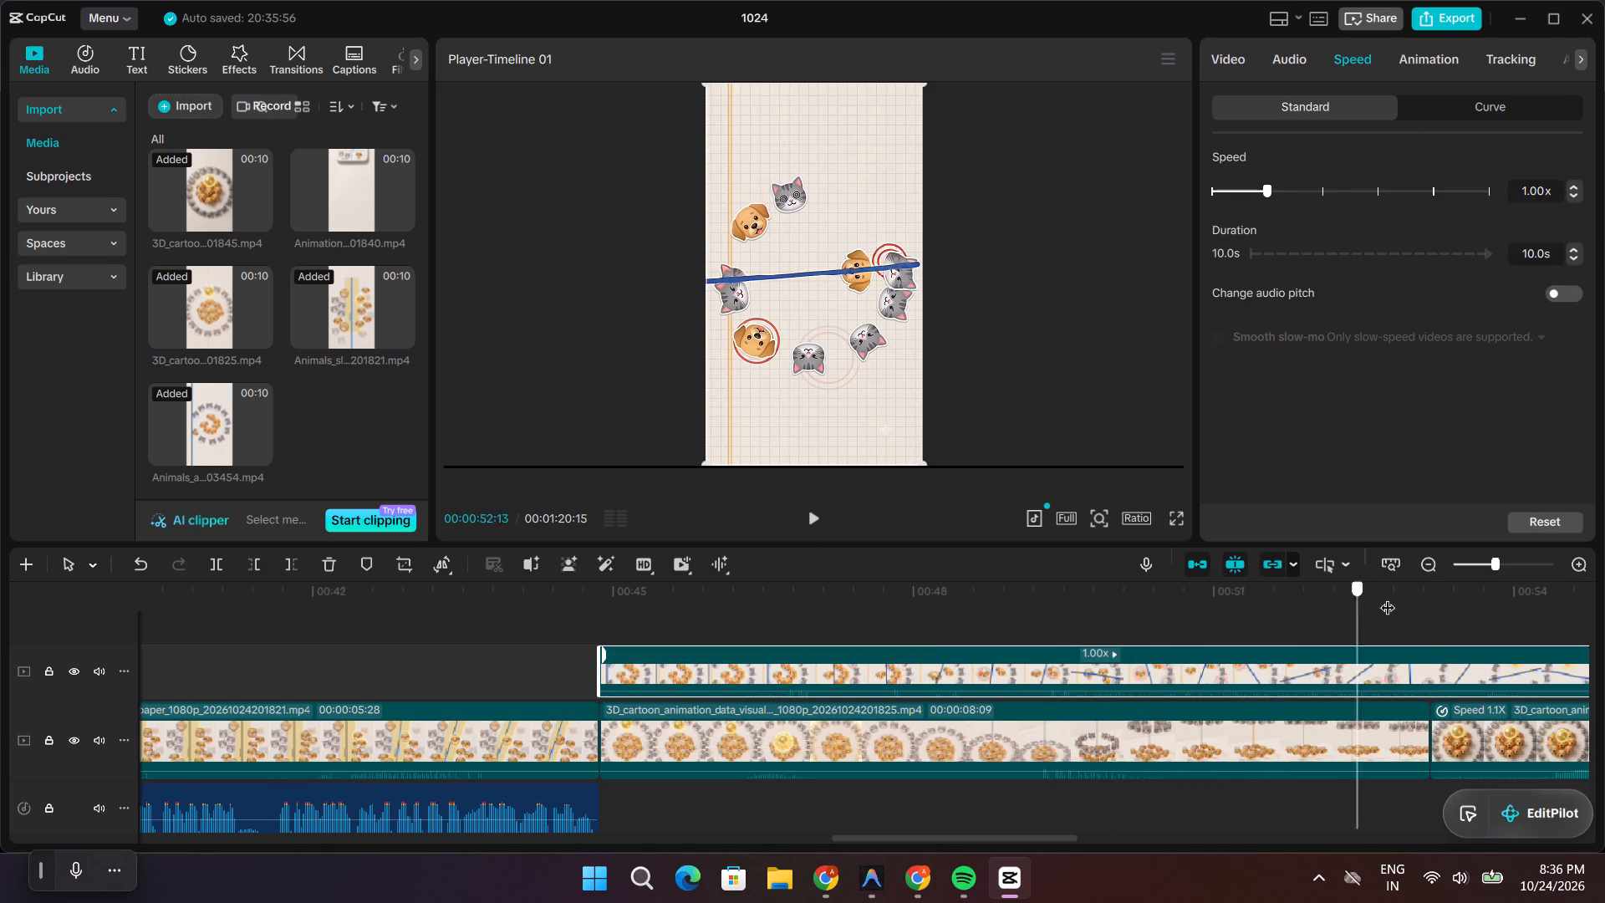
drag(1388, 597, 1426, 600)
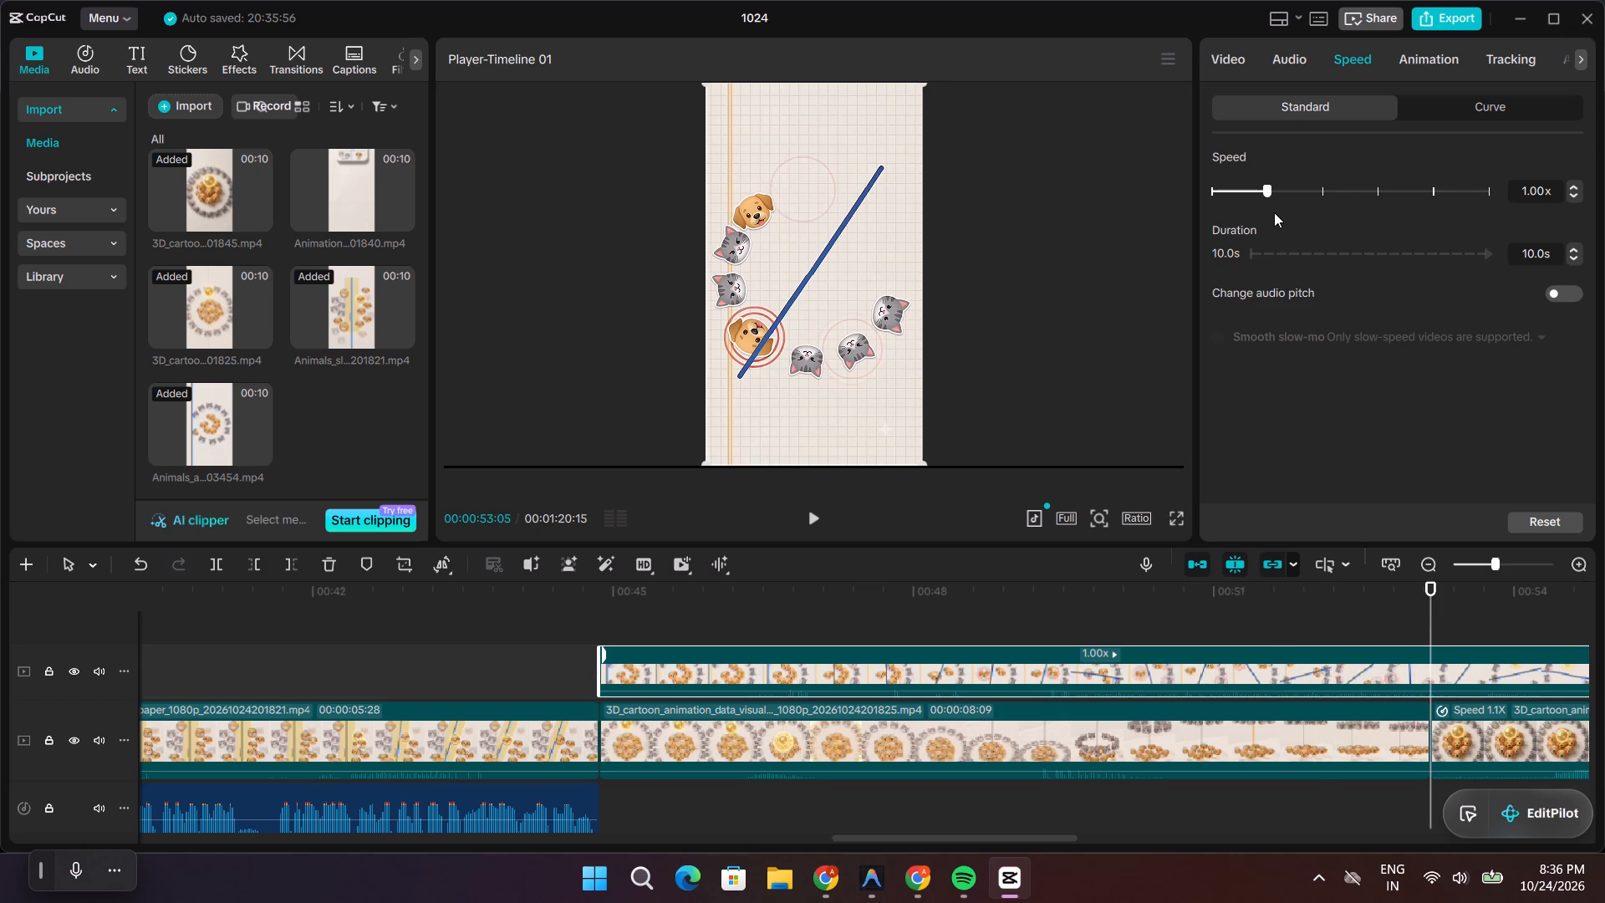
click(1271, 192)
click(1277, 192)
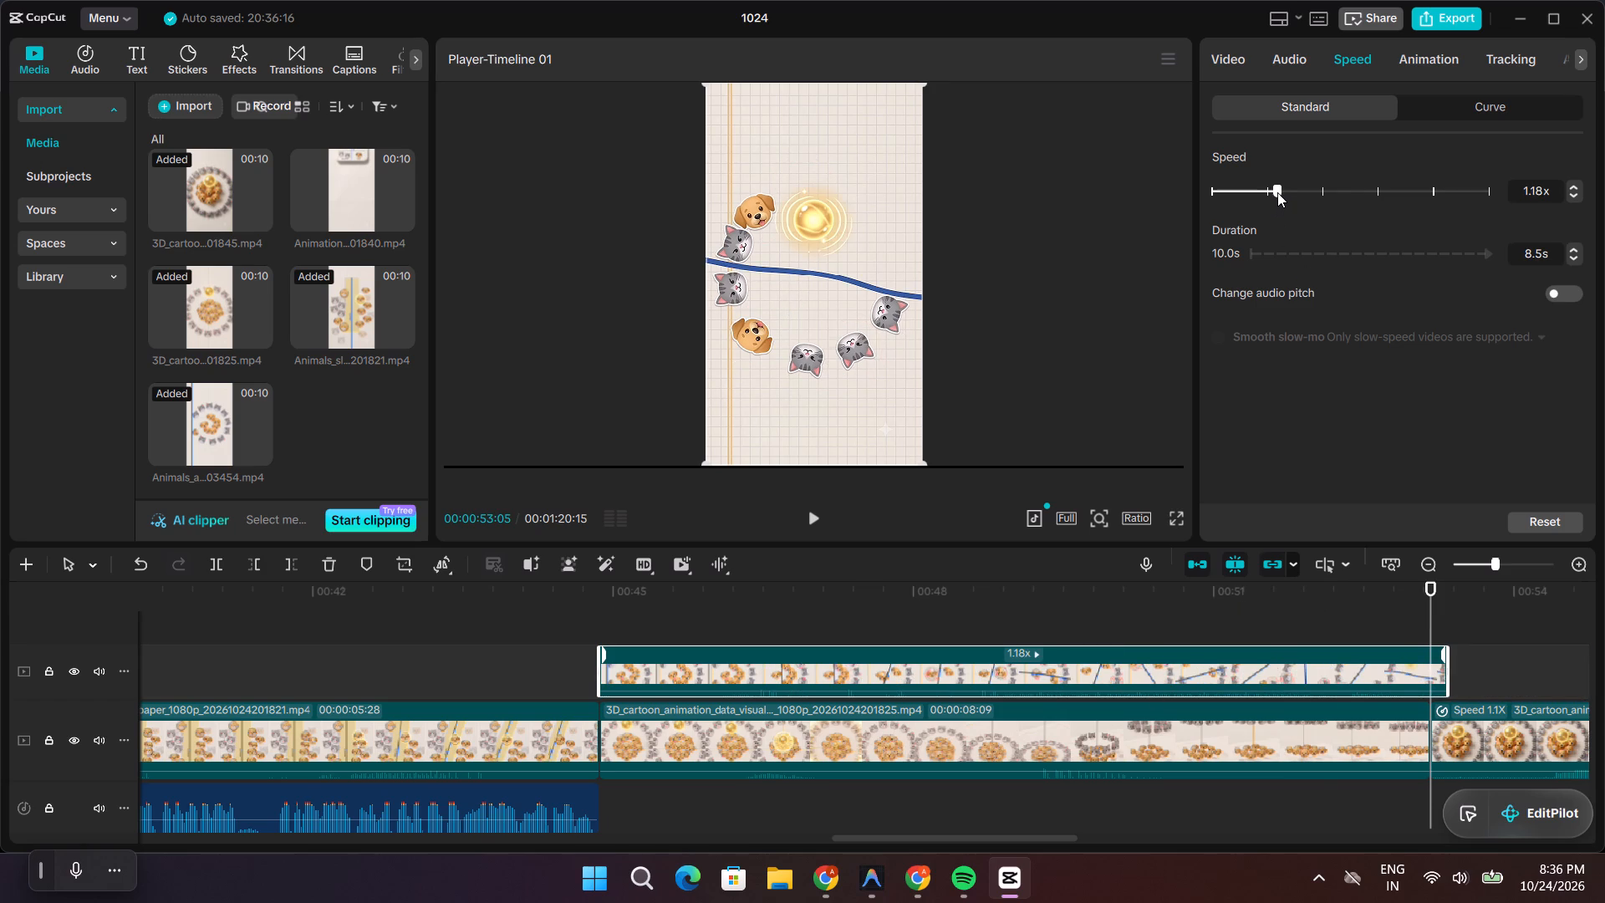
click(1280, 194)
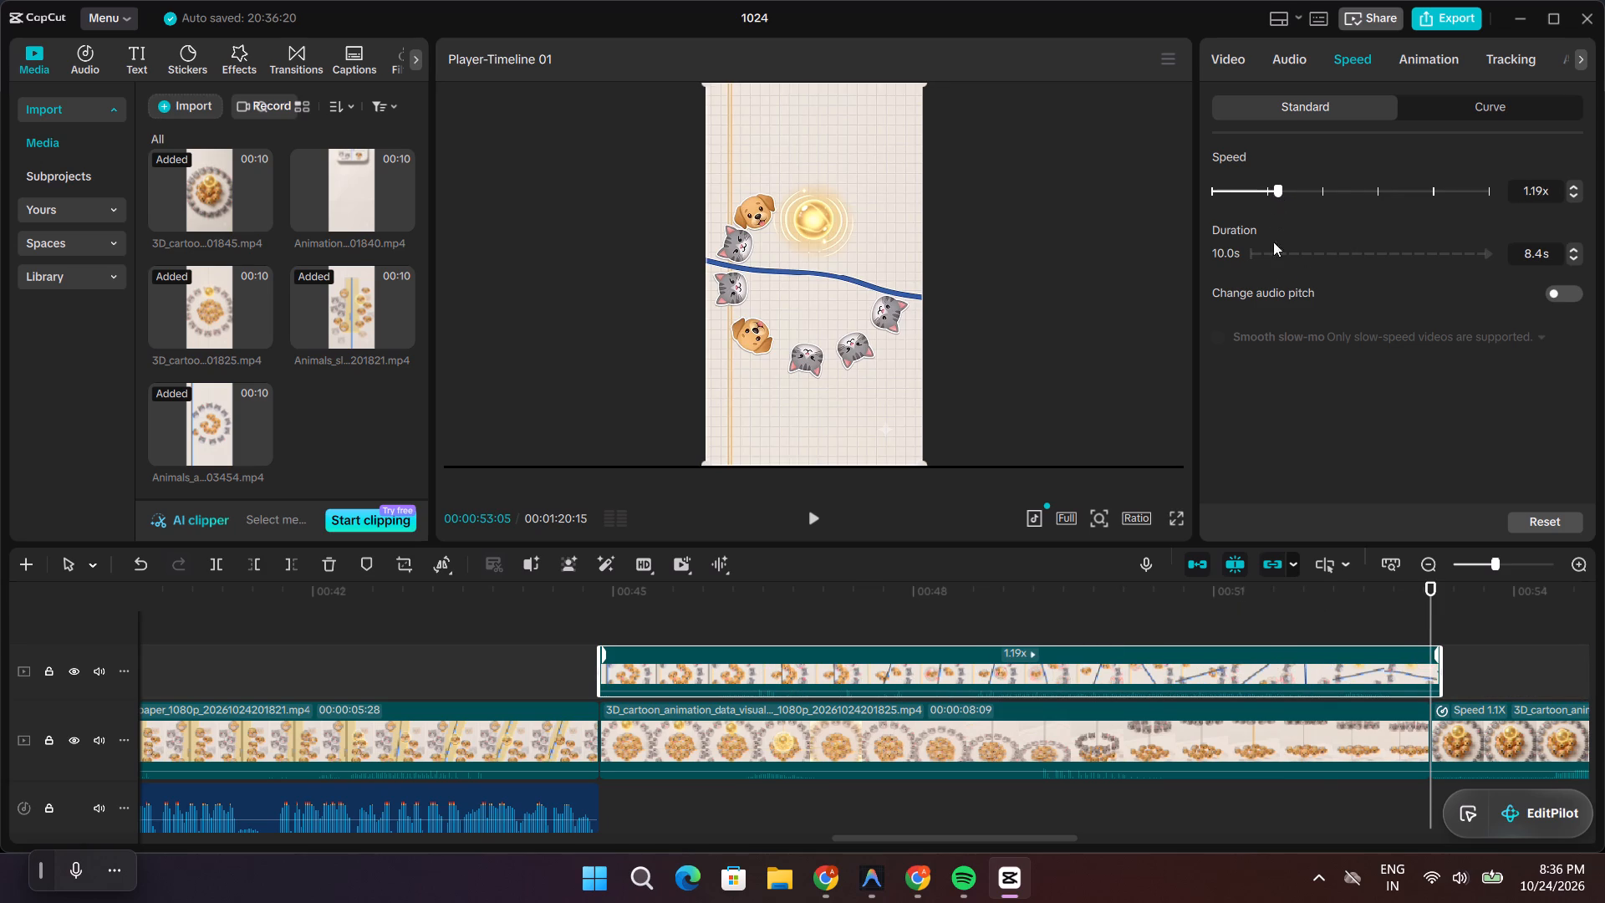
Play the timeline from about 00:00:44 to 00:01:18 to review the retimed clip and the remaining footage with the voiceover.
drag(1427, 611, 568, 648)
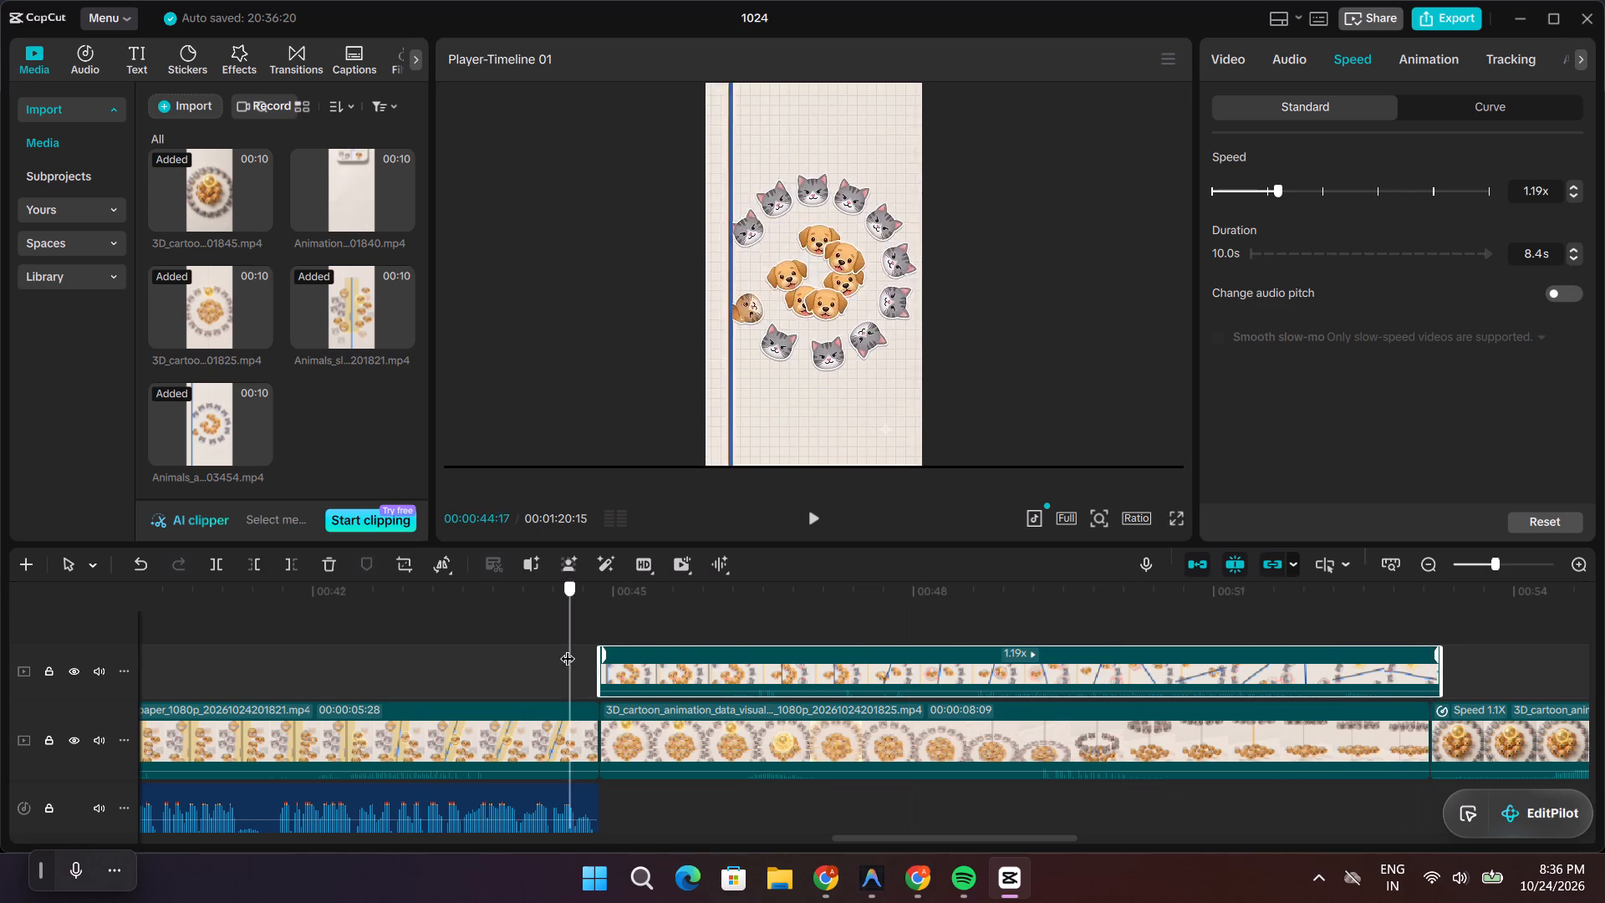
drag(568, 648, 563, 650)
key(space)
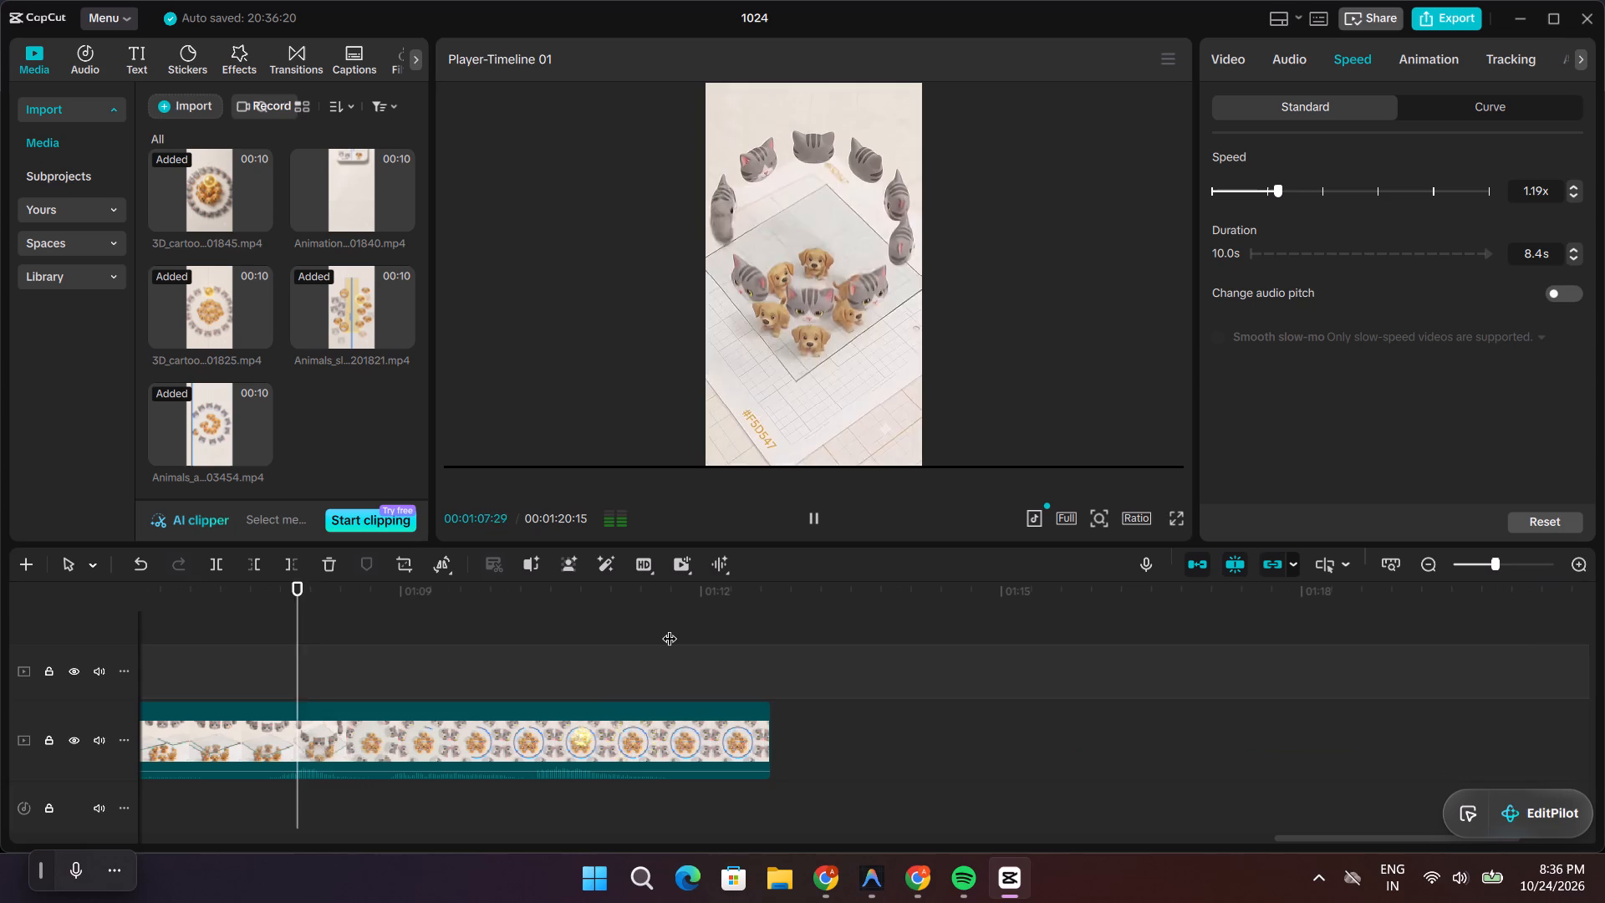
scroll(670, 628, down, 4)
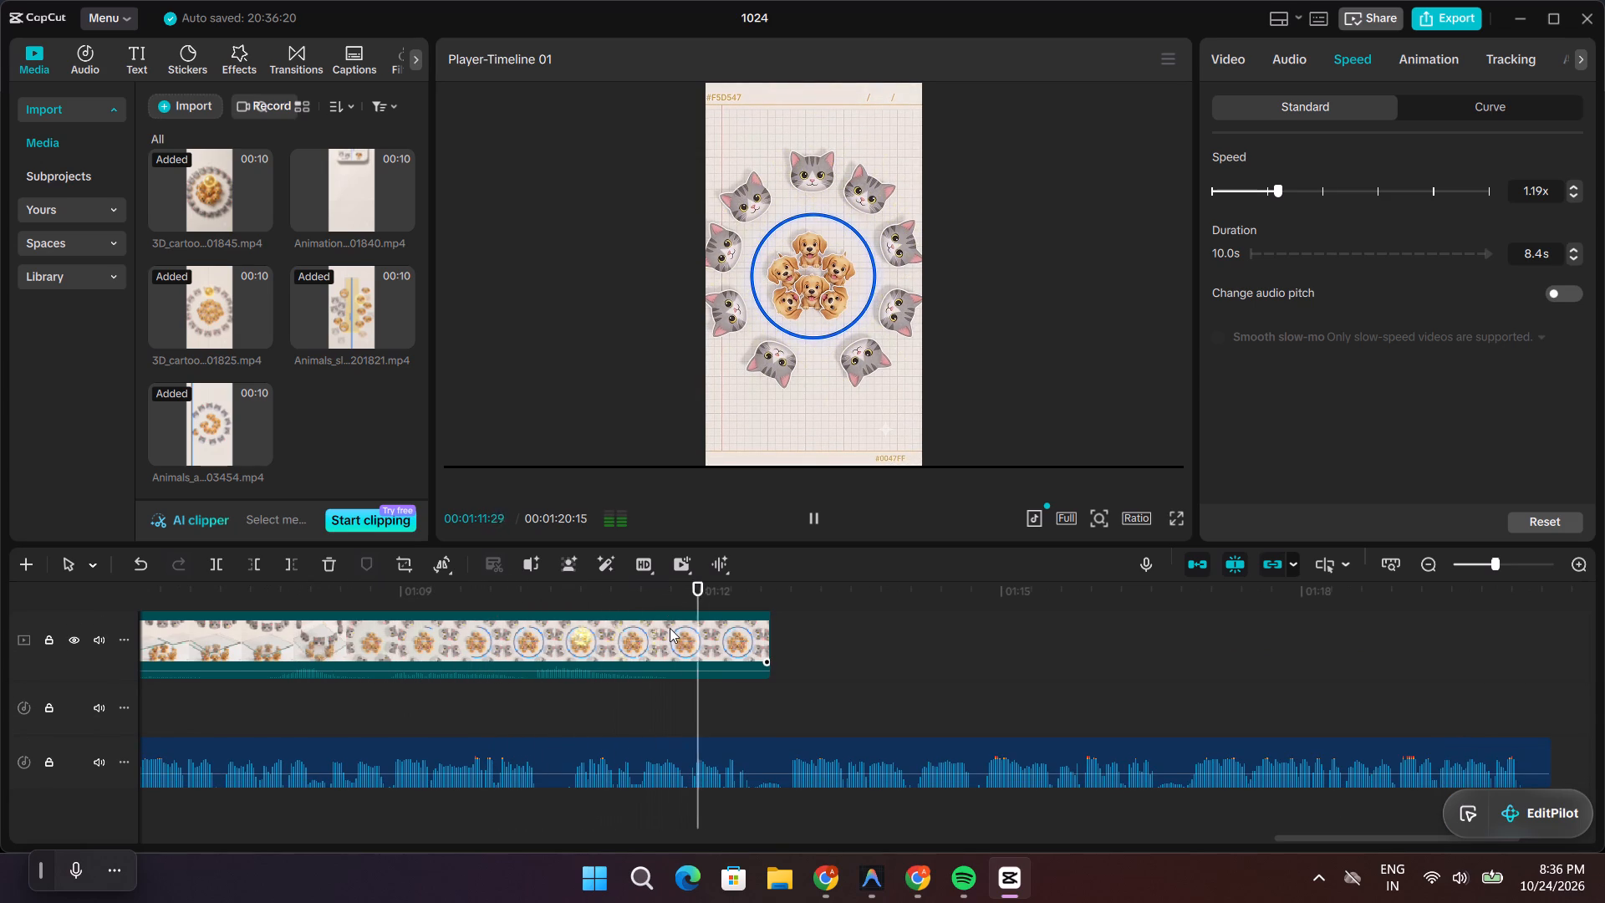
click(817, 518)
Preview the Glass_pla…01852 and Animation…01840 clips in the project media, and append the Animation…01840 clip directly after the main track's last clip.
scroll(212, 390, up, 3)
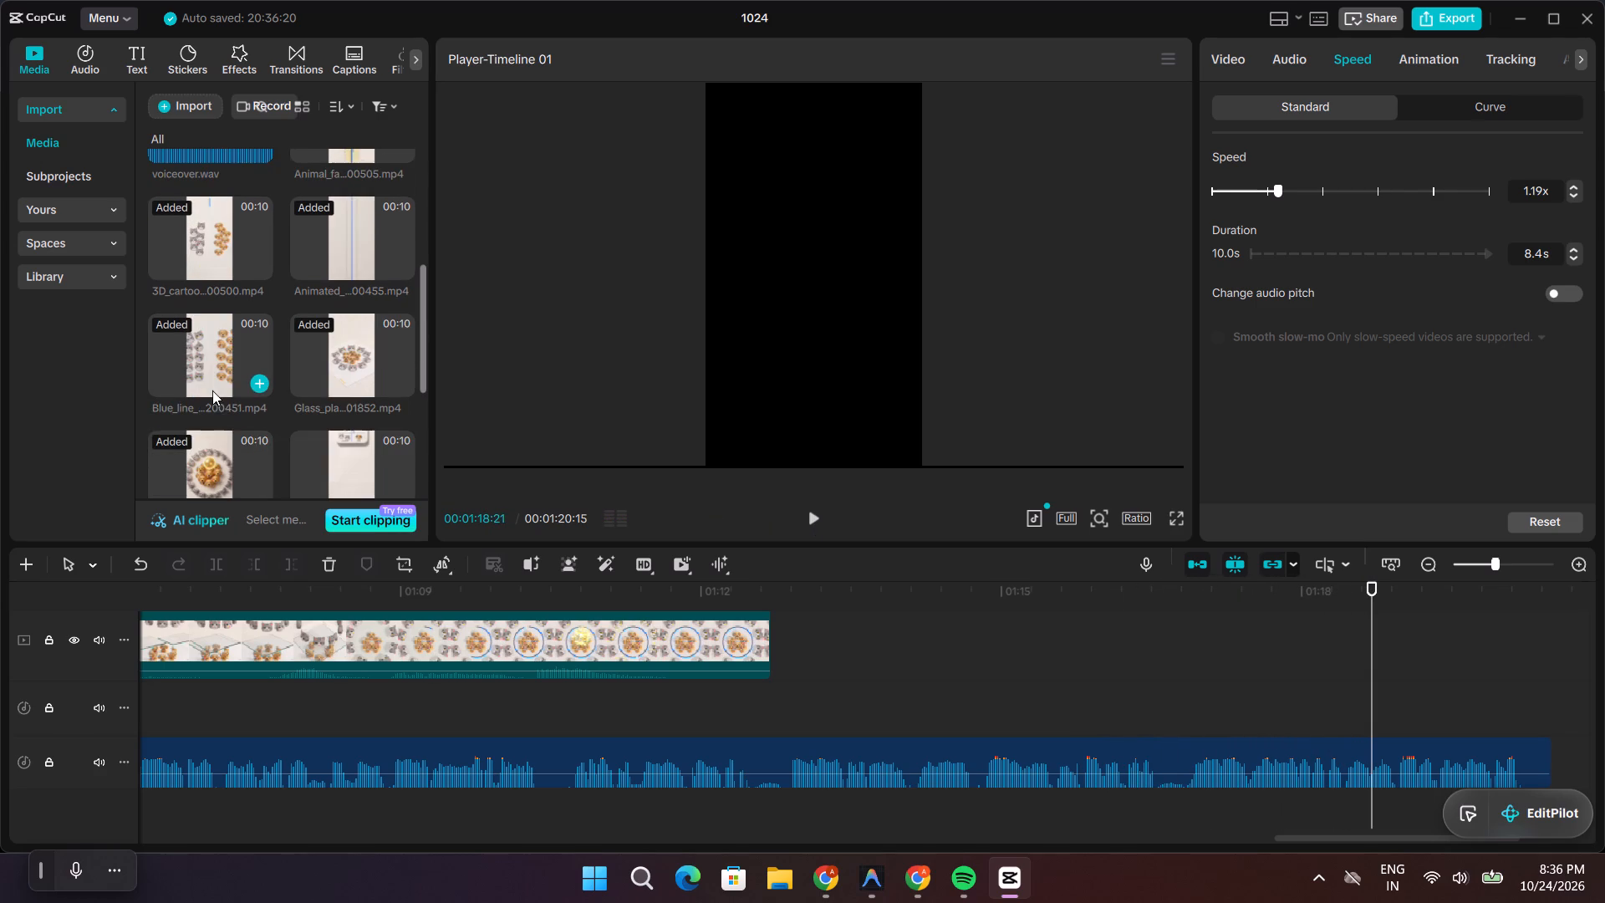
scroll(332, 345, up, 1)
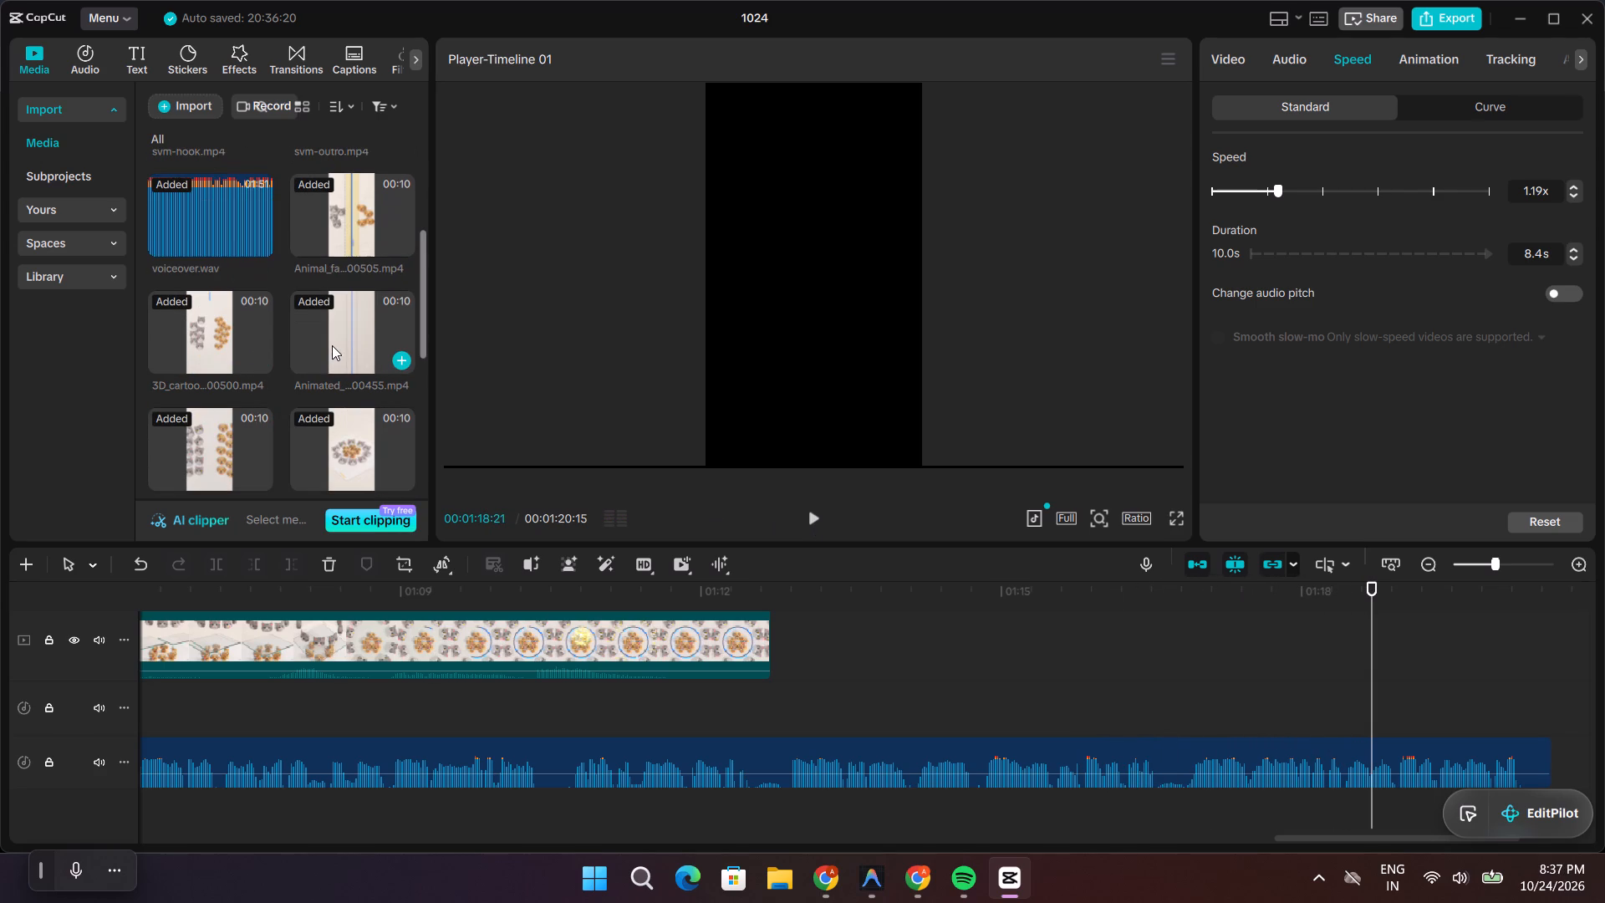
scroll(347, 288, down, 1)
click(363, 363)
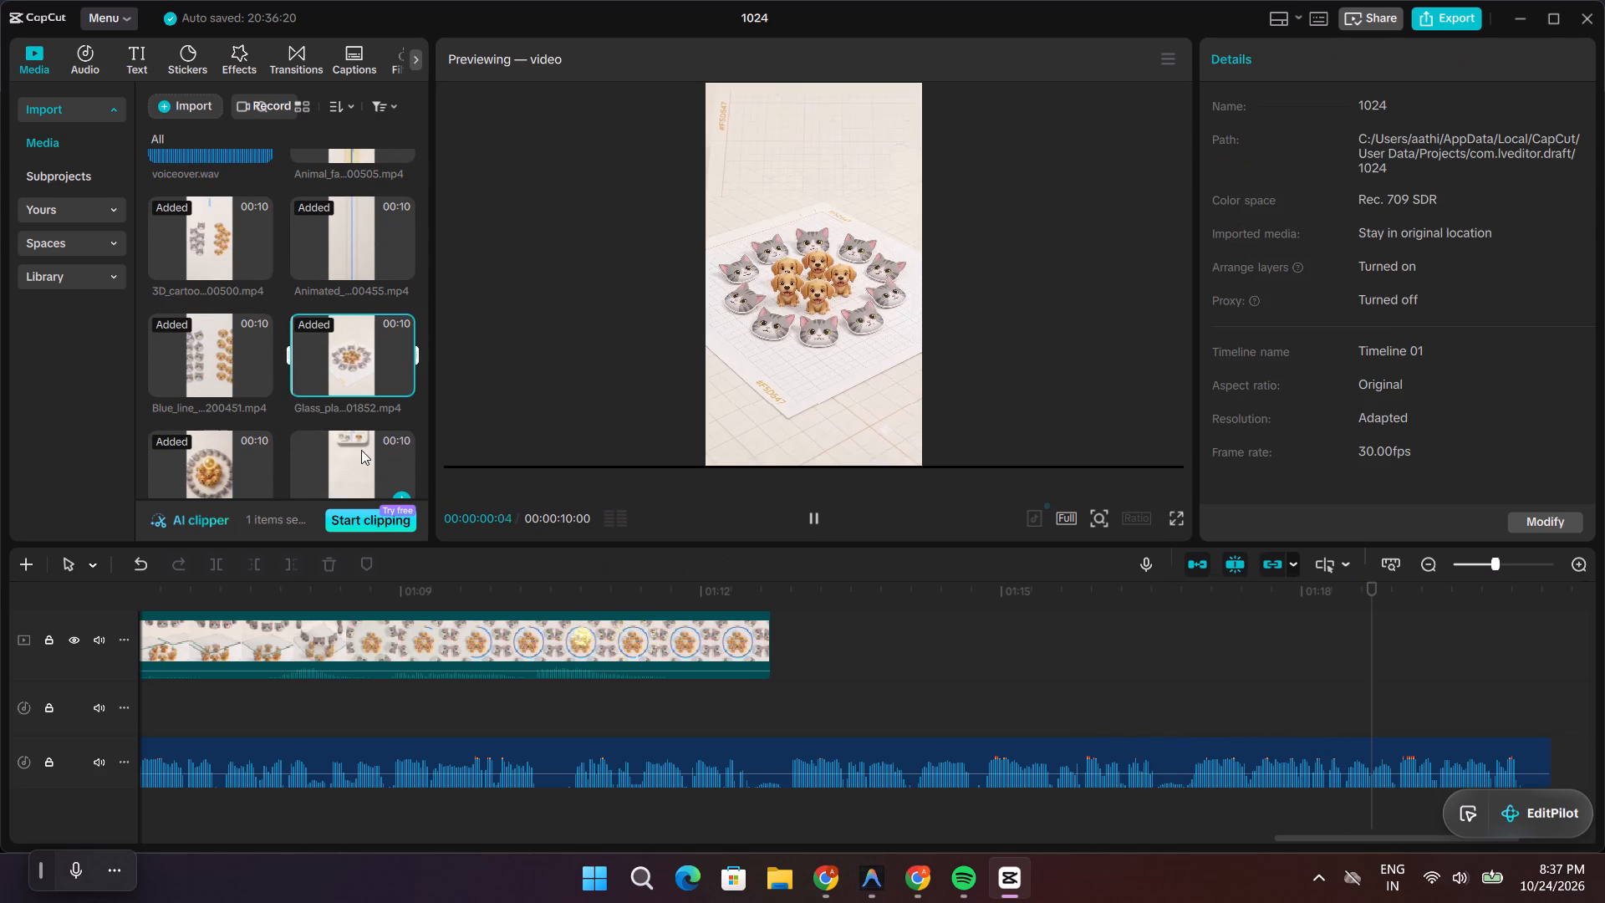
click(361, 456)
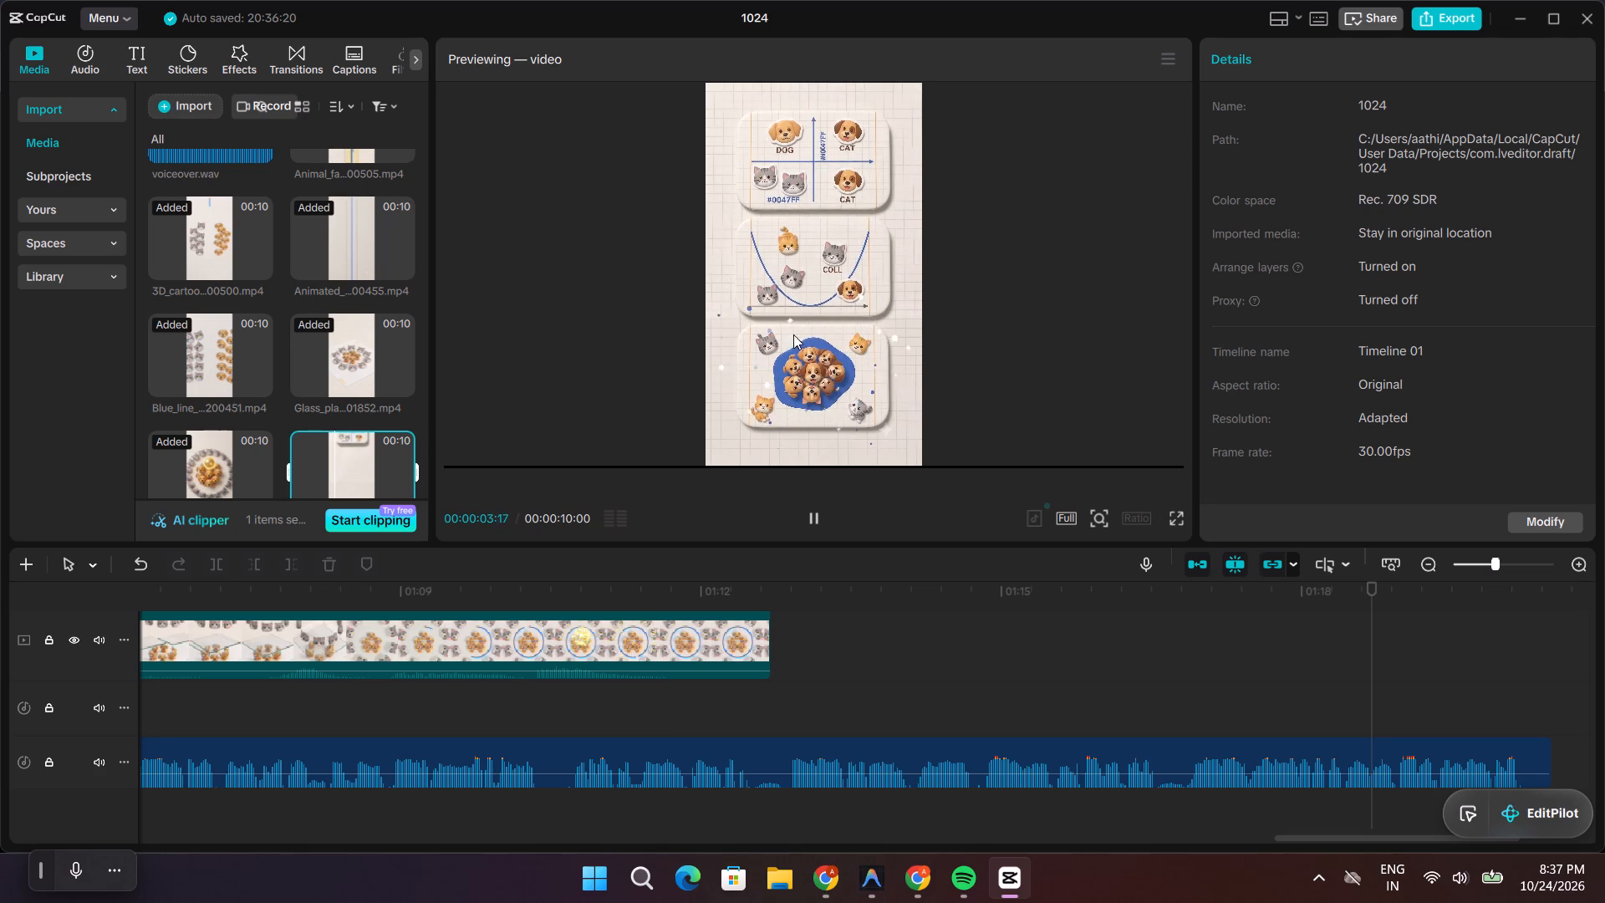
drag(802, 400, 838, 410)
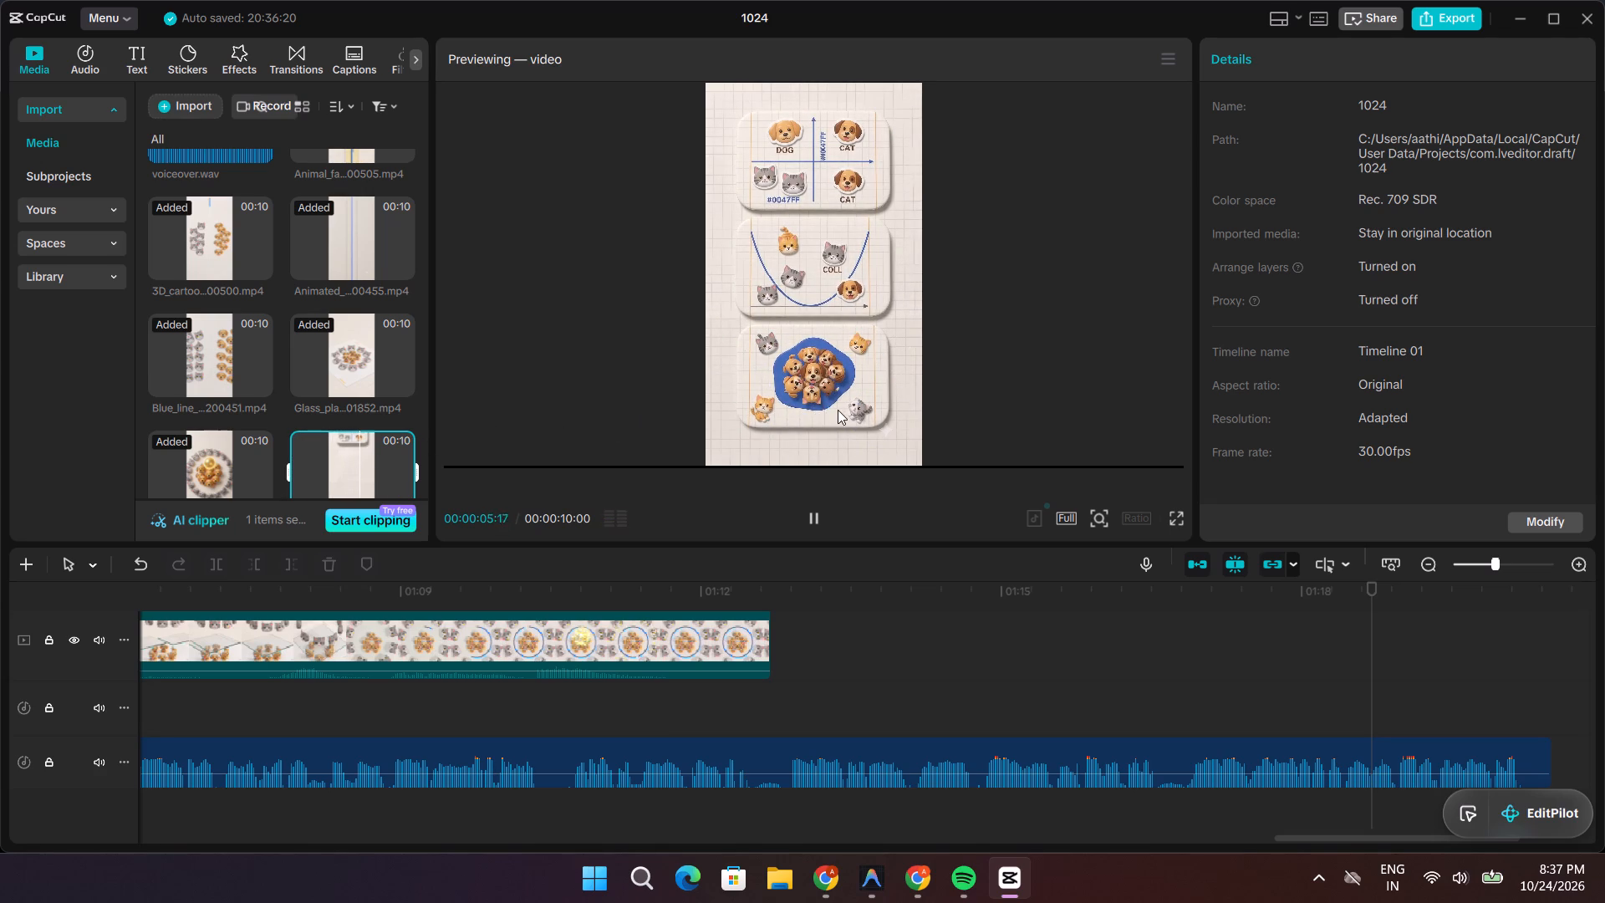
drag(838, 410, 838, 410)
drag(369, 467, 446, 451)
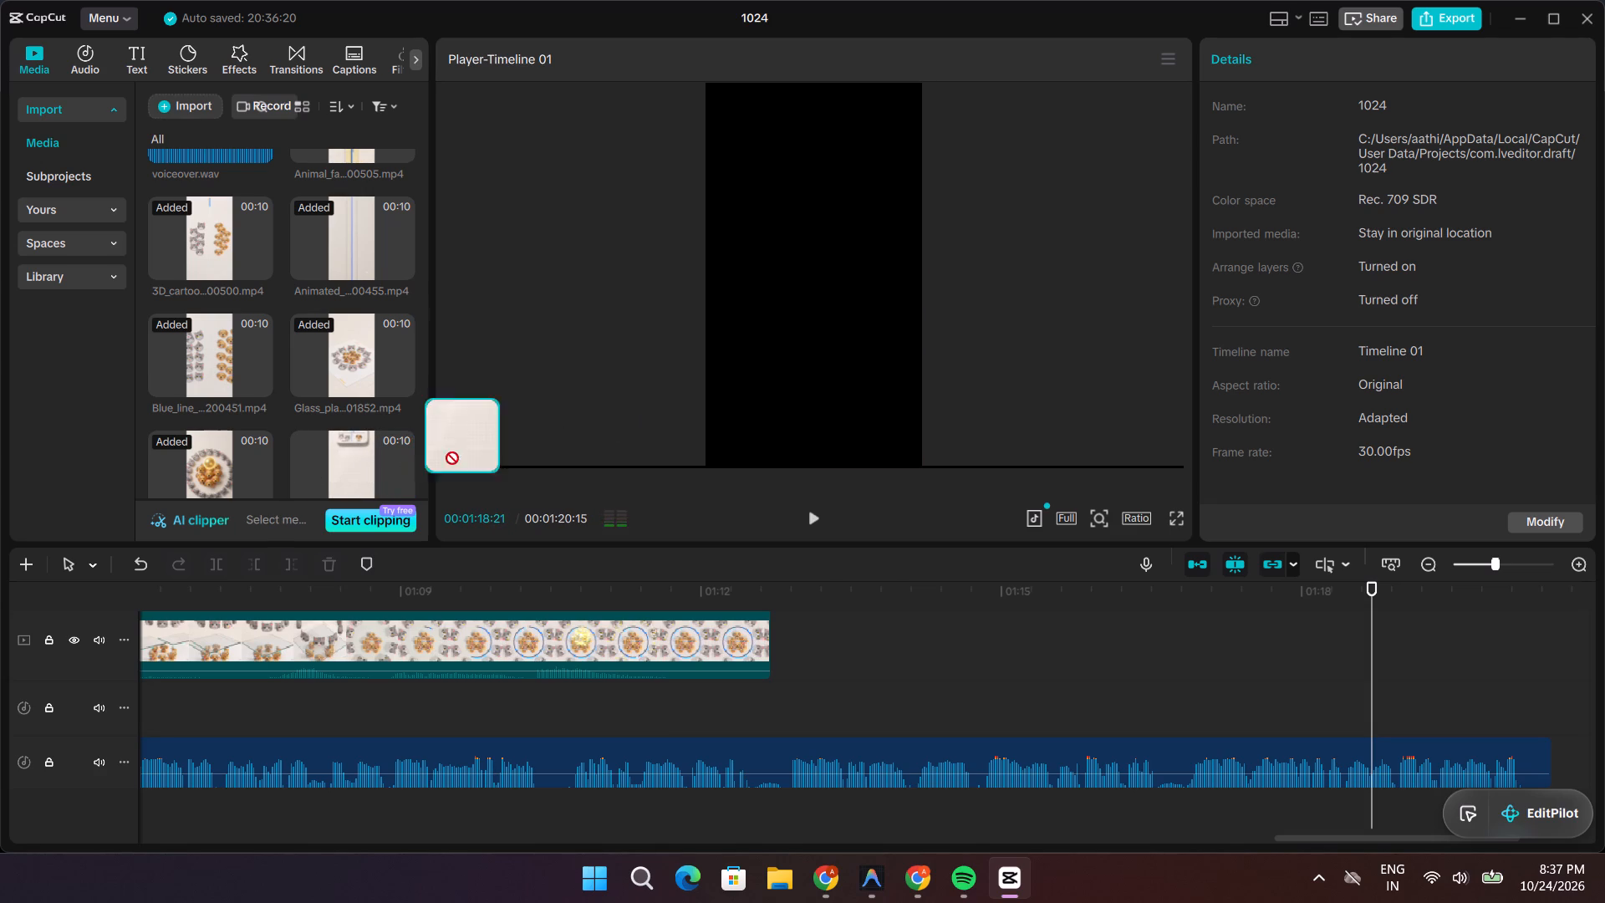
drag(446, 451, 770, 649)
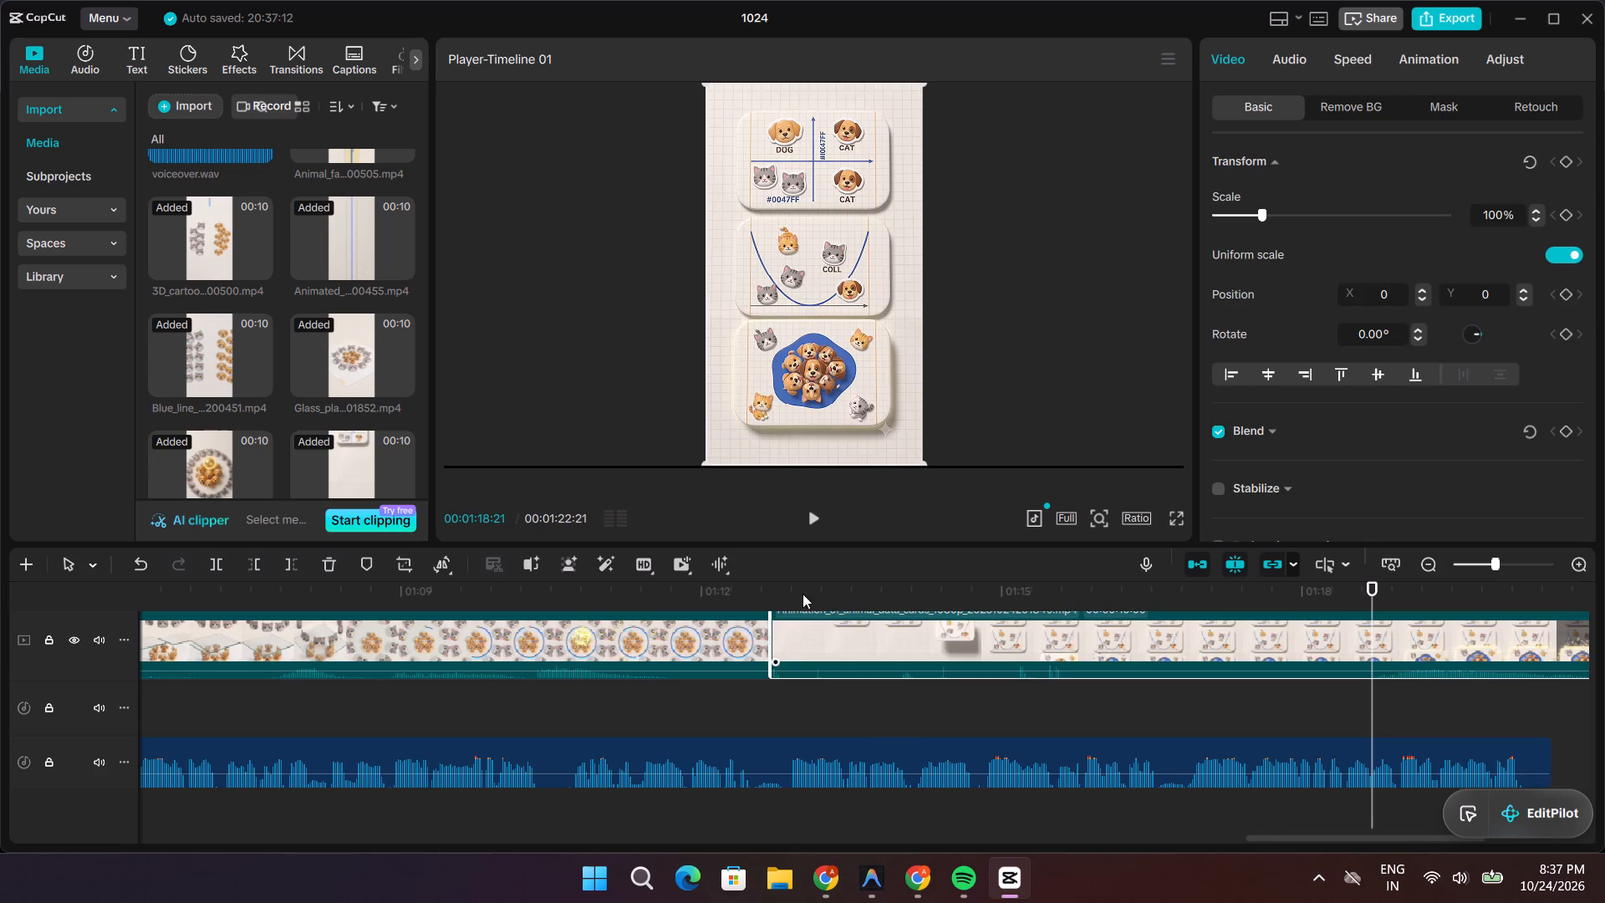
Play and replay the opening of the appended Animation…01840 clip, from about 00:01:12 to 00:01:17, against the voiceover.
drag(1373, 591, 669, 608)
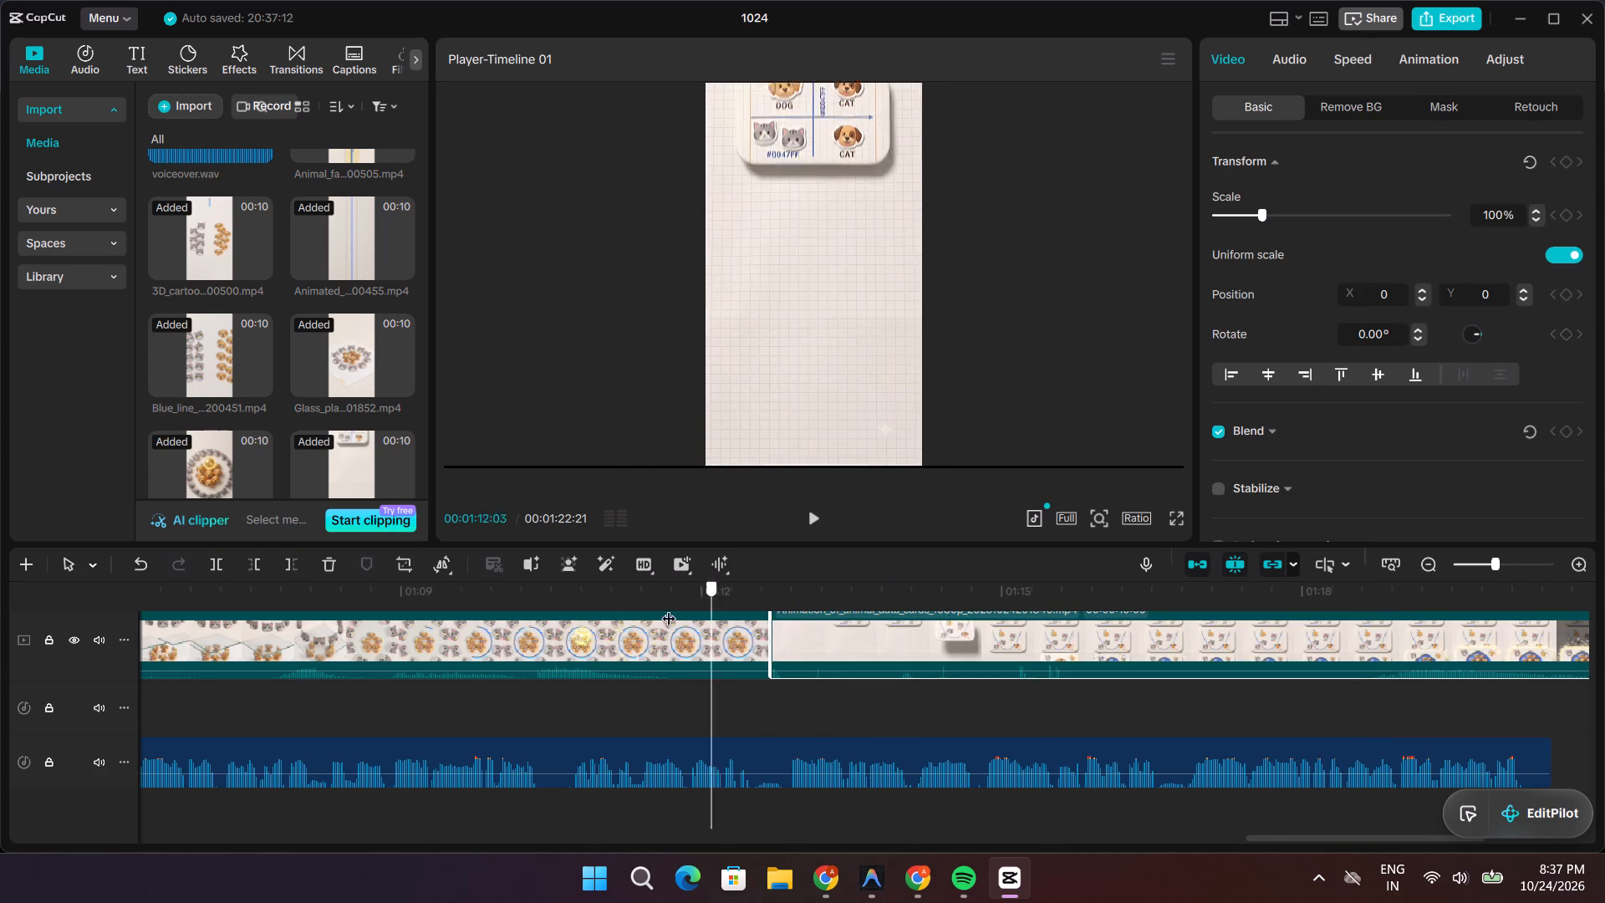
drag(669, 608, 666, 607)
key(space)
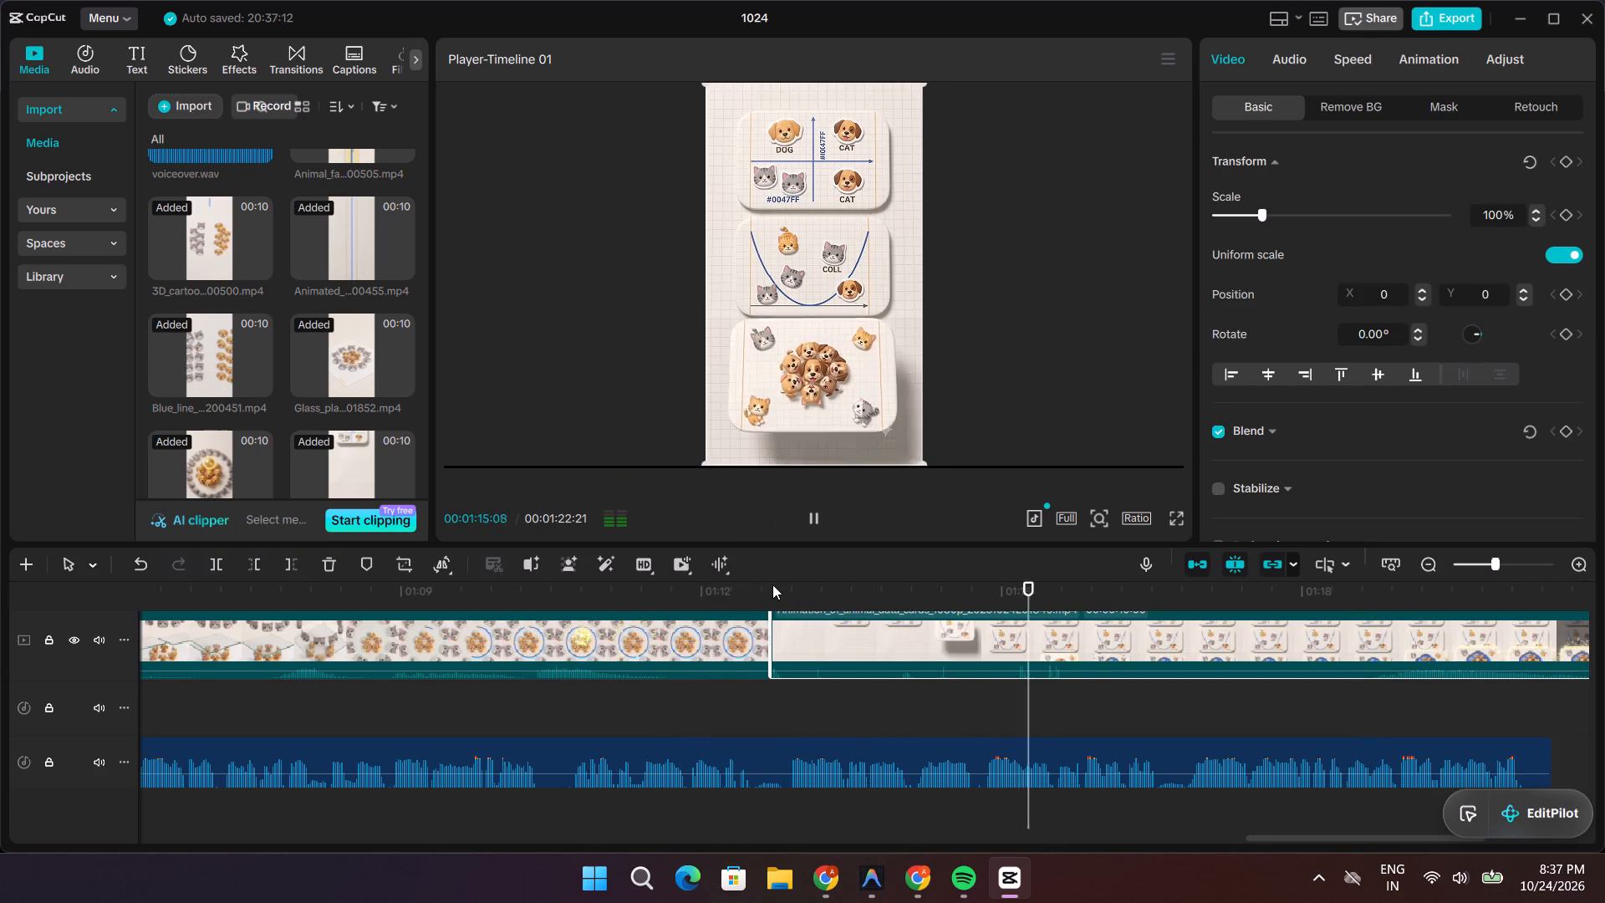
key(space)
key(space)
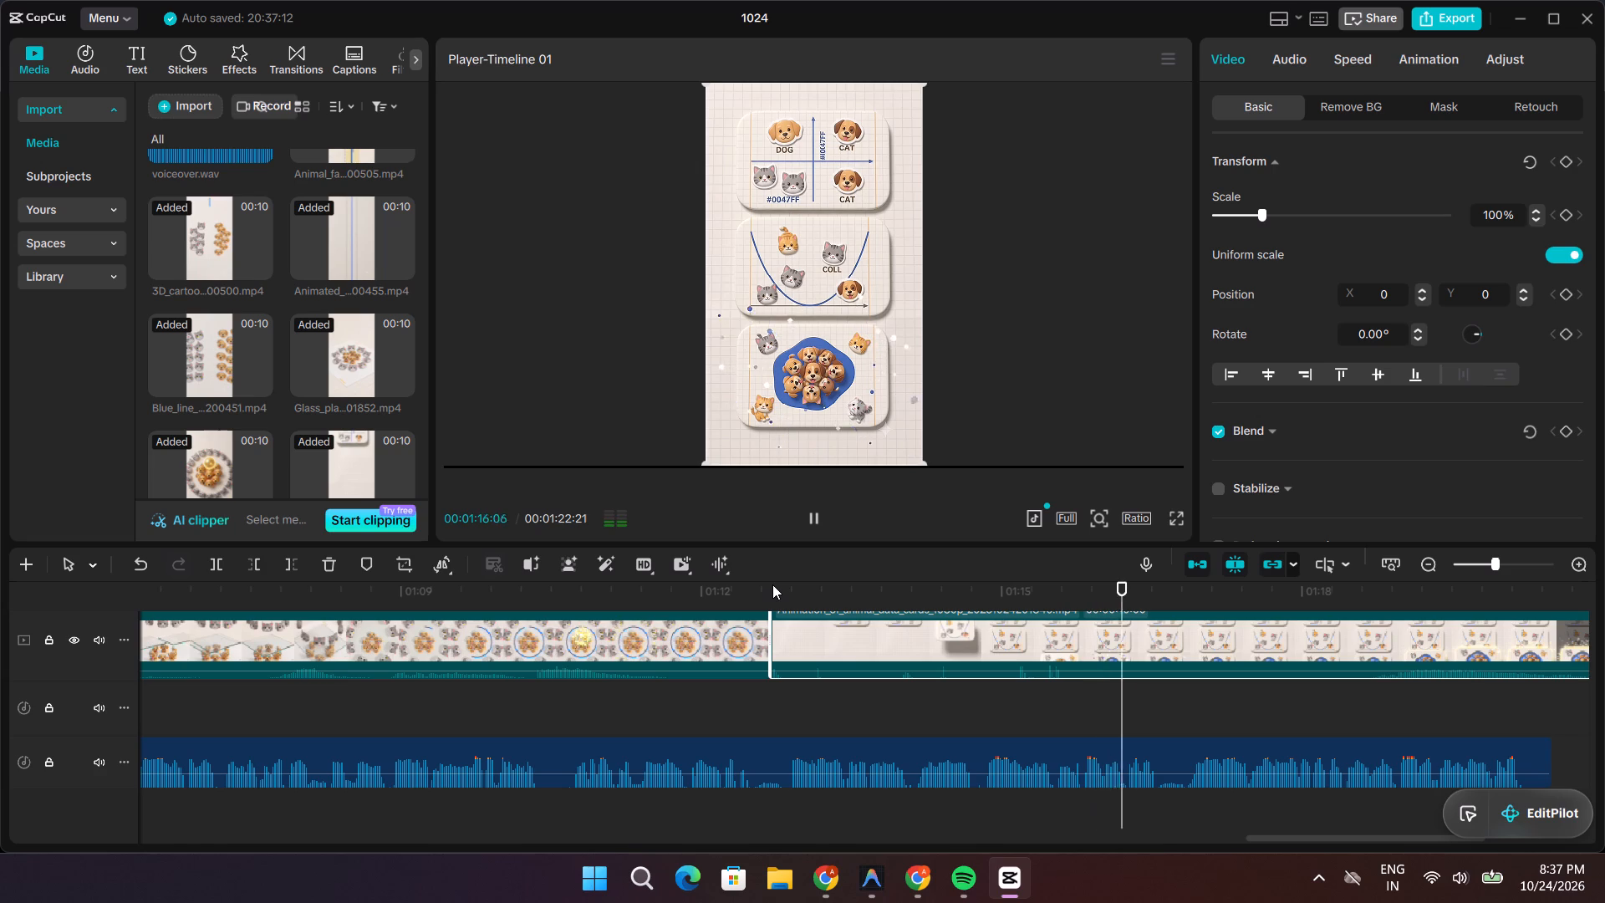
key(space)
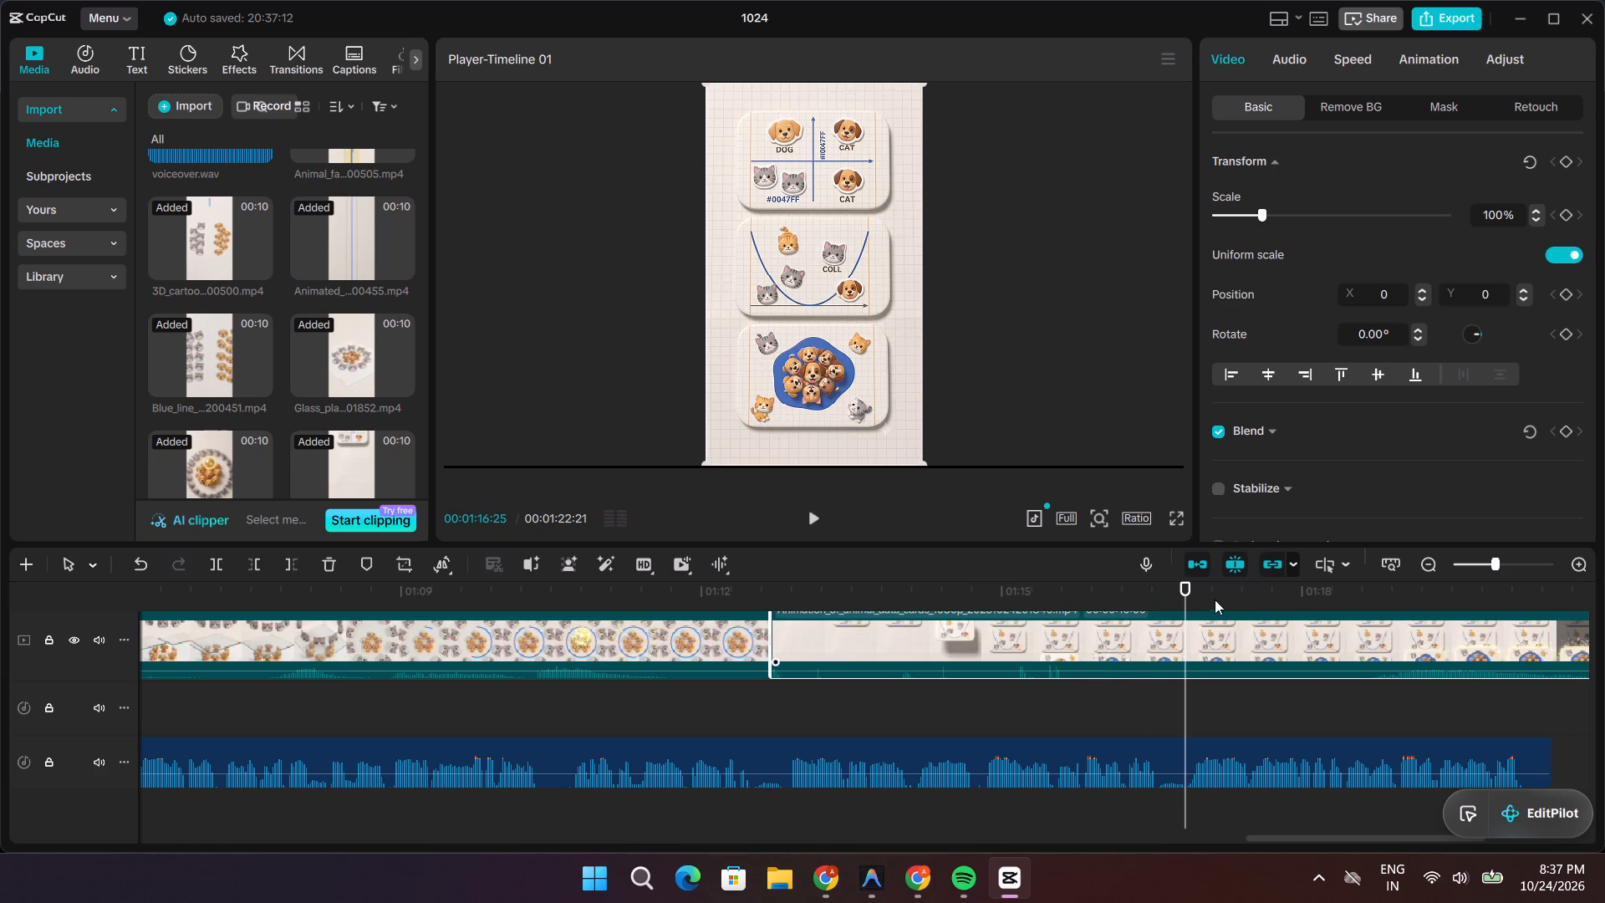
drag(1188, 589, 727, 618)
key(space)
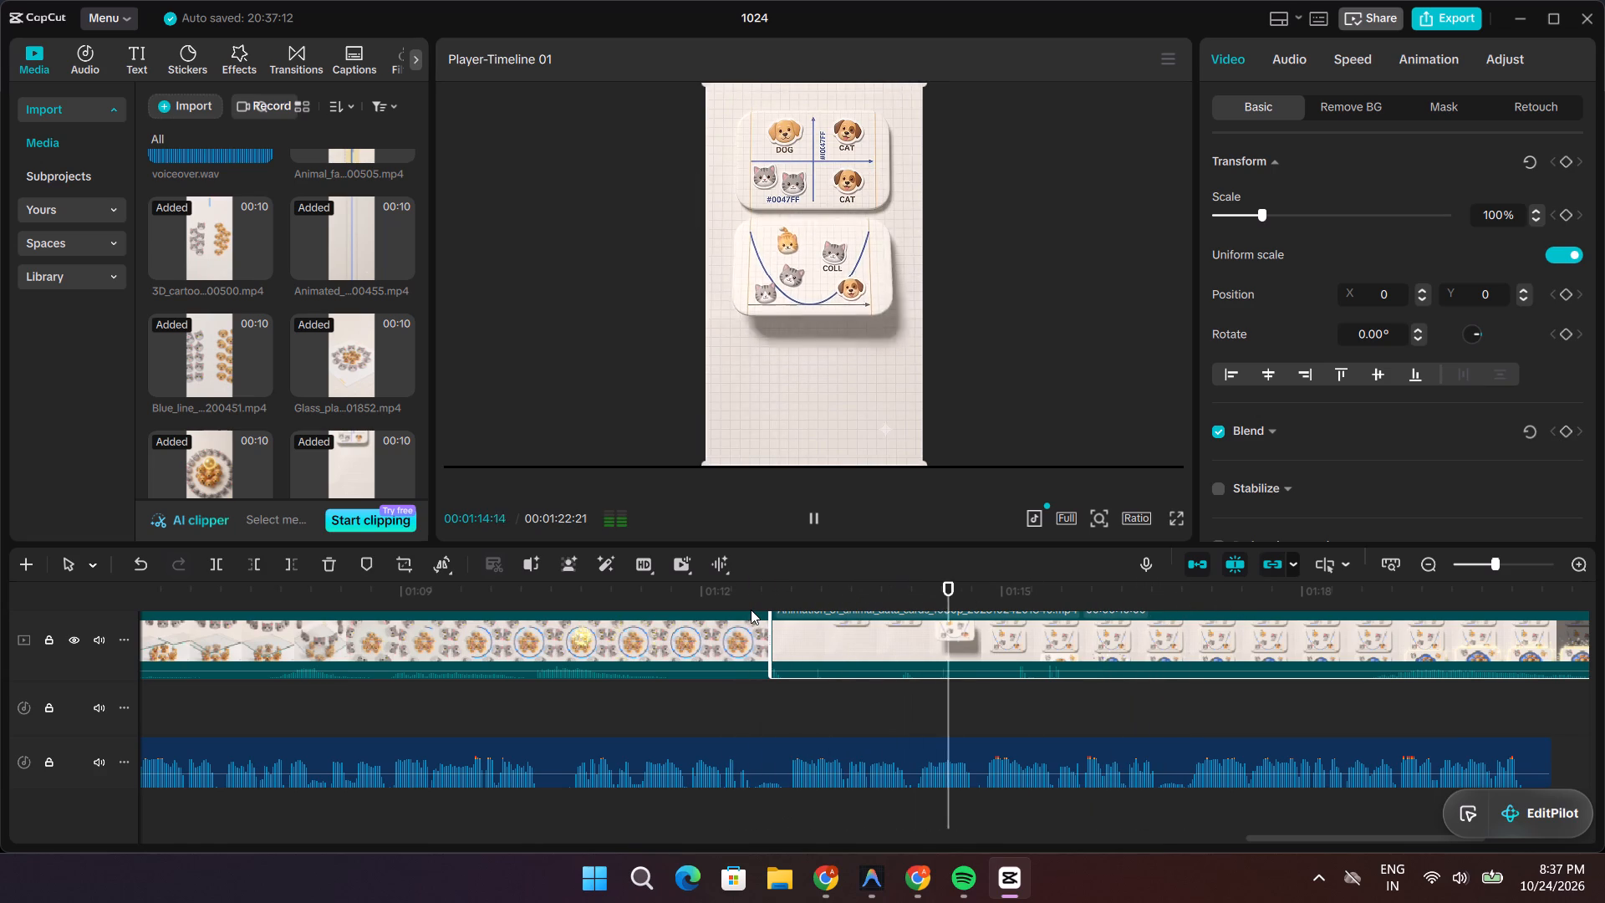
key(space)
key(space)
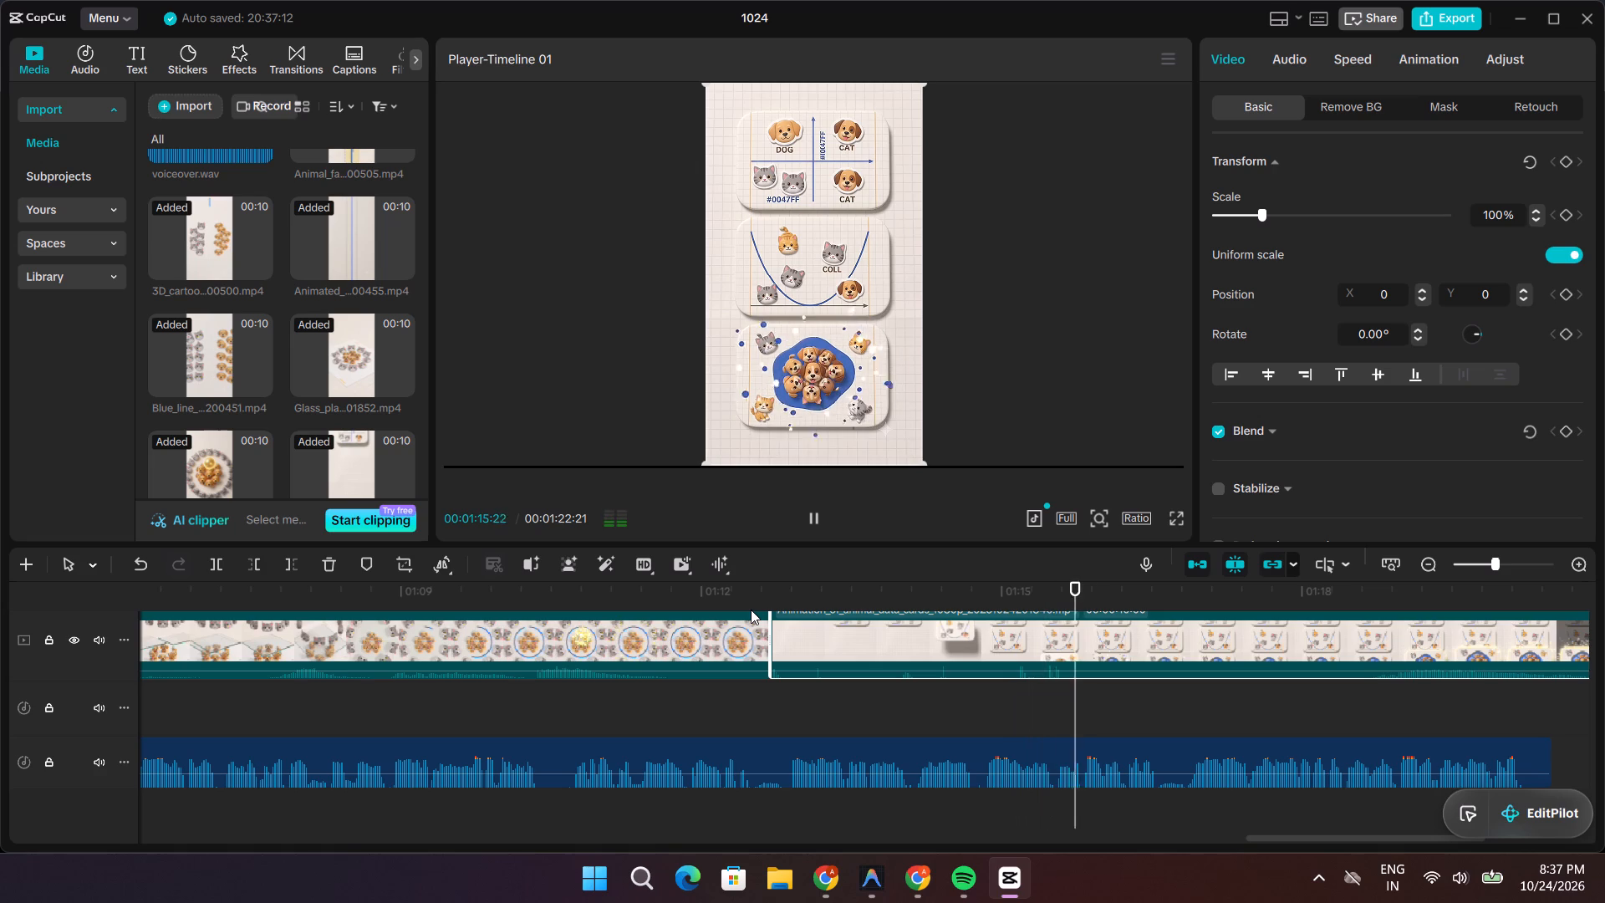
key(space)
key(space)
key(space)
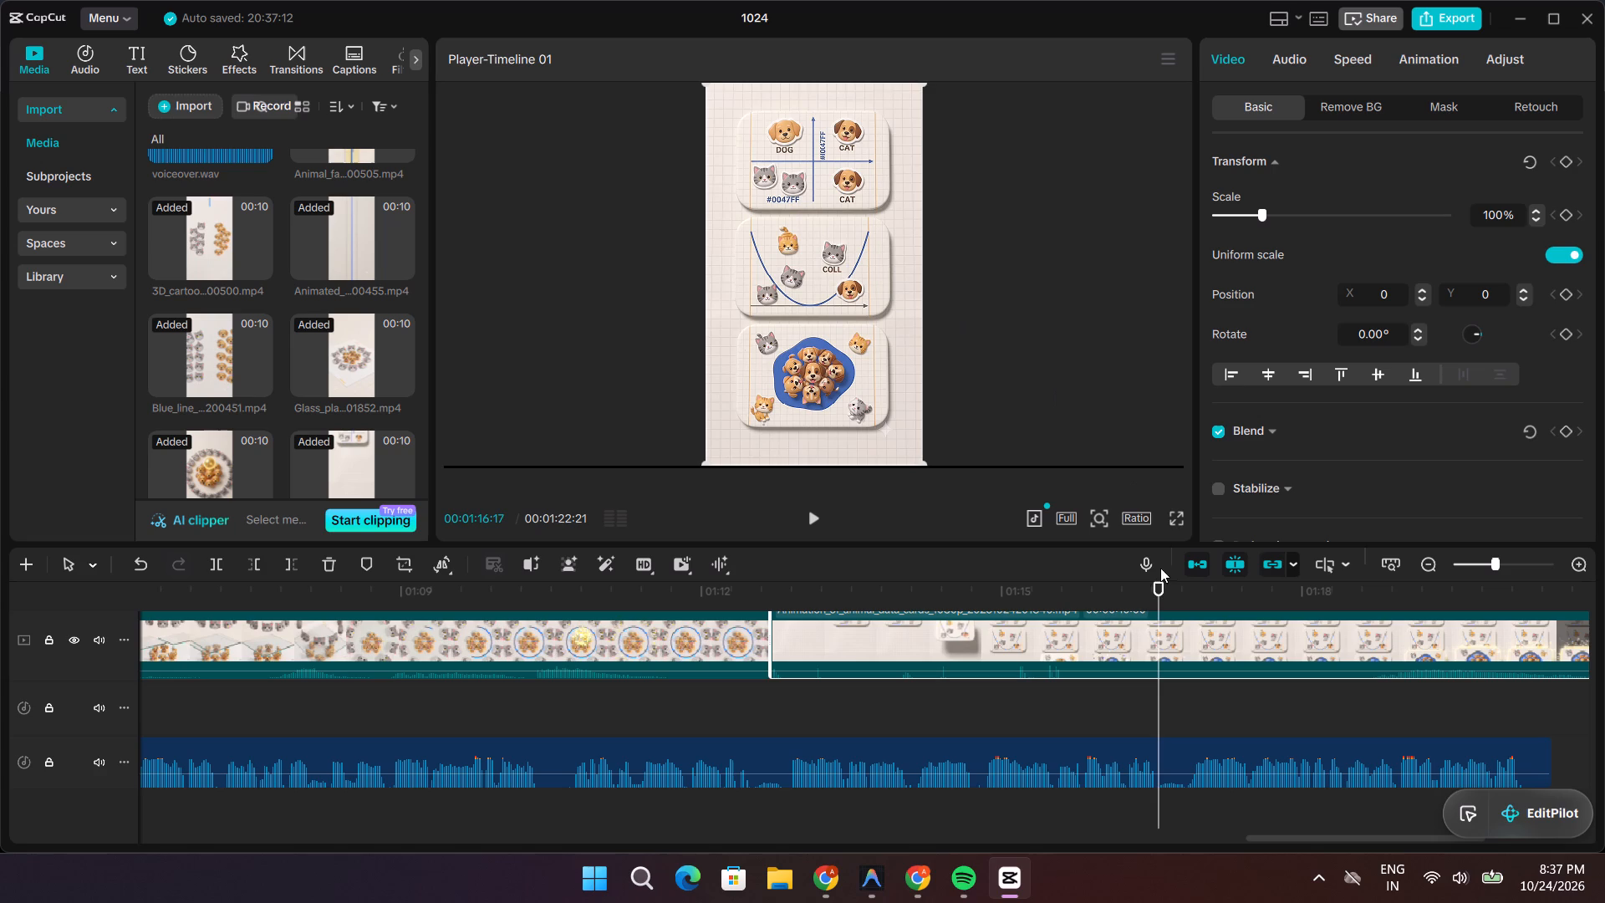
Play the appended Animation…01840 clip from just before its start to about 00:01:21, past the voiceover's end.
drag(1157, 587, 745, 585)
key(space)
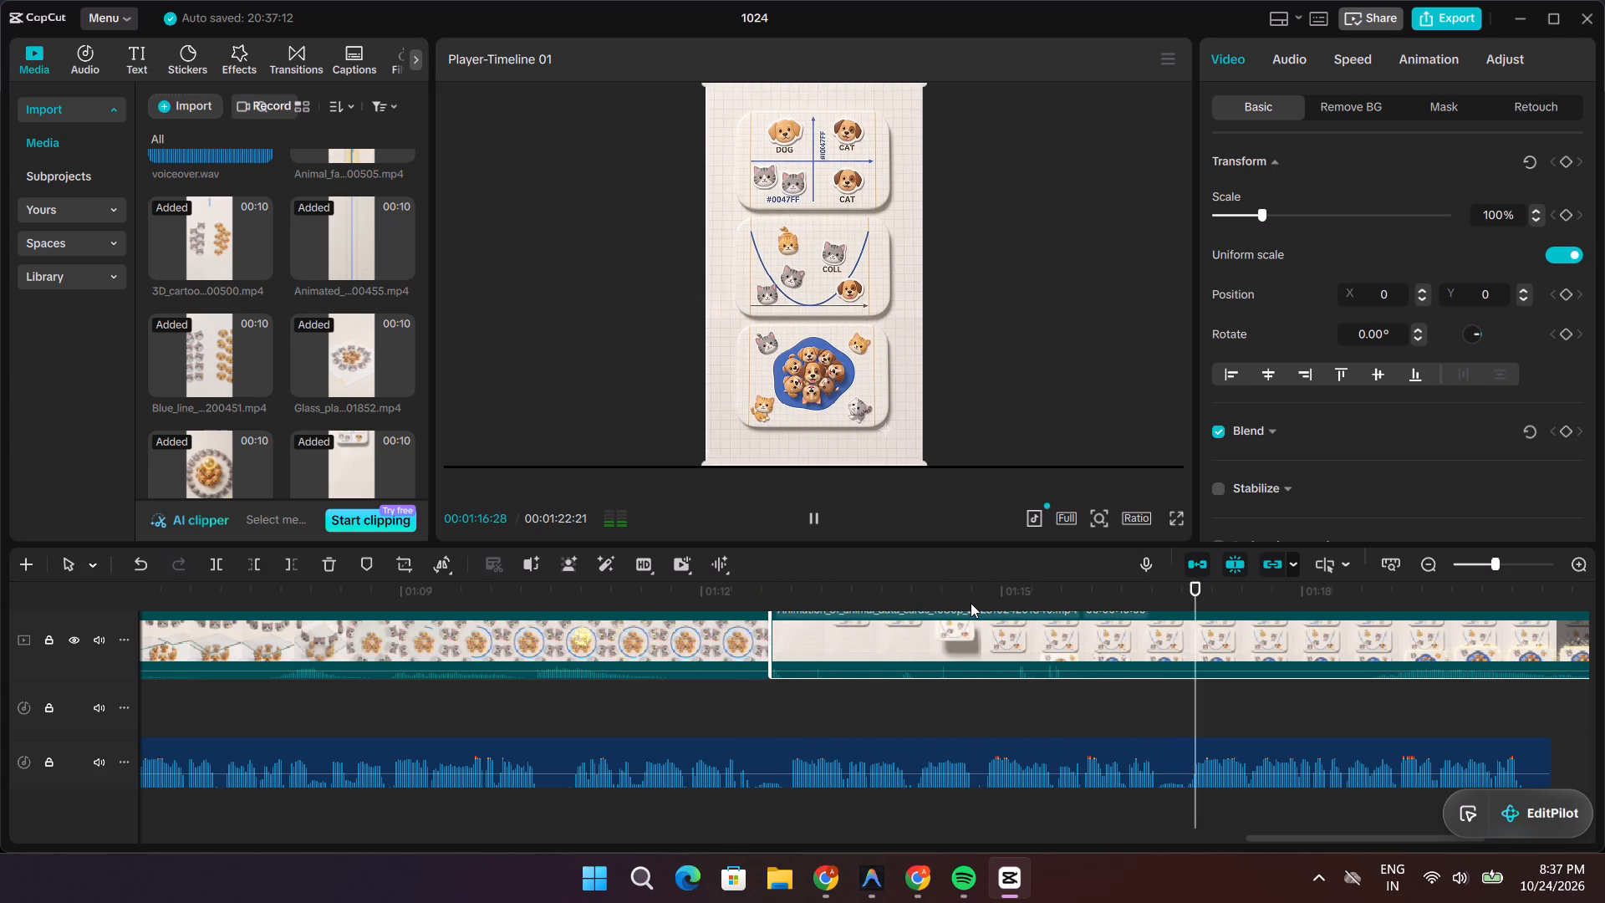
click(1092, 635)
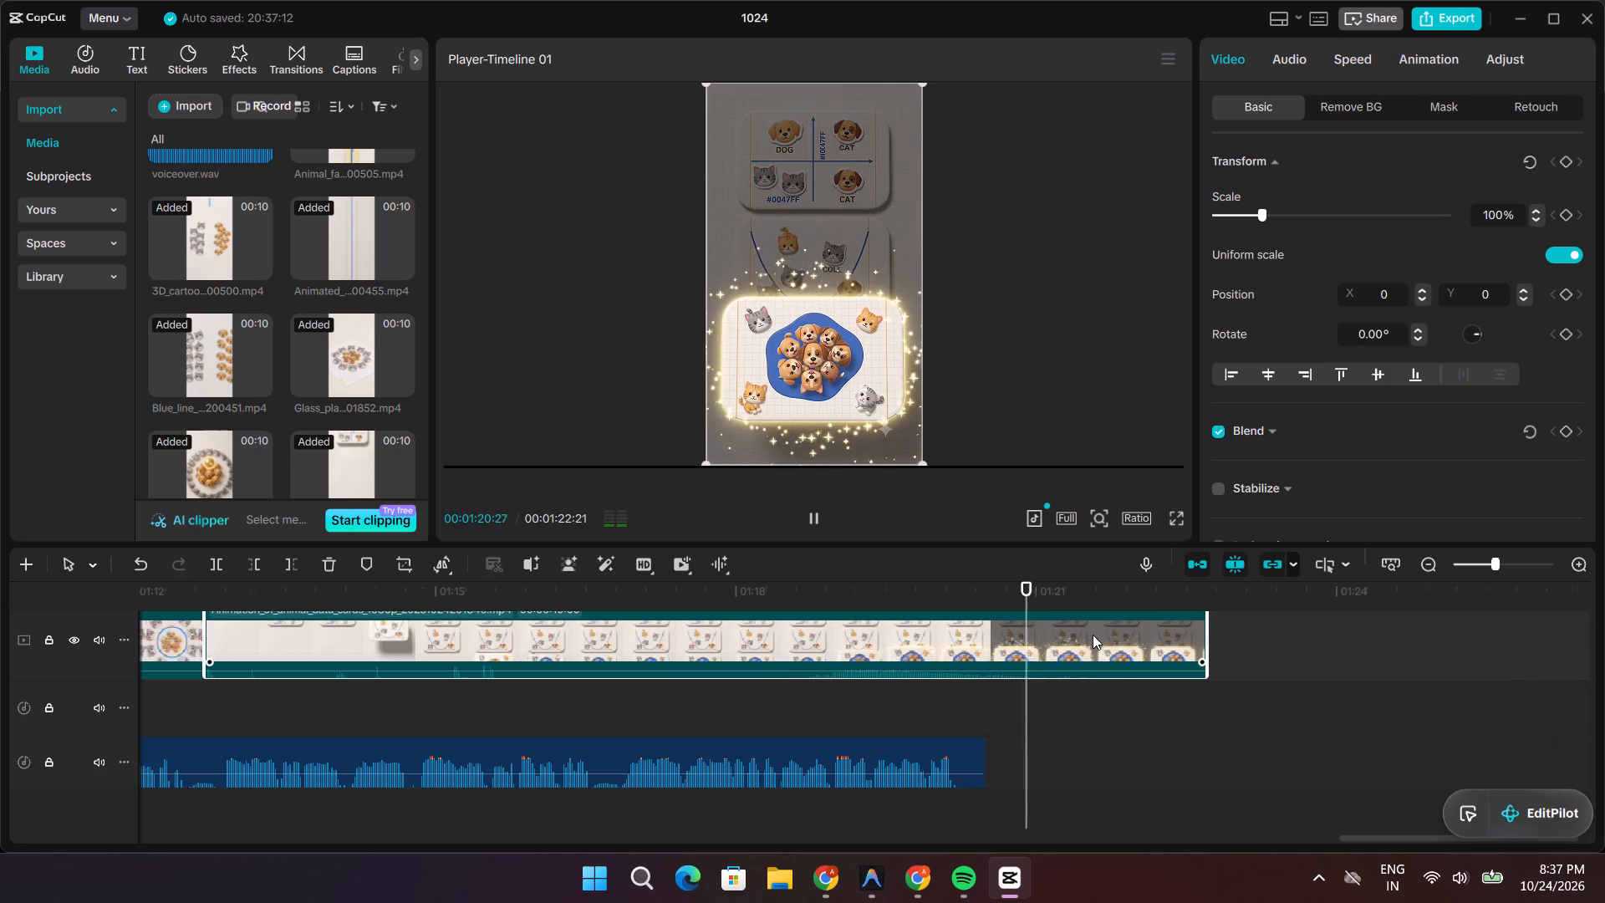
key(space)
Move the playhead to 00:01:15:14 and set the appended Animation…01840 clip's speed to 1.27x.
drag(1090, 592, 984, 606)
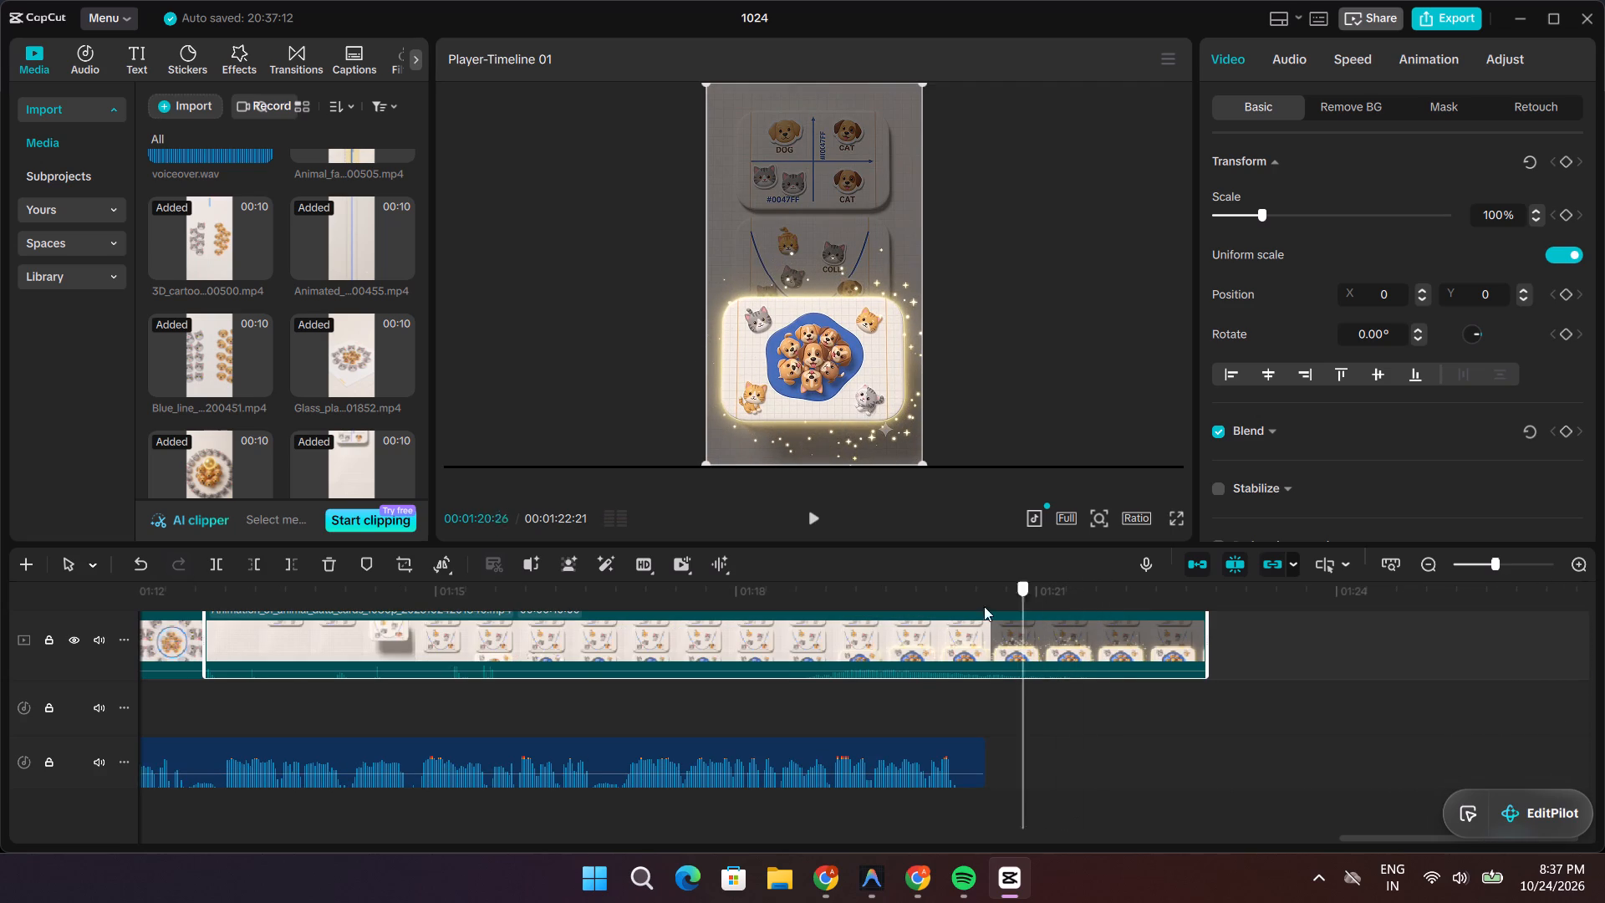
drag(984, 606, 483, 635)
click(689, 630)
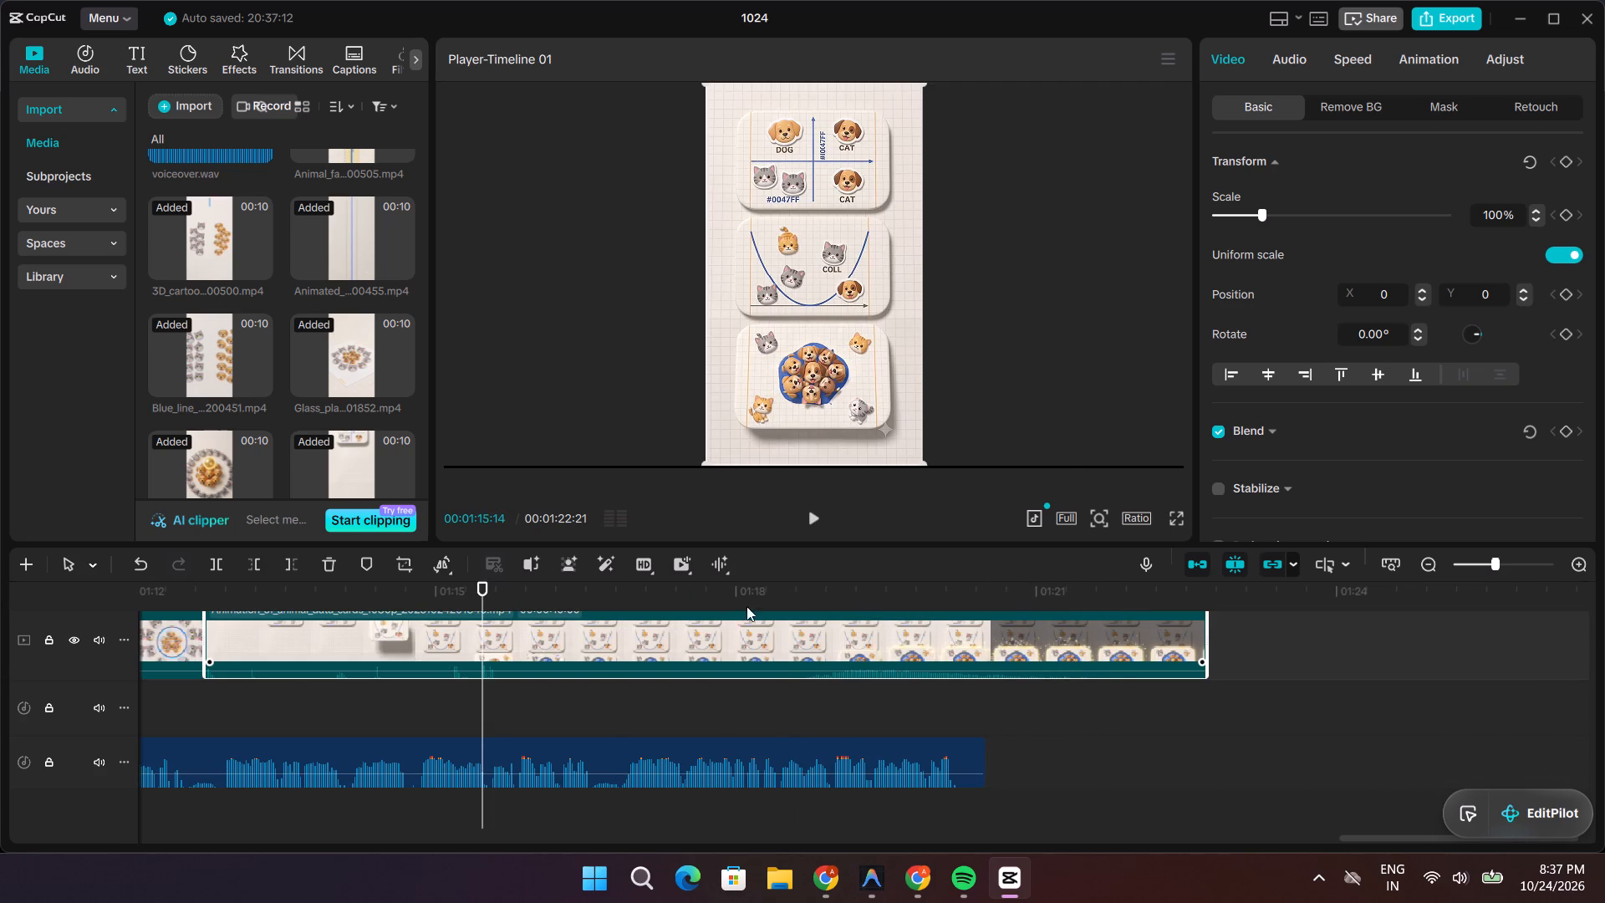
click(1338, 55)
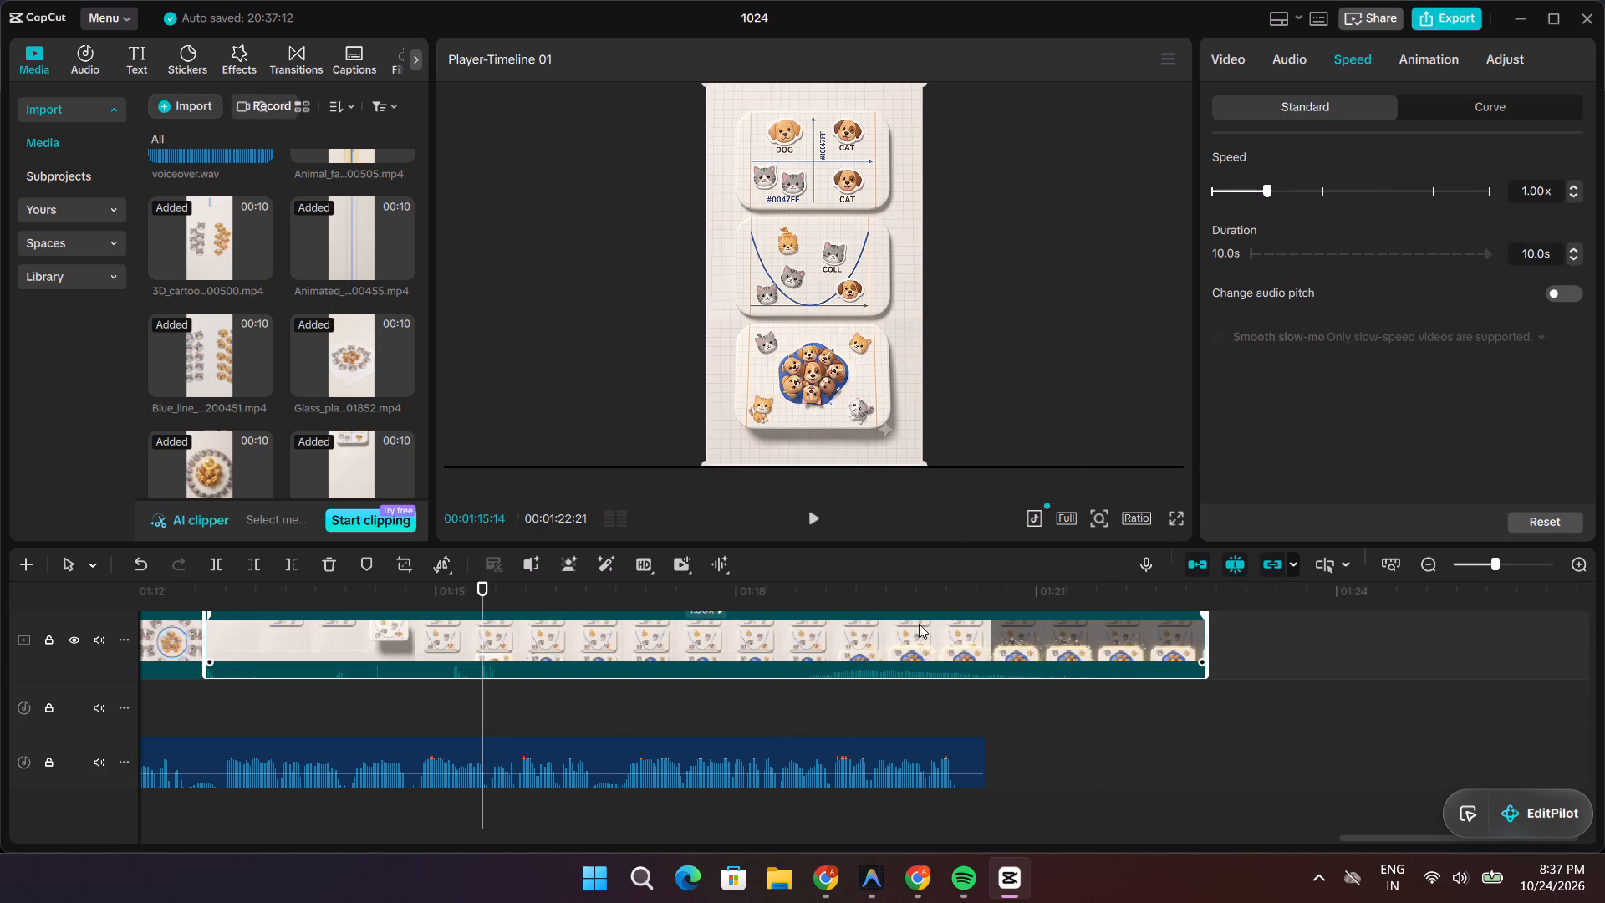
click(1281, 191)
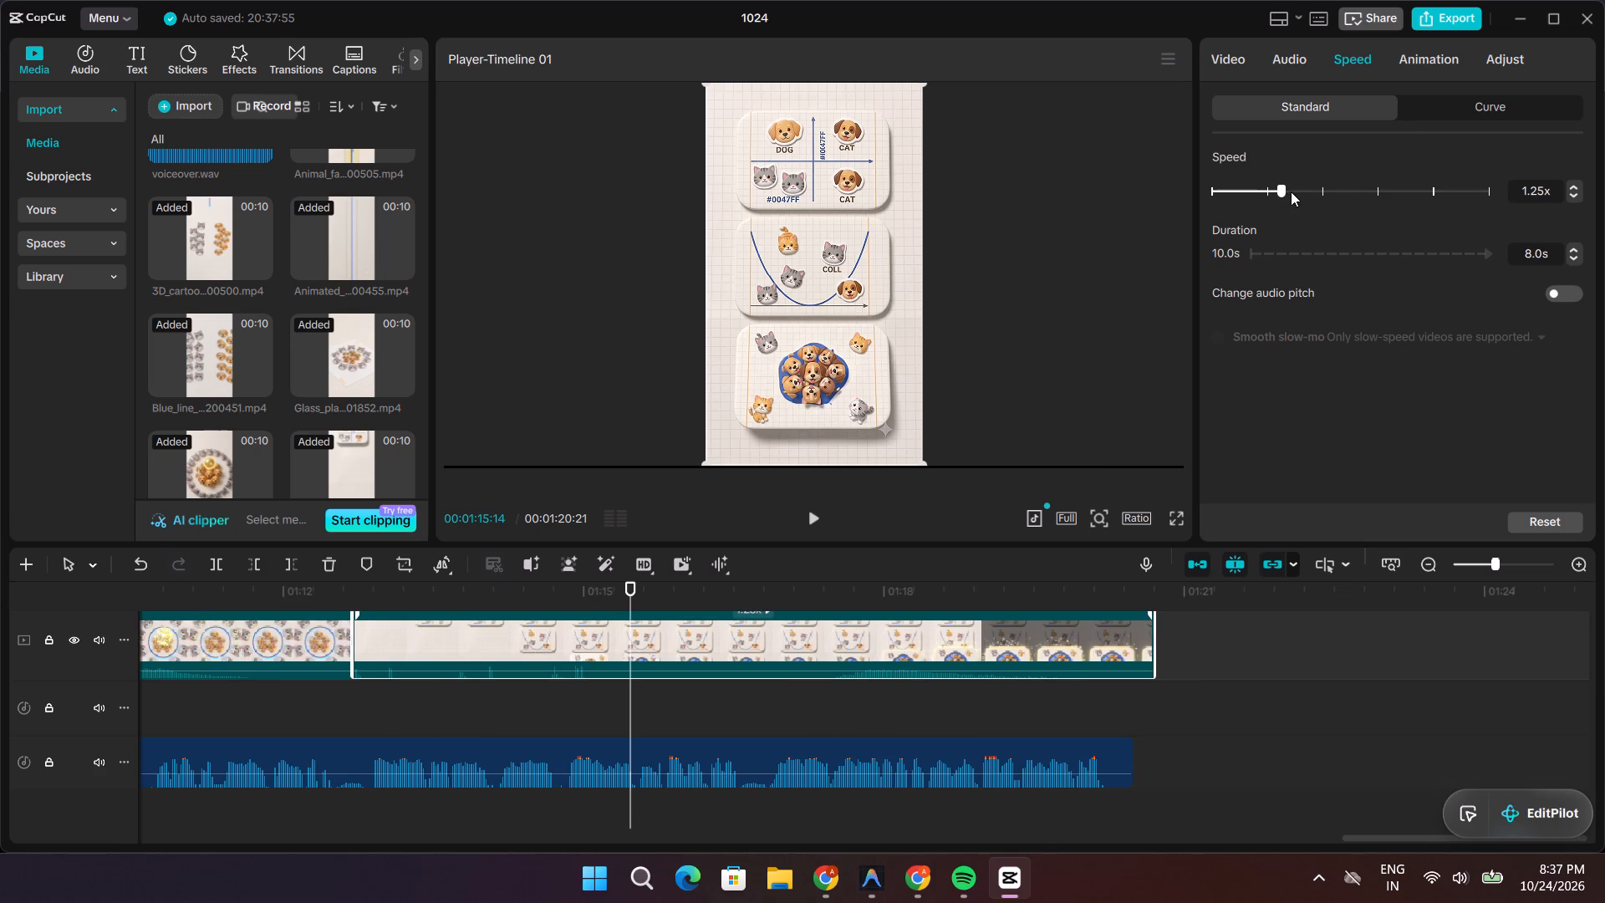
click(1291, 191)
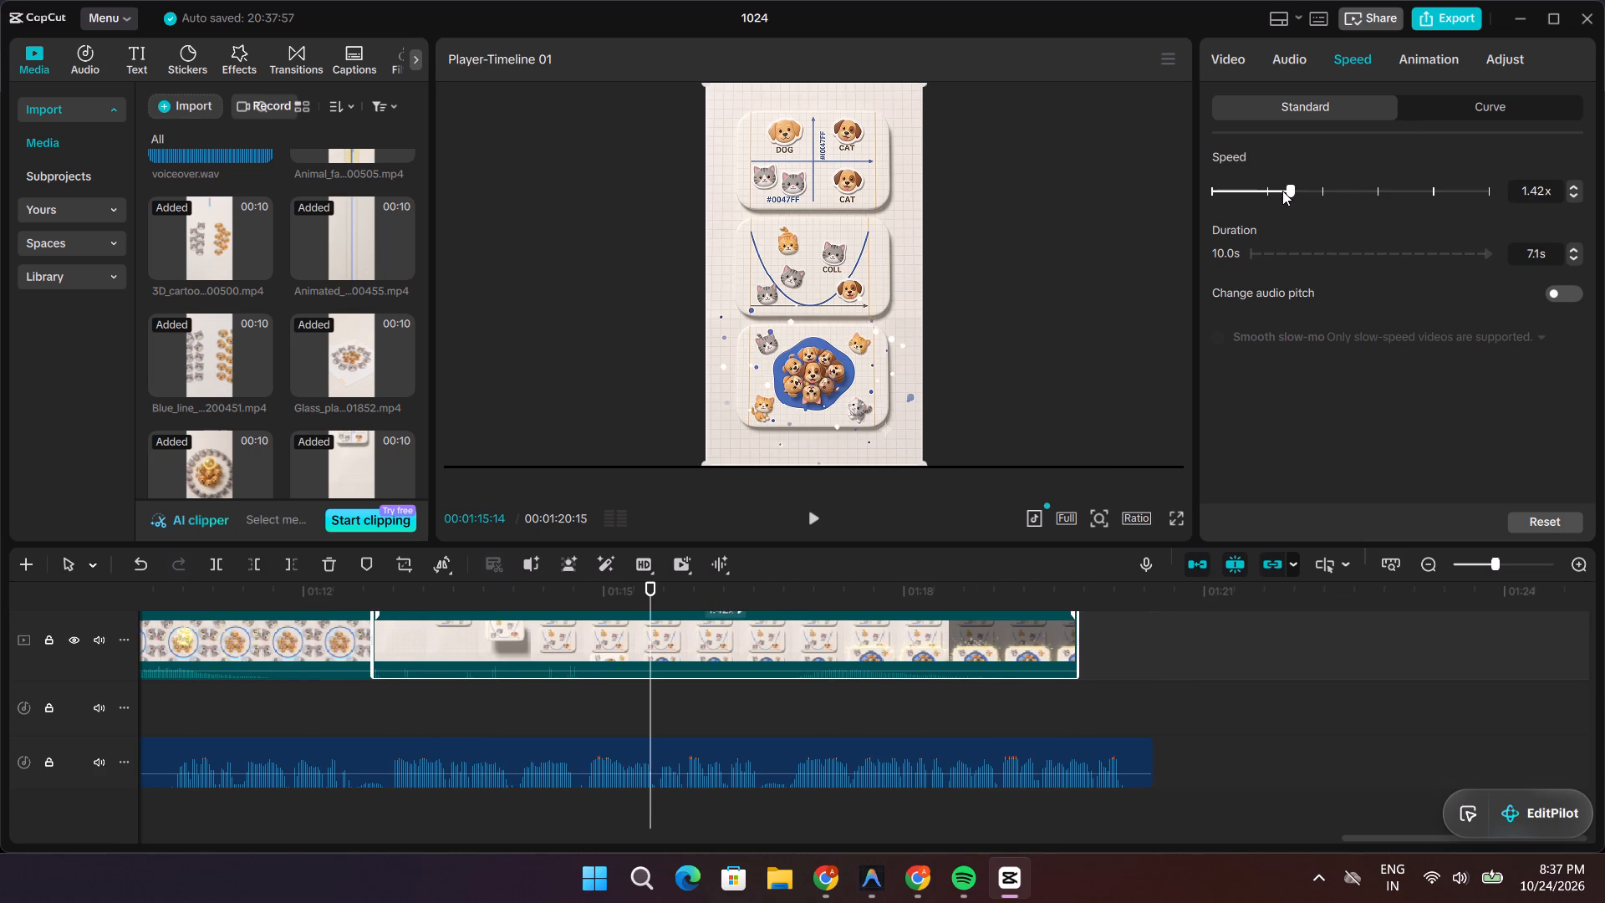
click(1282, 191)
Play the appended Animation…01840 clip at 1.27x from its start to the timeline's end against the voiceover.
drag(653, 582, 639, 584)
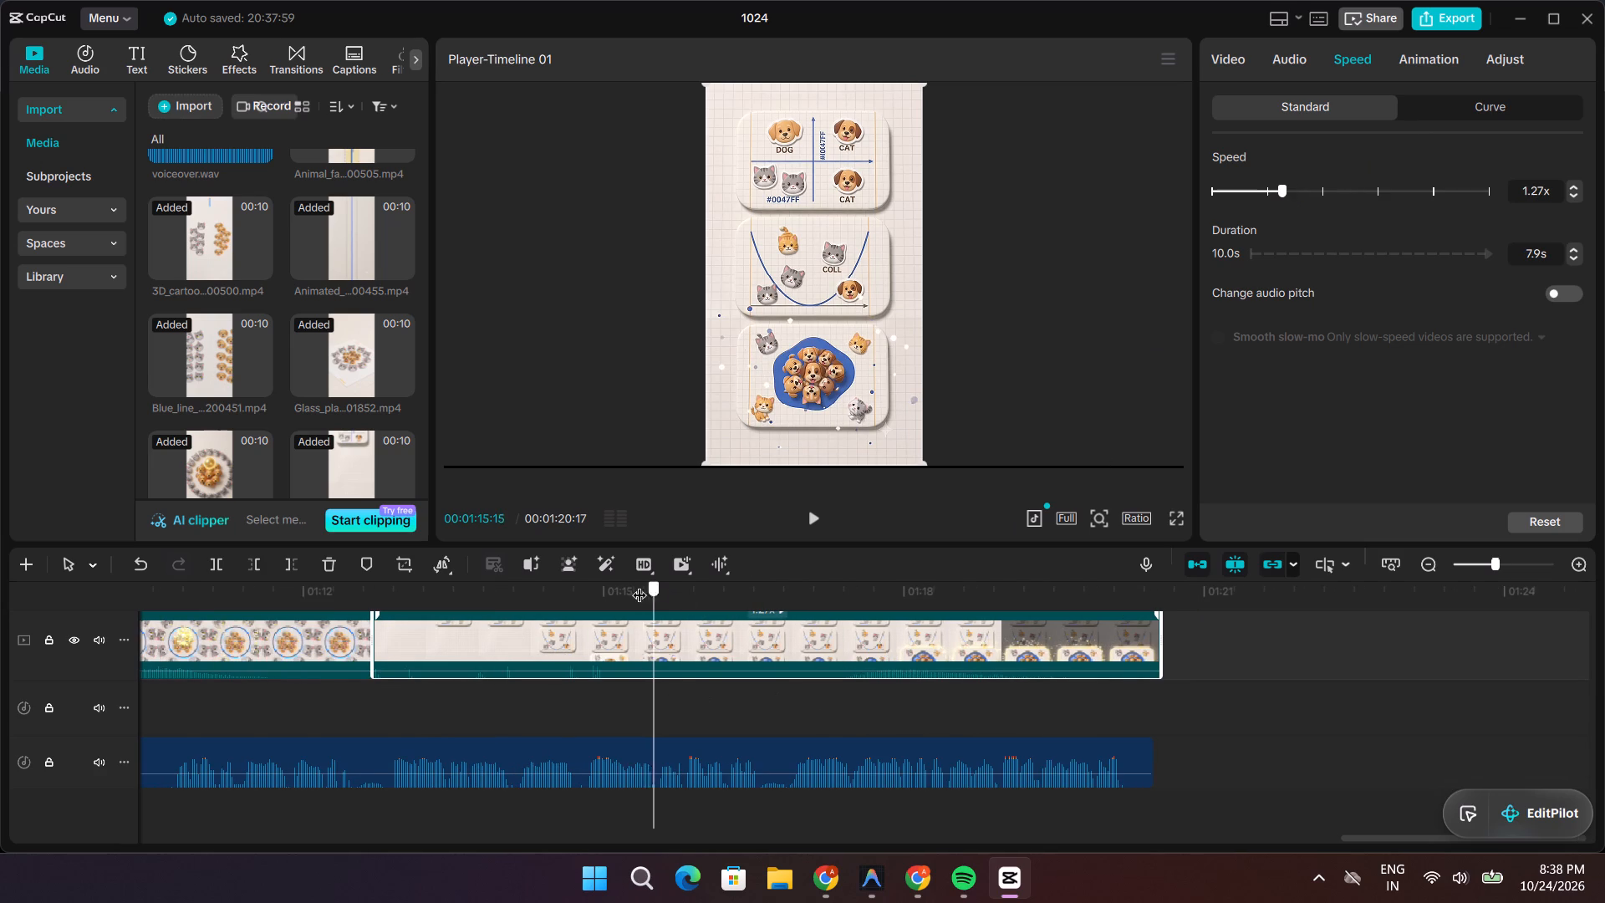
drag(639, 584, 373, 612)
key(space)
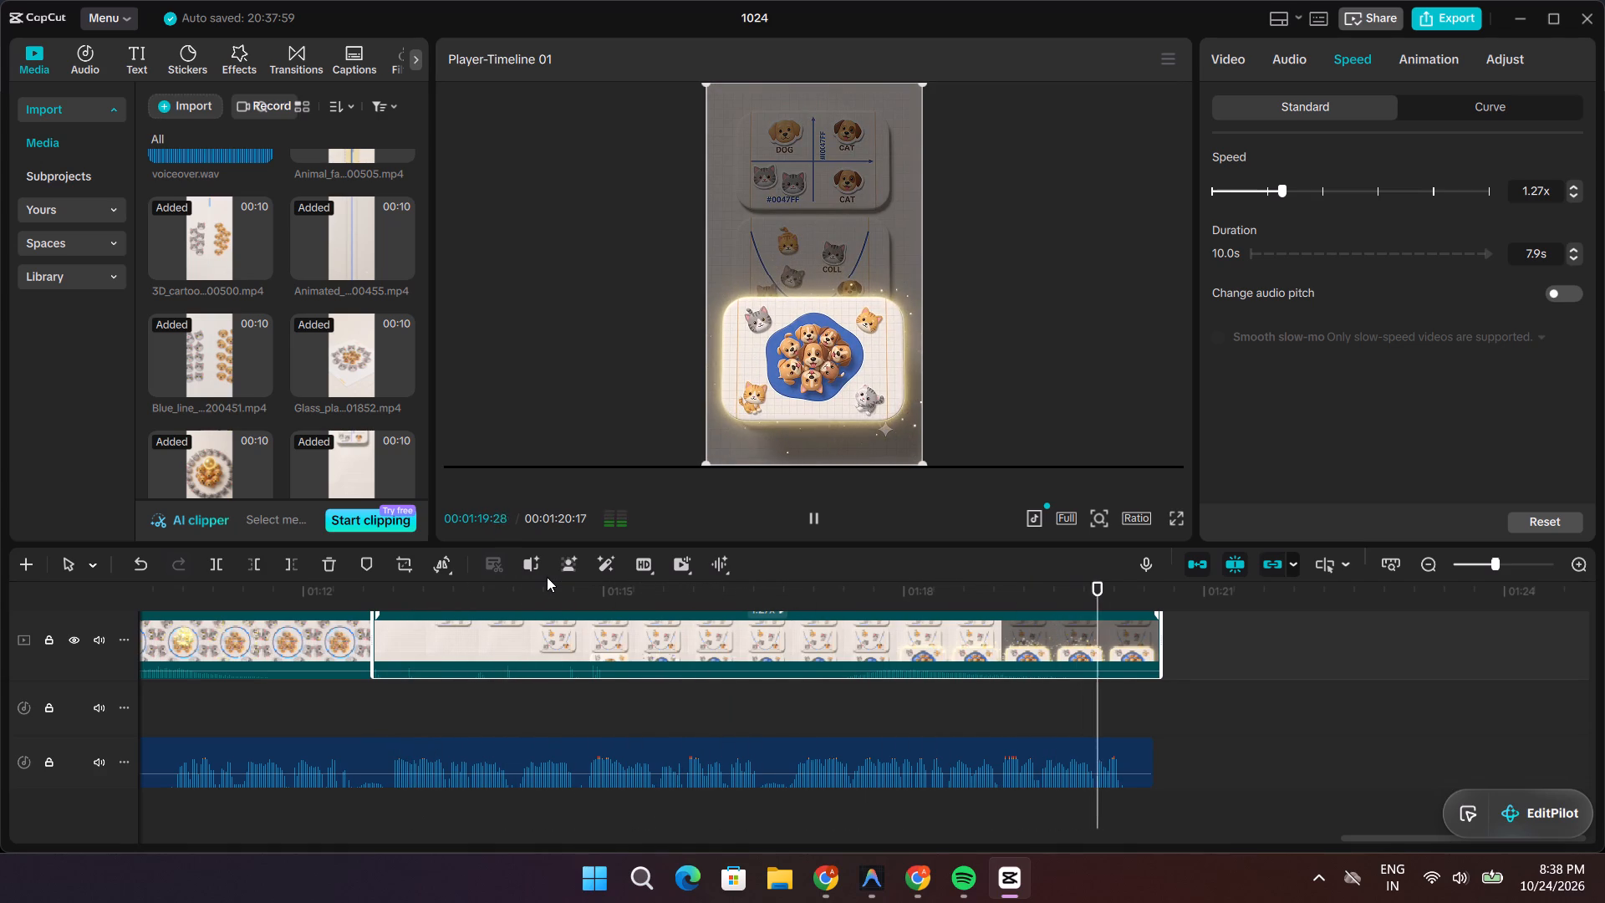
key(space)
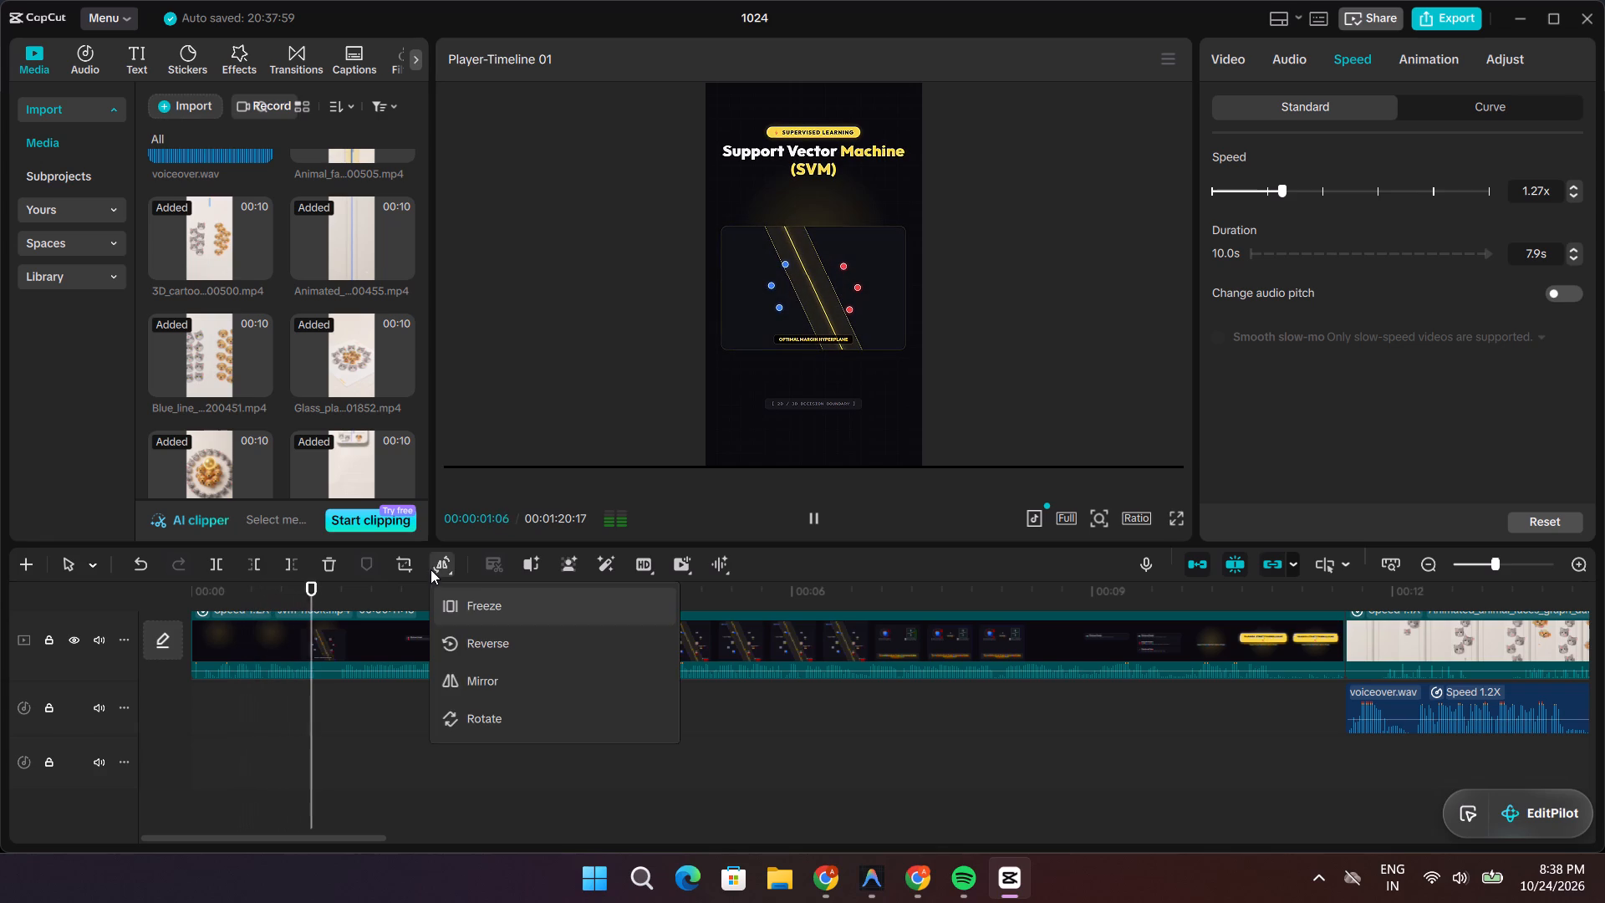
key(space)
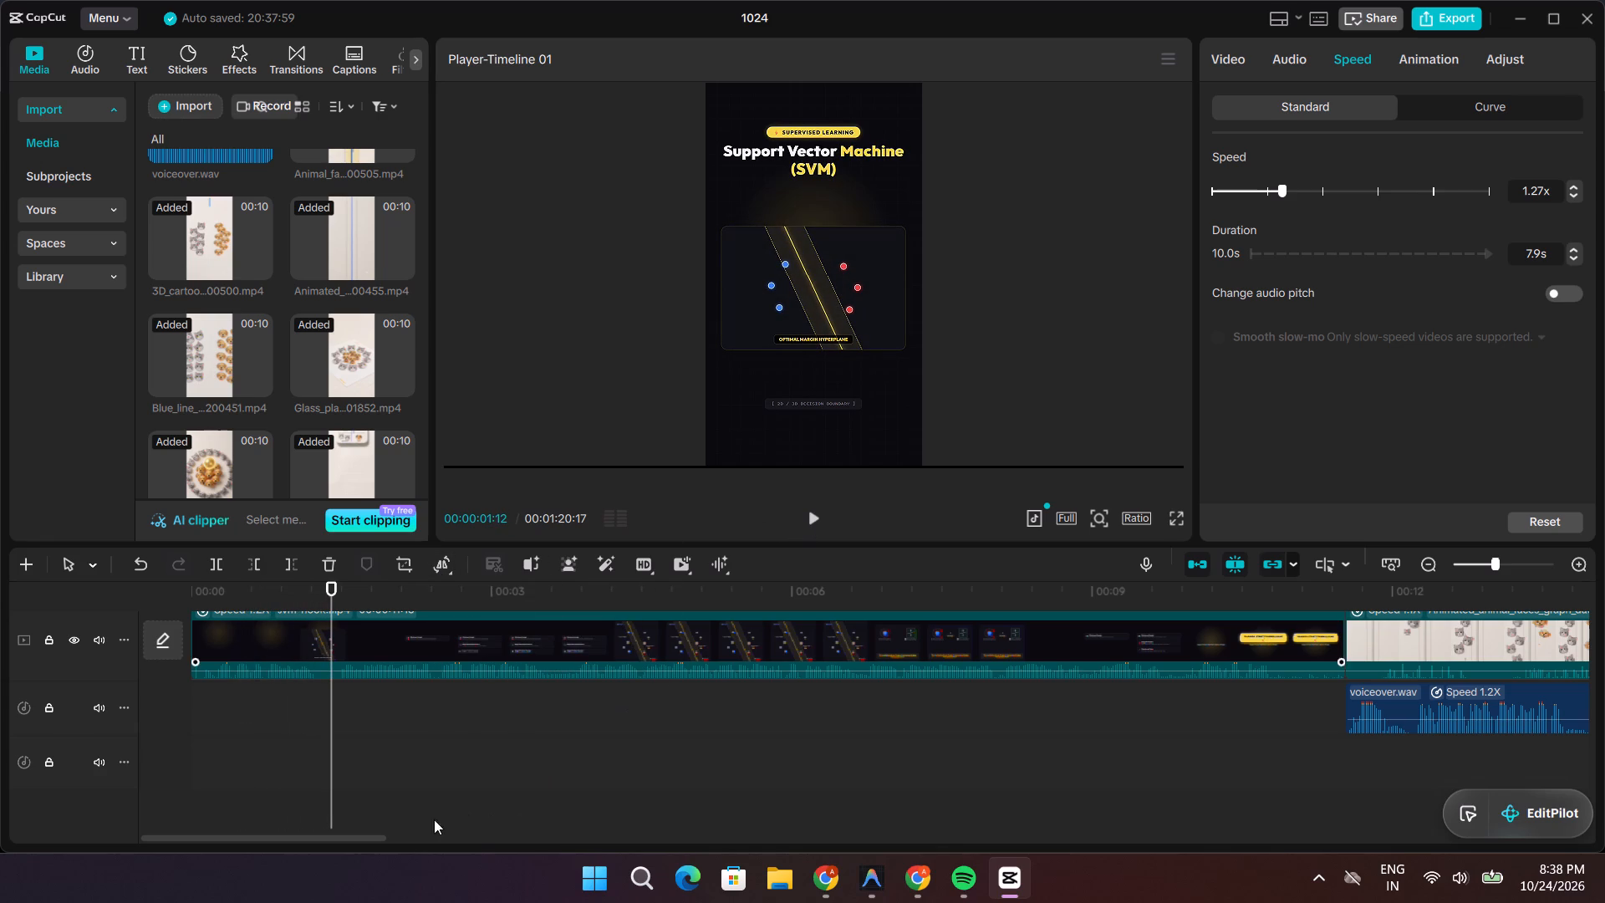
Append svm-outro.mp4 from the project media directly after the Animation…01840 clip on the main track.
drag(378, 837, 1602, 807)
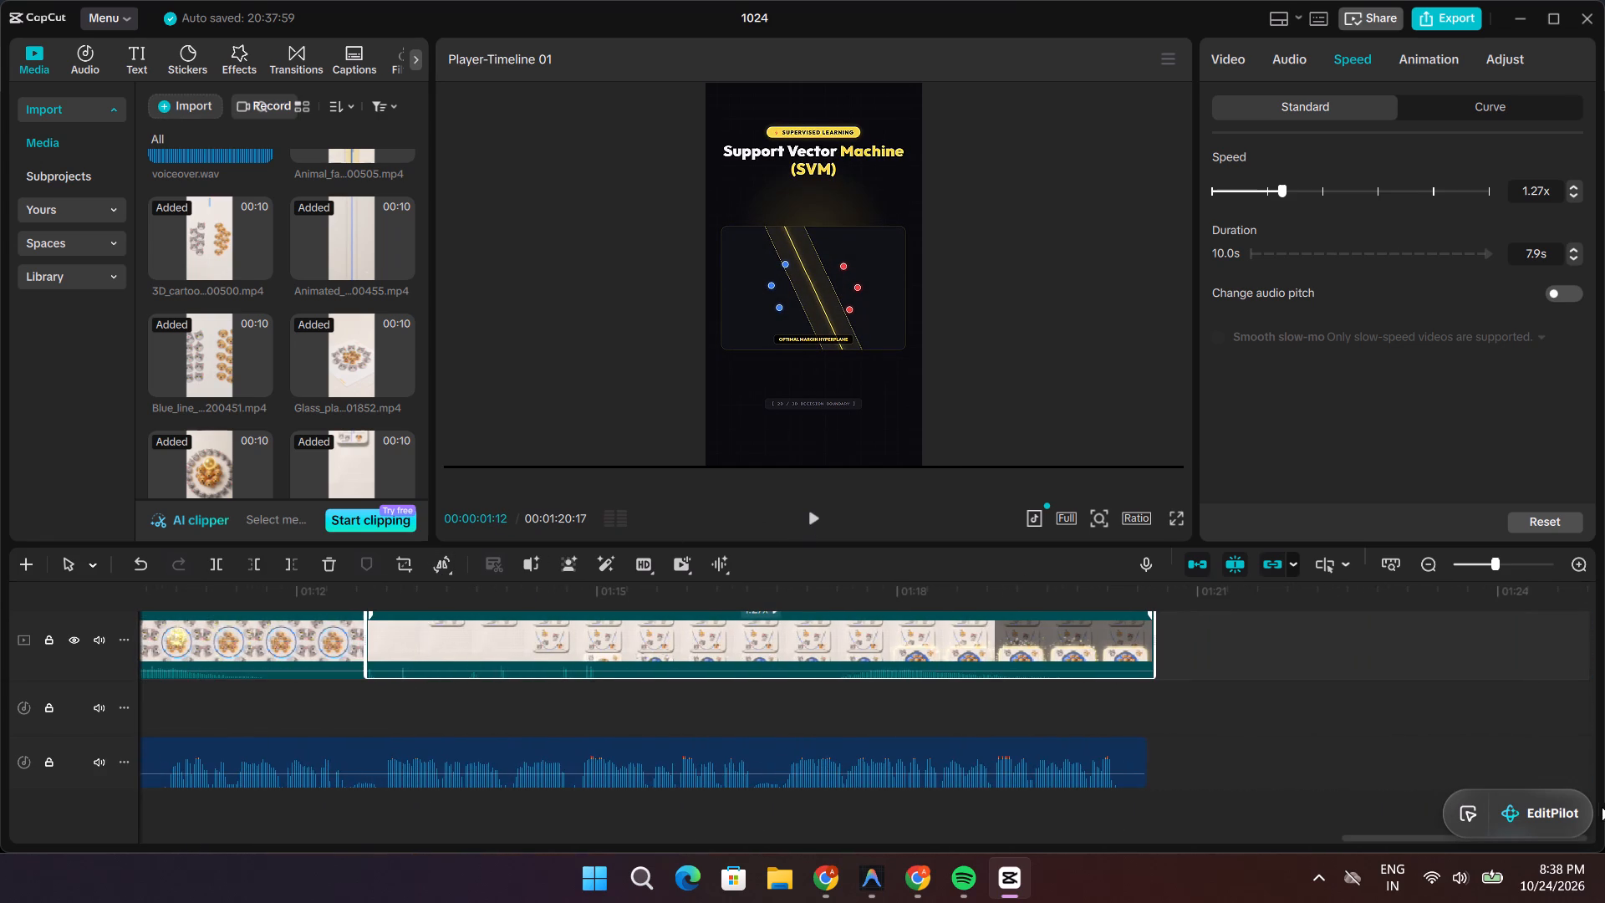
drag(1602, 807, 1603, 807)
scroll(349, 431, down, 3)
scroll(348, 431, up, 4)
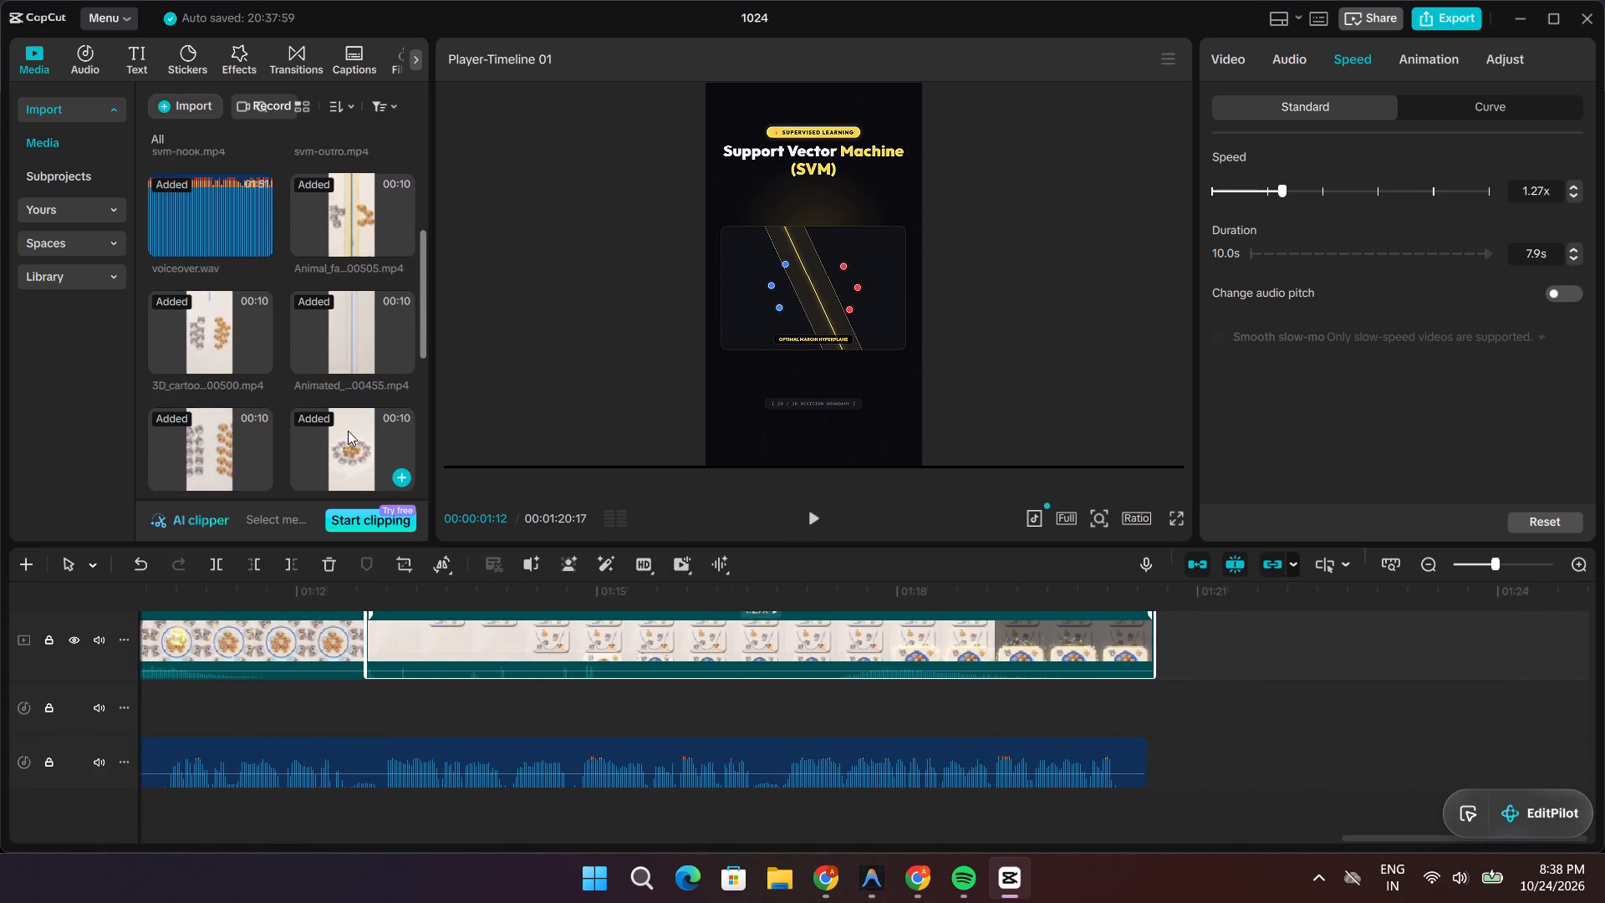
scroll(346, 431, up, 7)
drag(315, 304, 1111, 666)
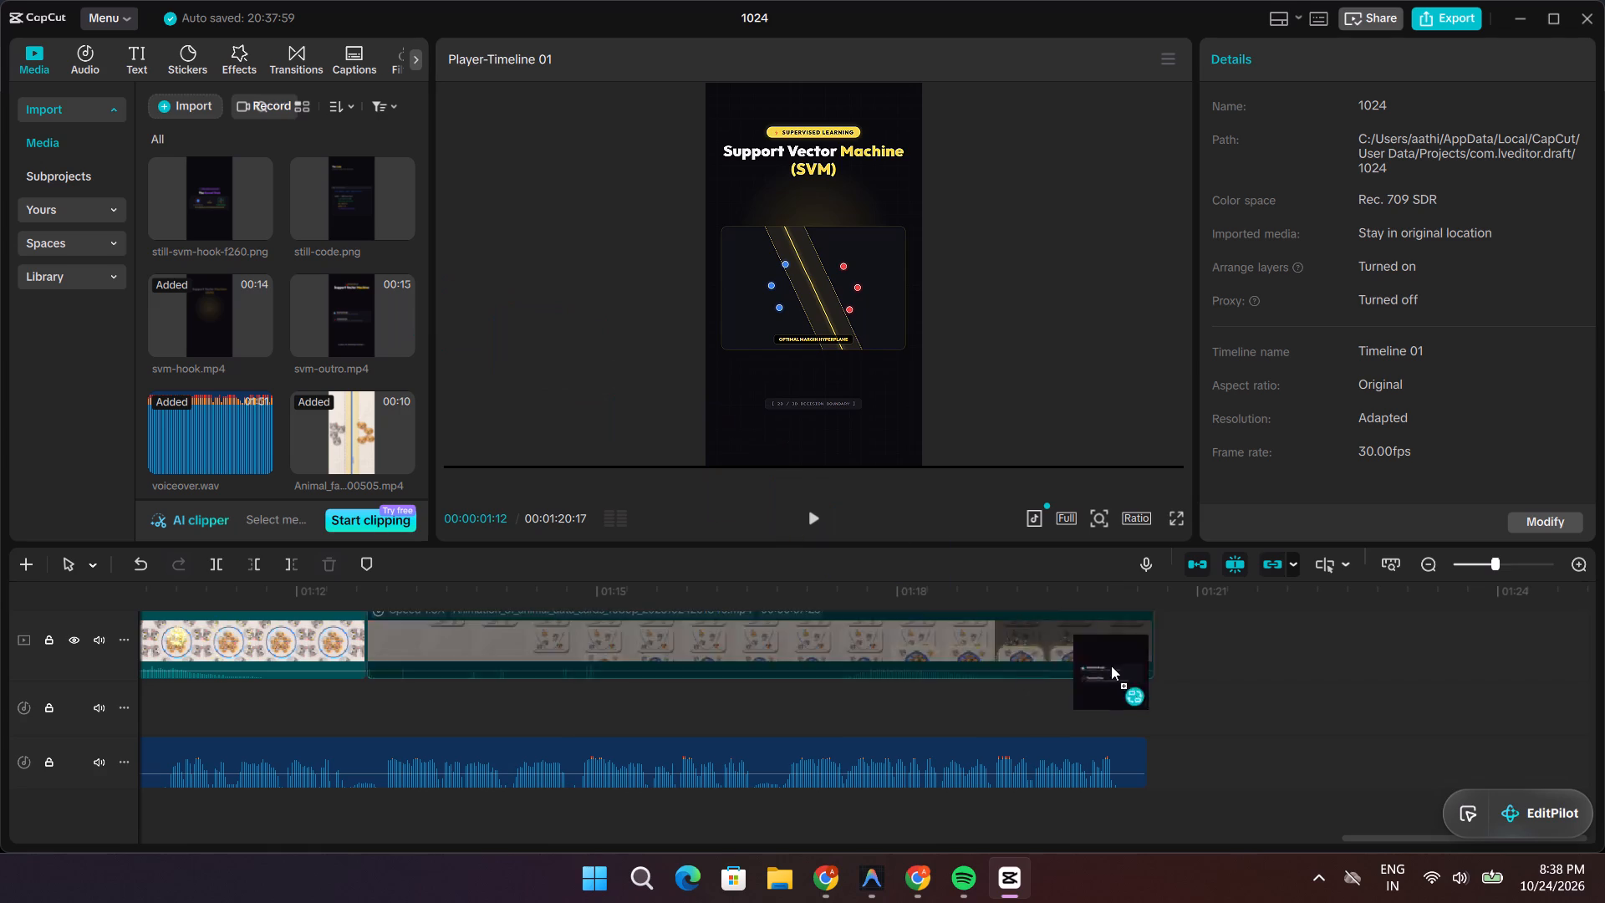
drag(1111, 666, 1152, 643)
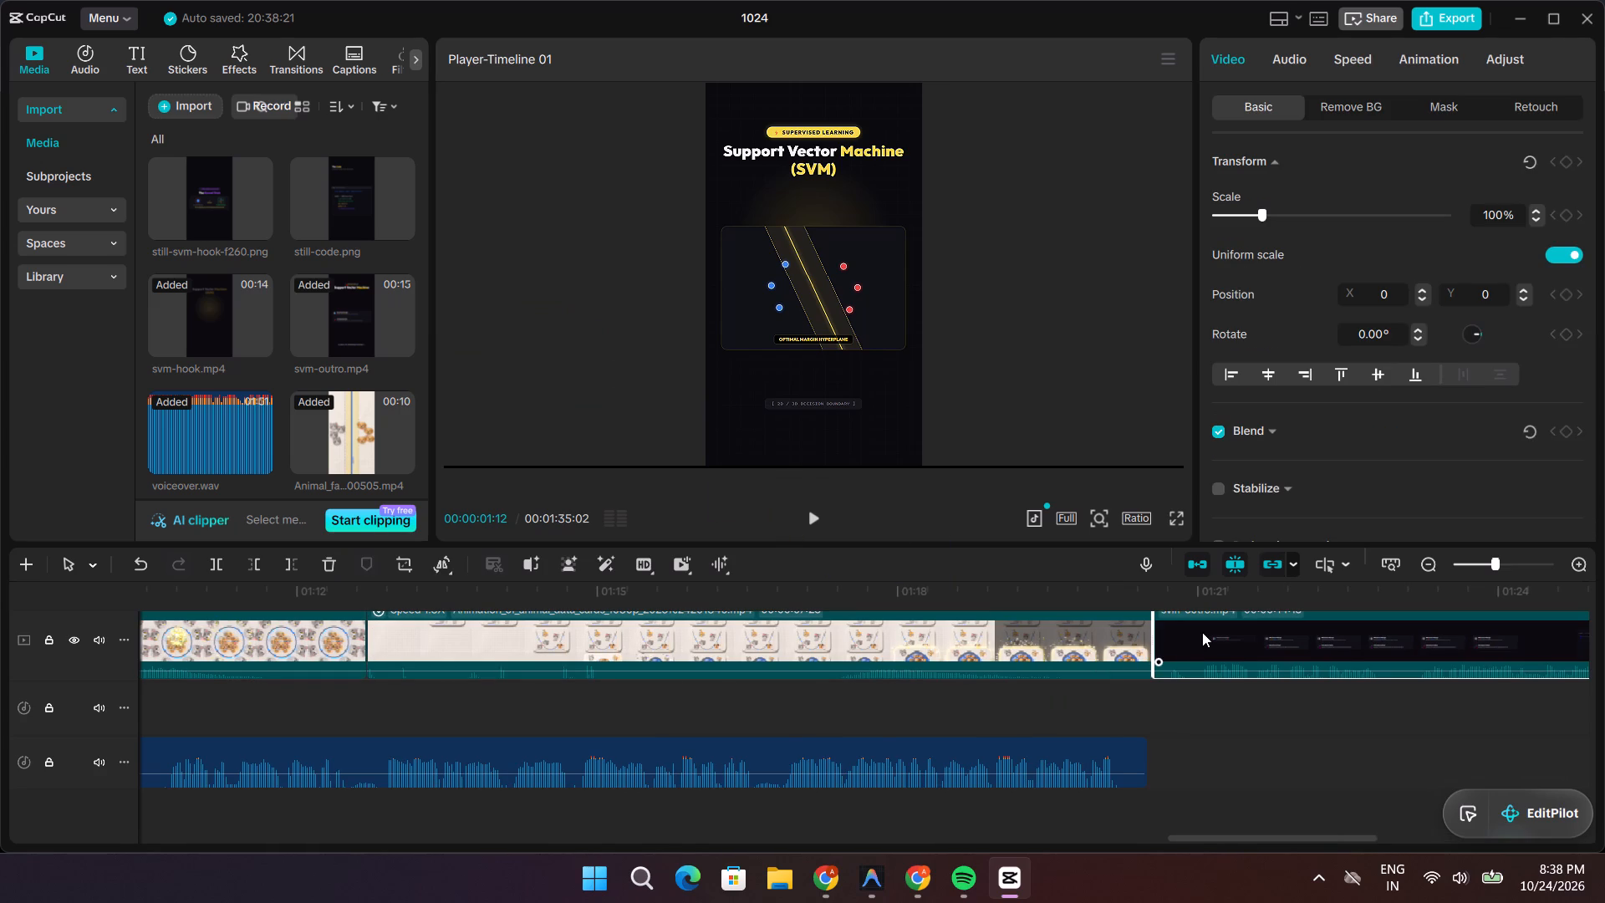
Set the svm-outro.mp4 clip's speed to 1.20x.
click(1208, 631)
click(1368, 63)
click(1573, 186)
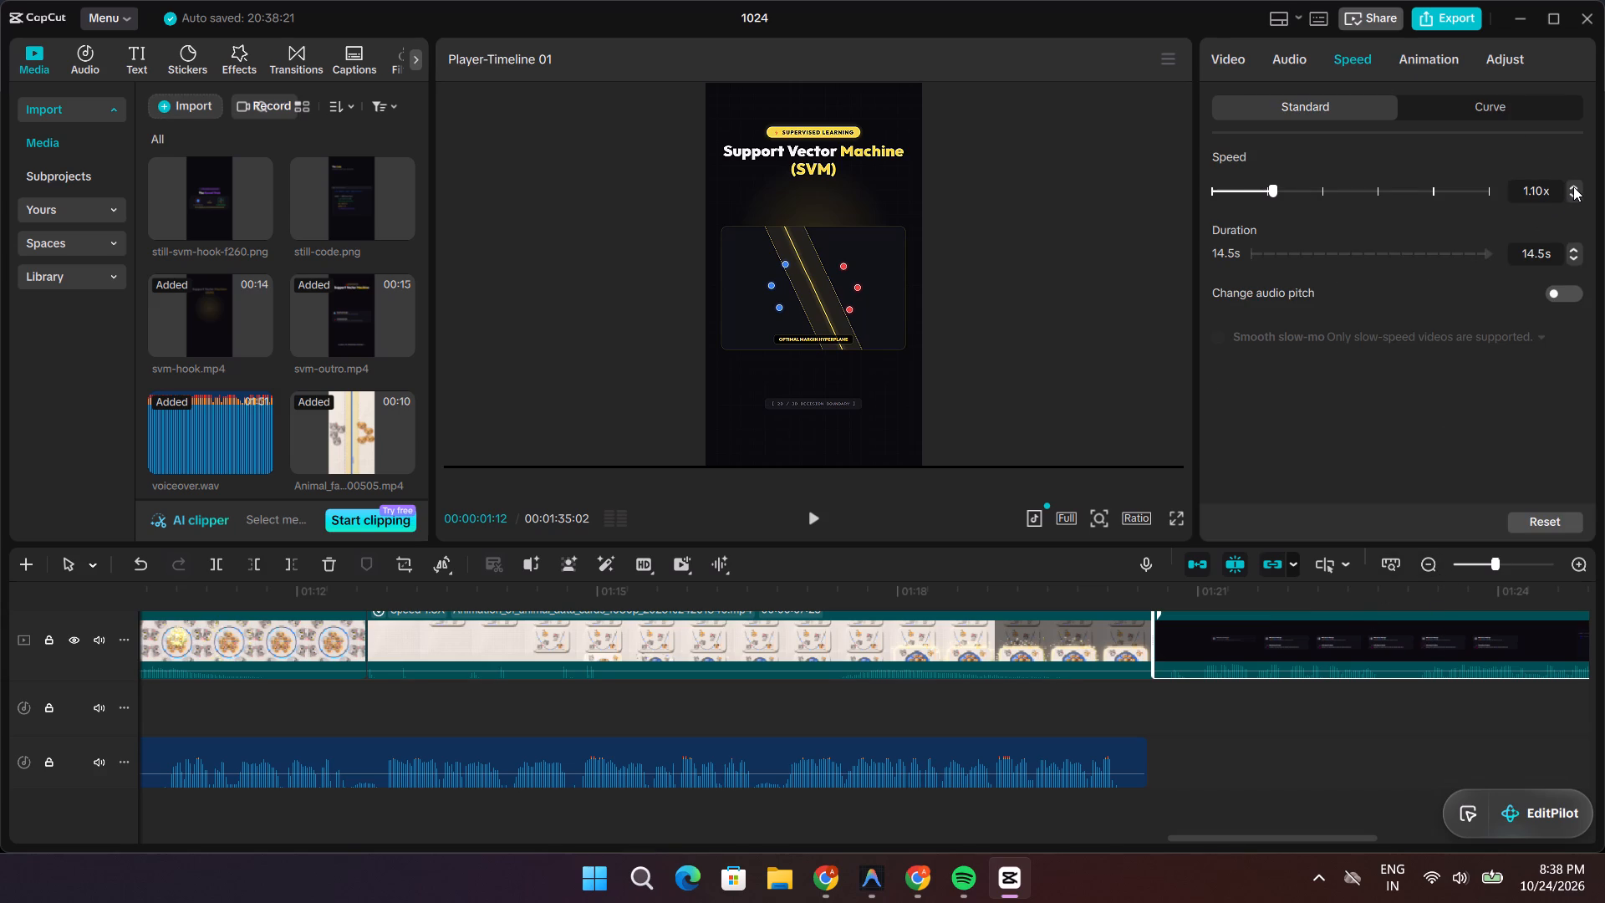
click(1575, 187)
Play the assembled video in full screen from 00:00:01:12 in the svm-hook.mp4 intro.
key(space)
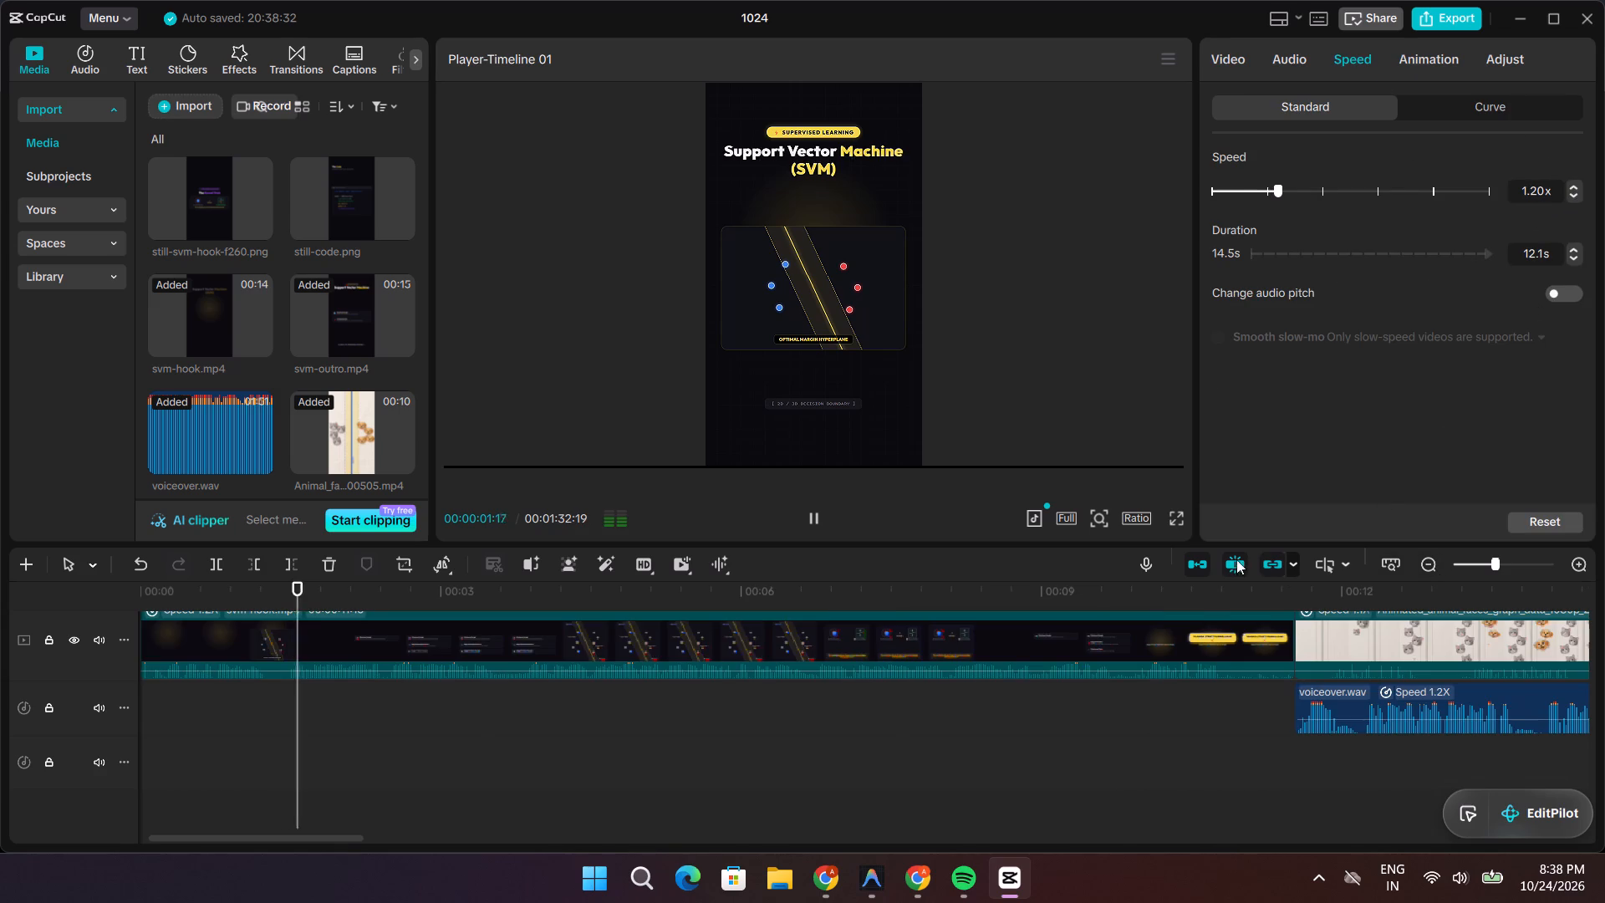
click(1175, 521)
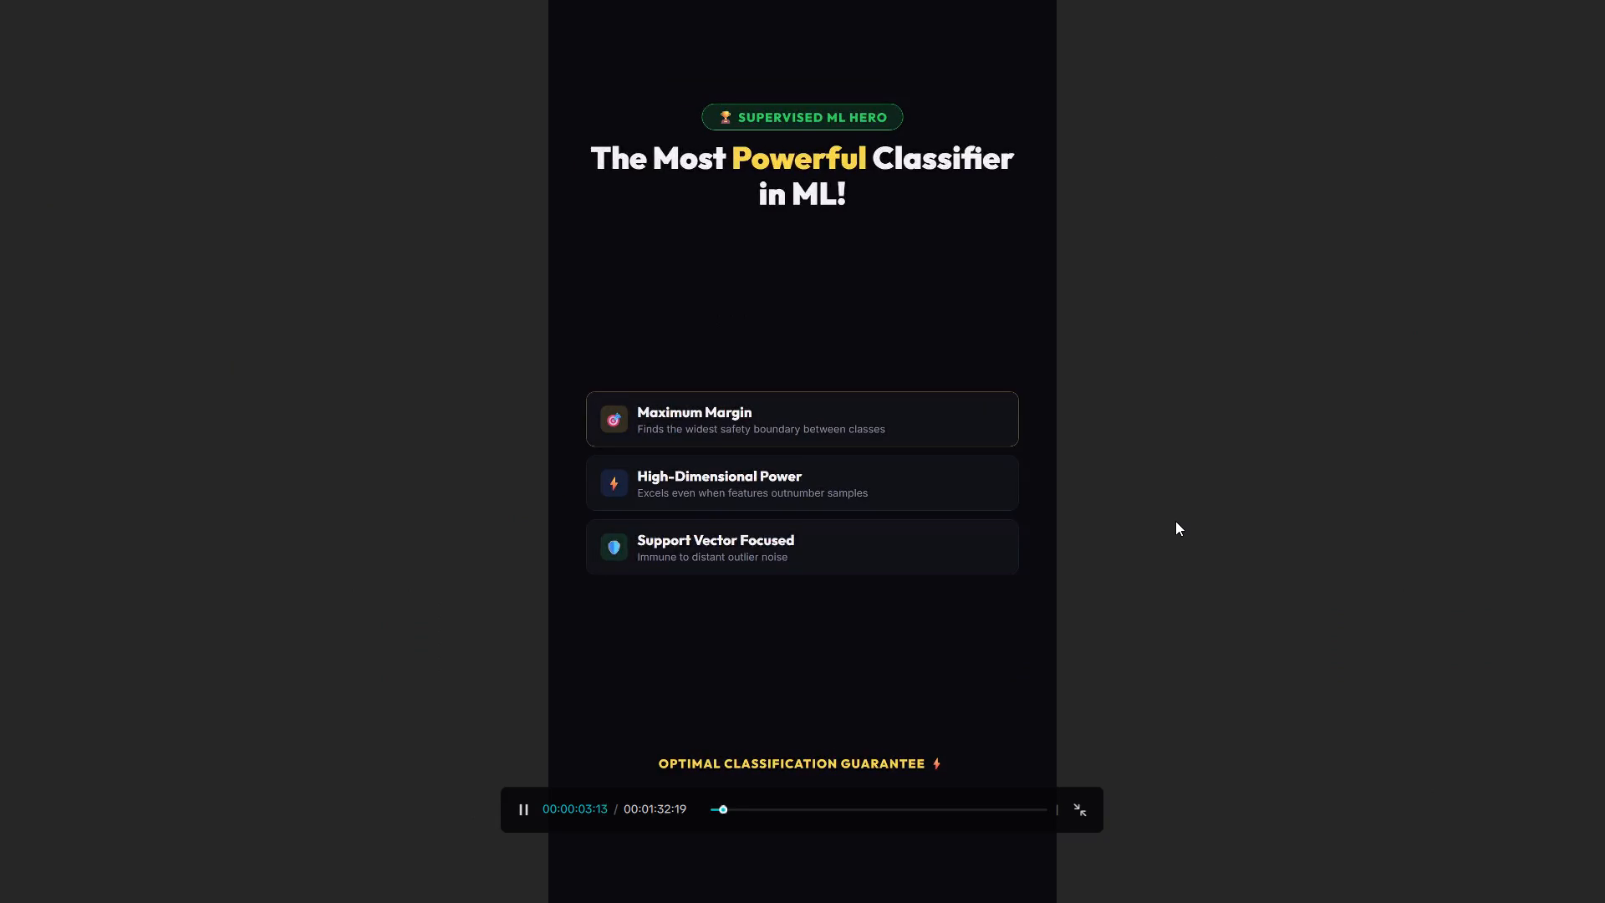
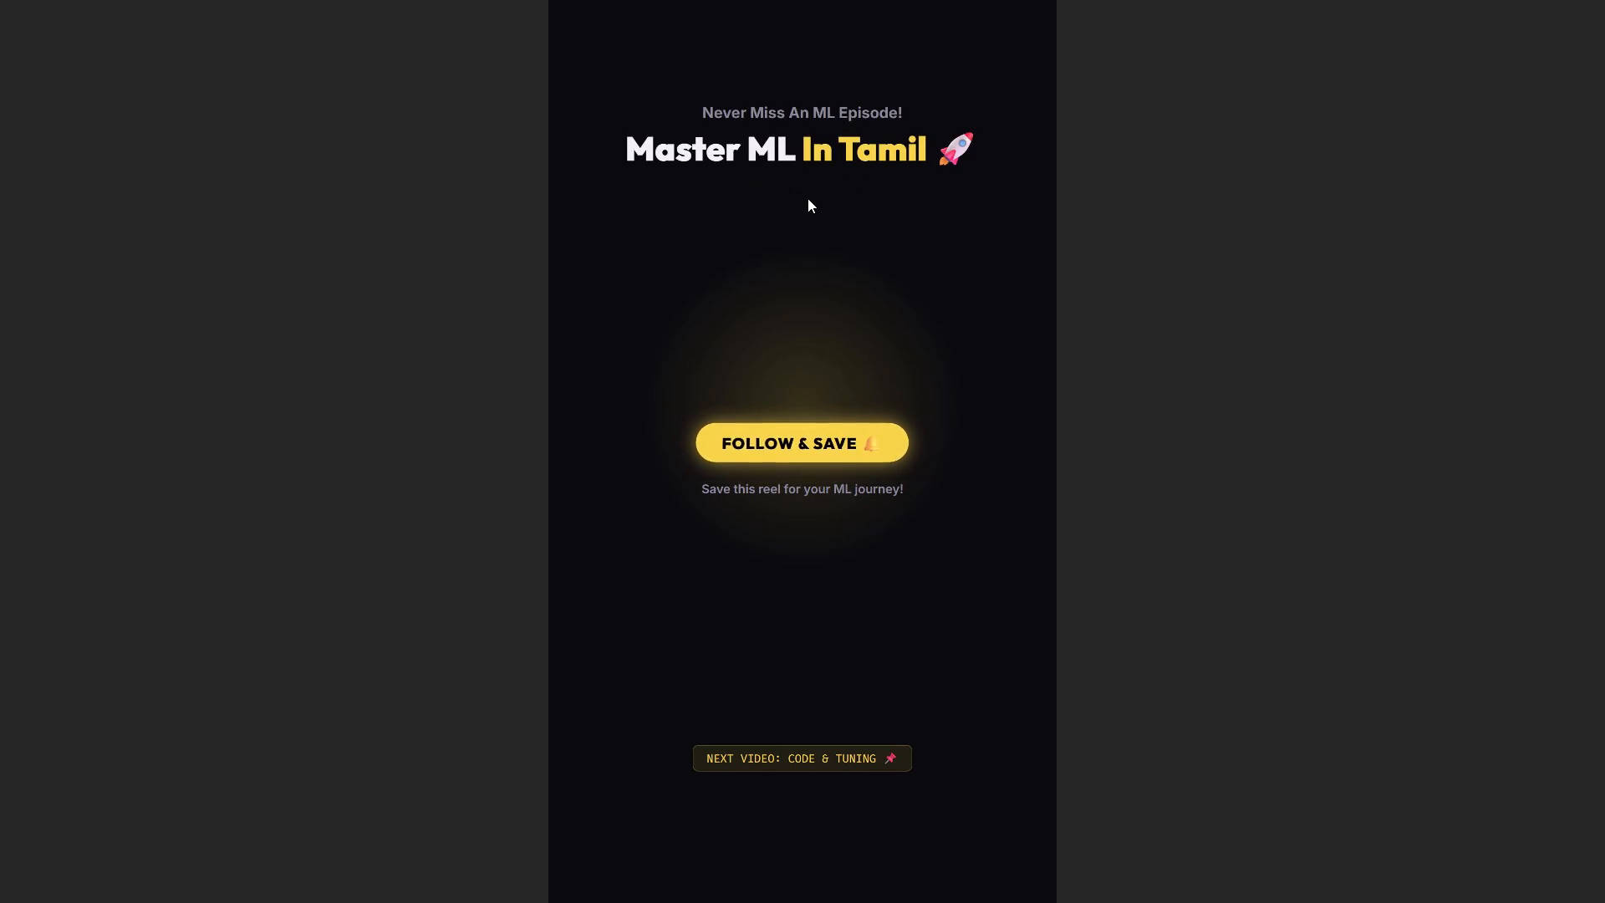
Leave full-screen playback and examine the closing frames of the svm-outro.mp4 clip up close on the timeline.
key(Escape)
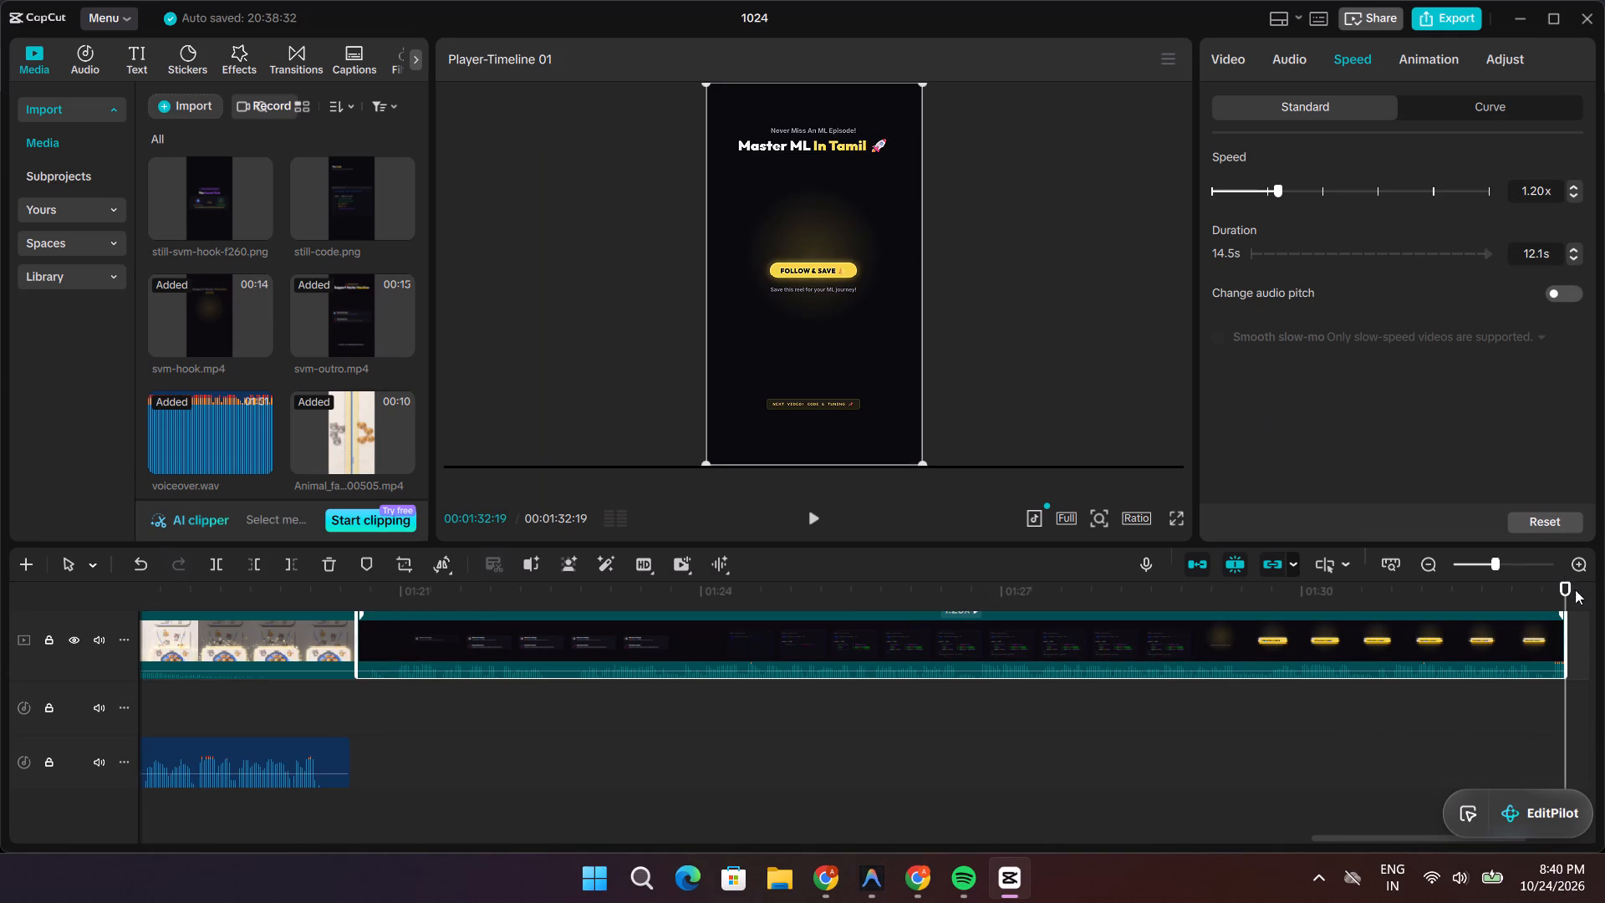
scroll(1477, 703, up, 2)
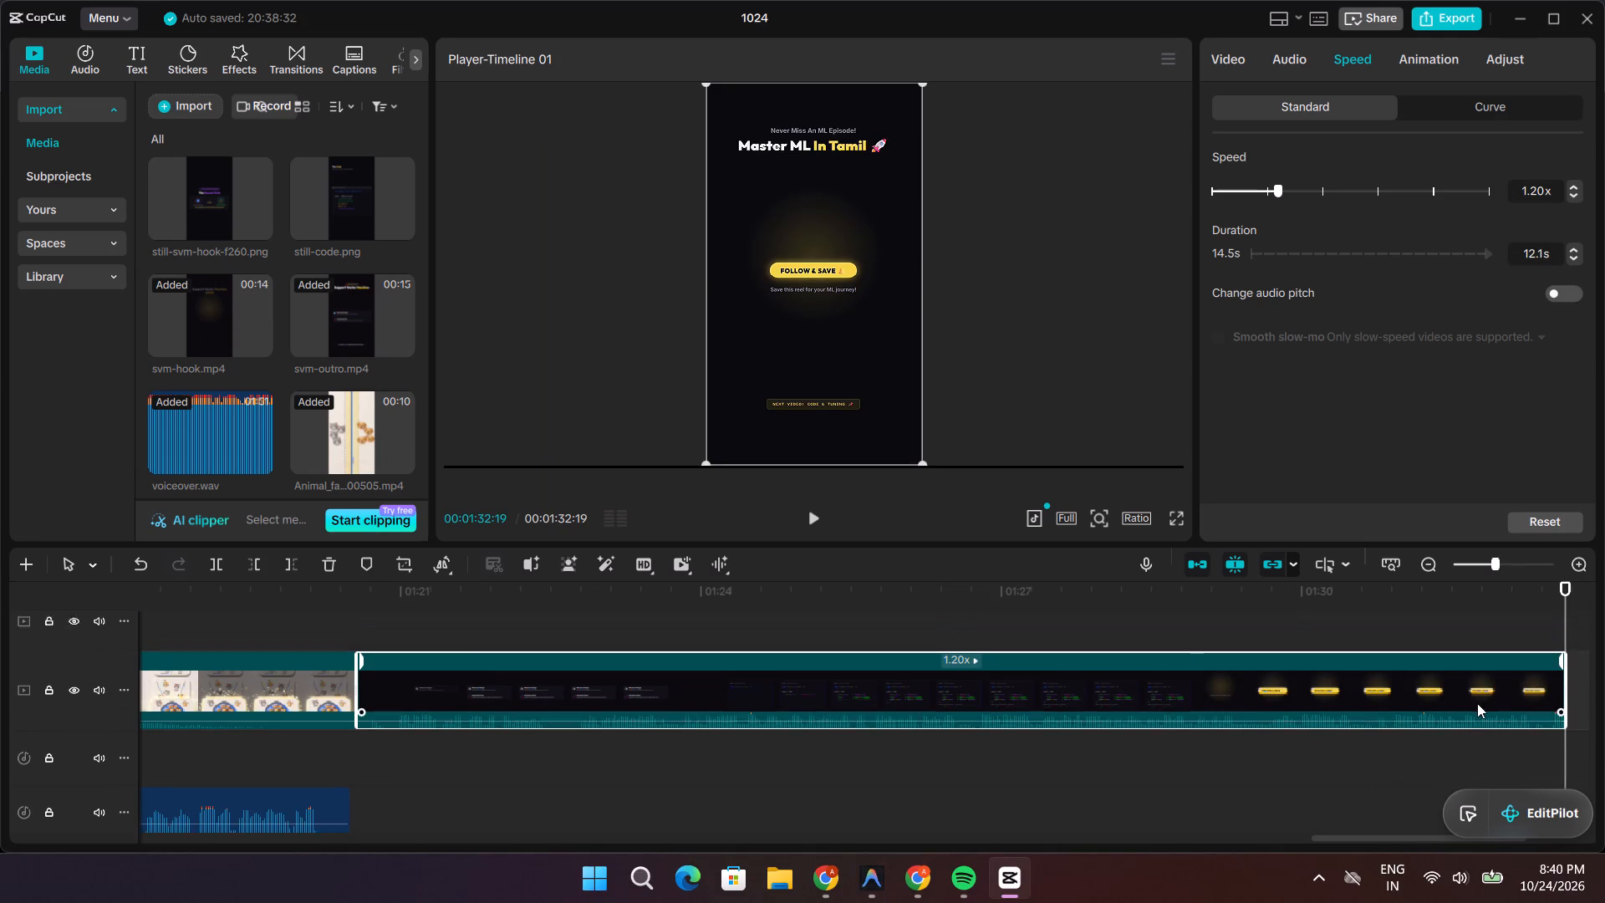
scroll(1477, 703, up, 1)
ctrl+scroll(1455, 646, up, 5)
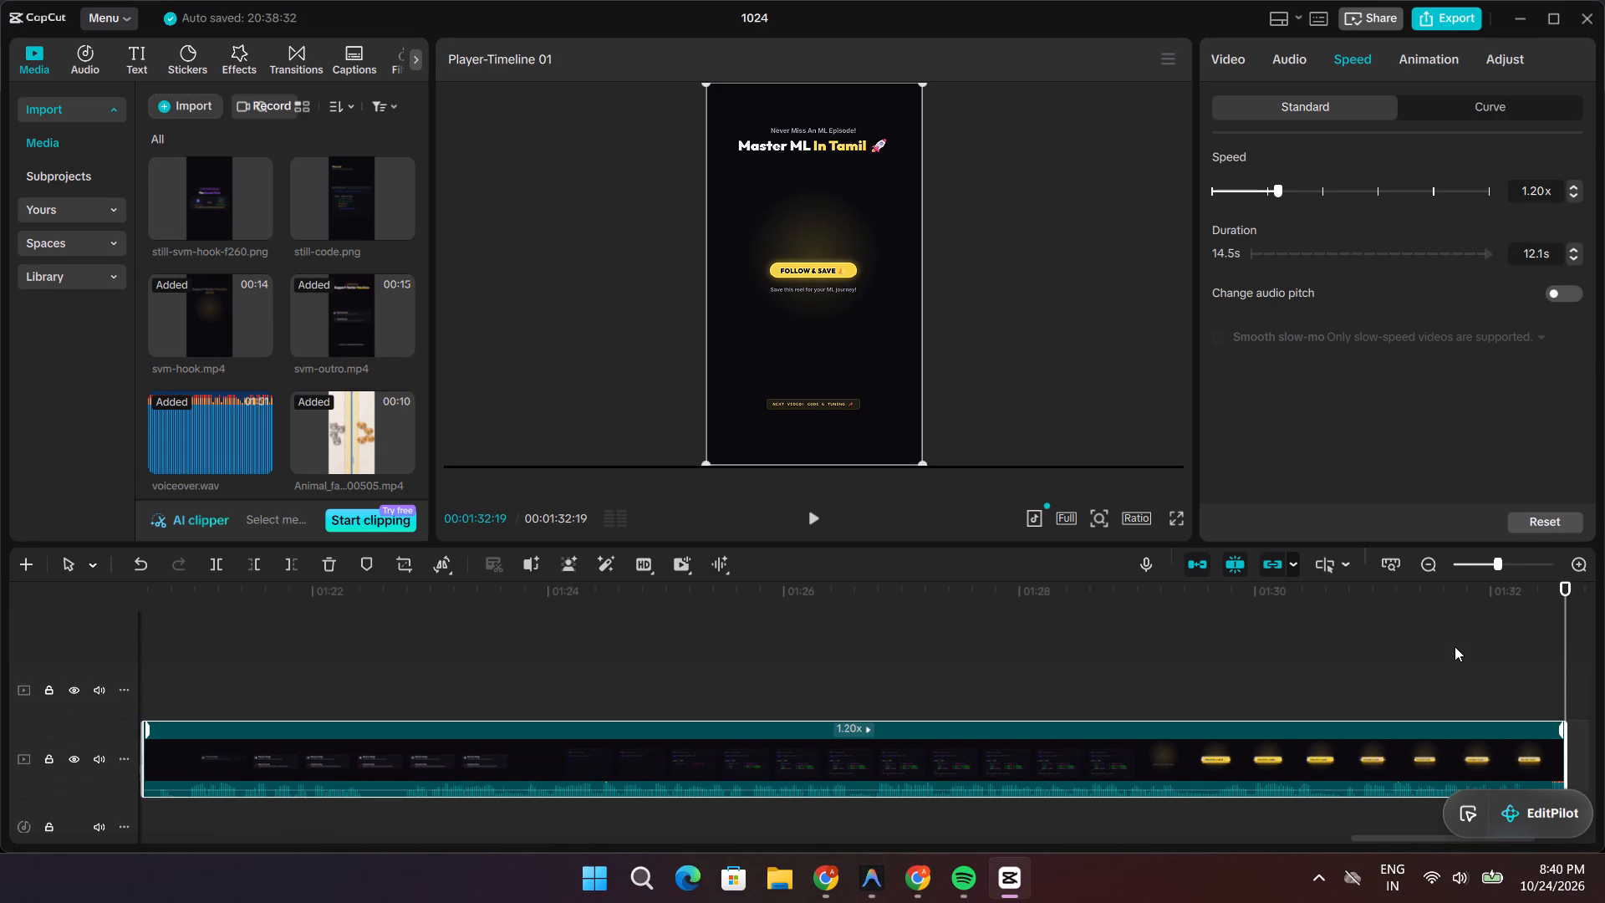
ctrl+scroll(1455, 646, up, 6)
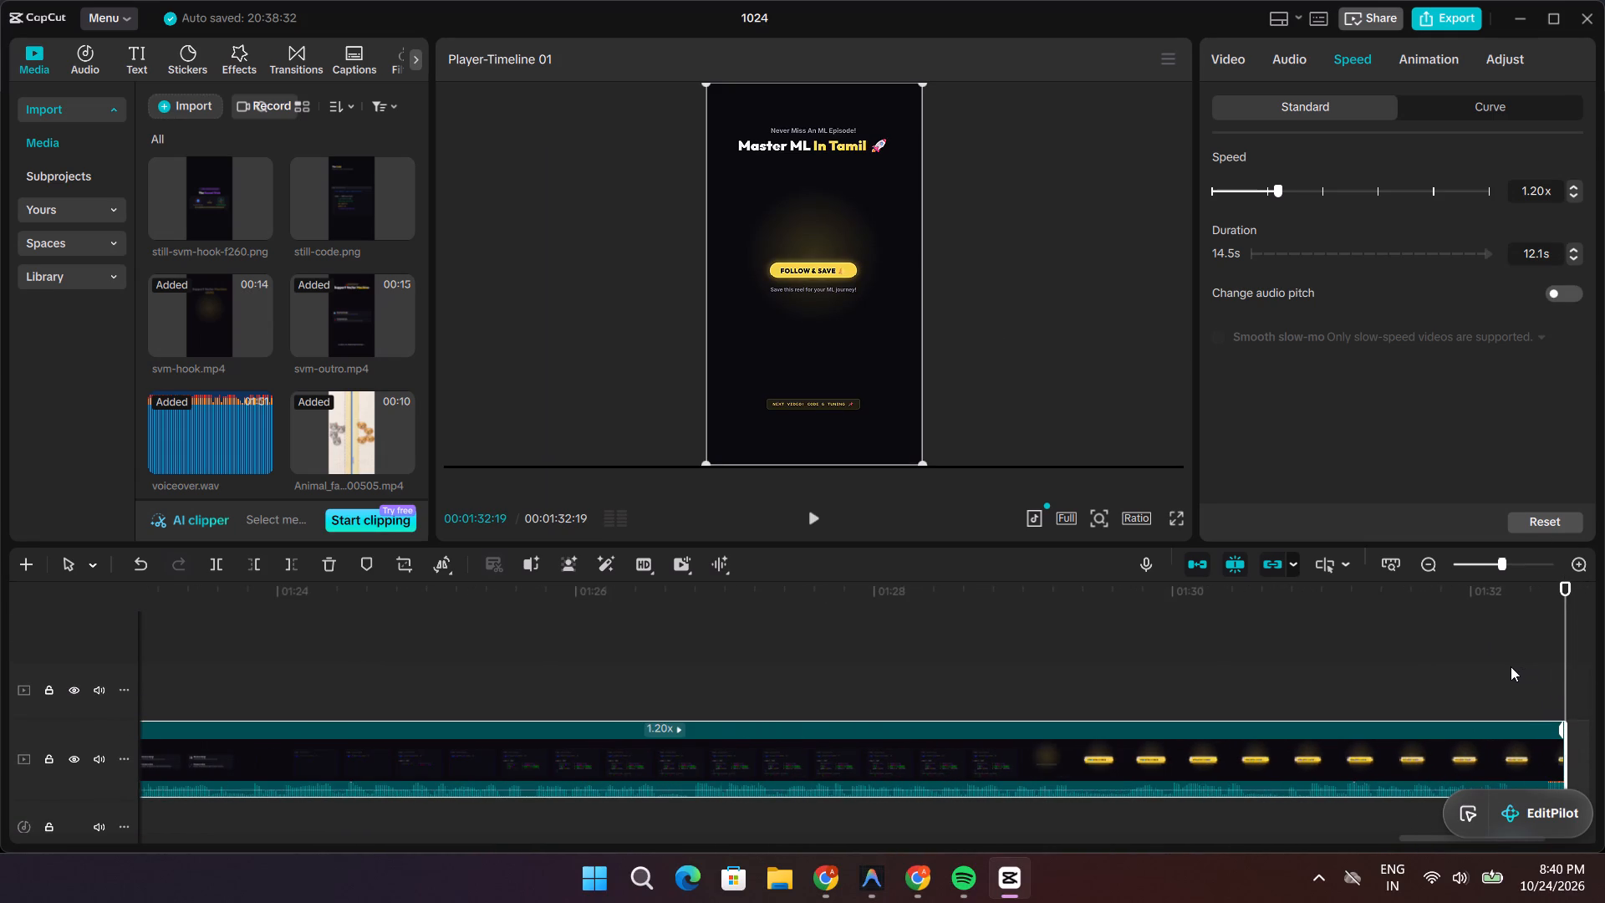
ctrl+scroll(1511, 666, up, 1)
ctrl+scroll(1511, 666, down, 1)
ctrl+scroll(1511, 666, up, 14)
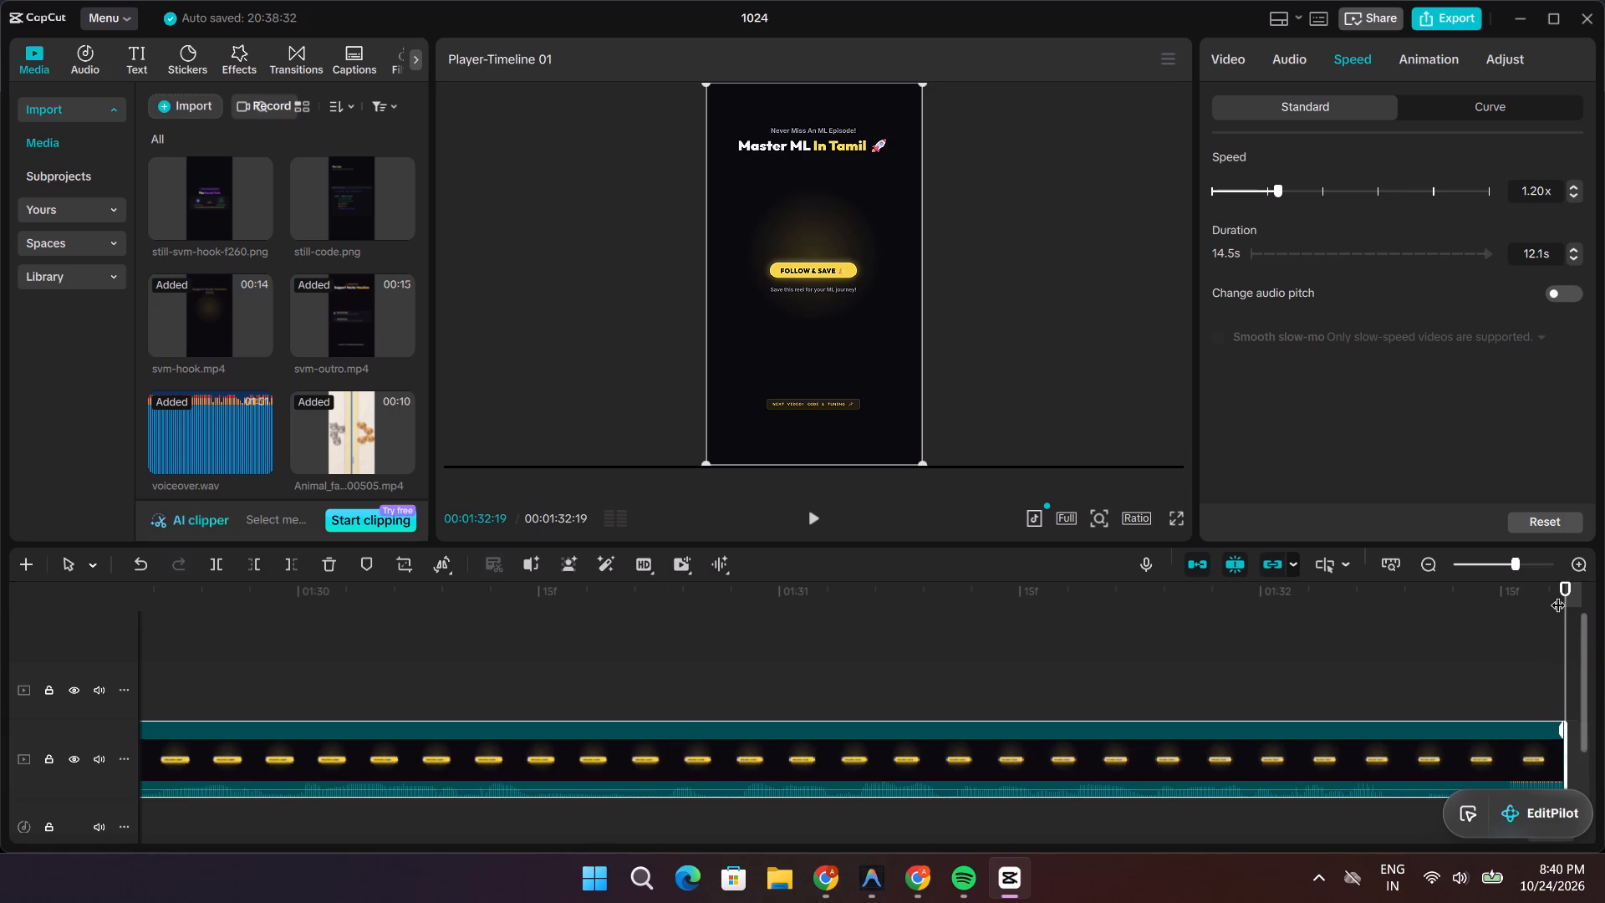
drag(1563, 579, 1515, 596)
drag(1562, 585, 1501, 602)
Play the video from its start through the svm-hook.mp4 intro into the opening of the animated animal faces clip.
key(space)
key(space)
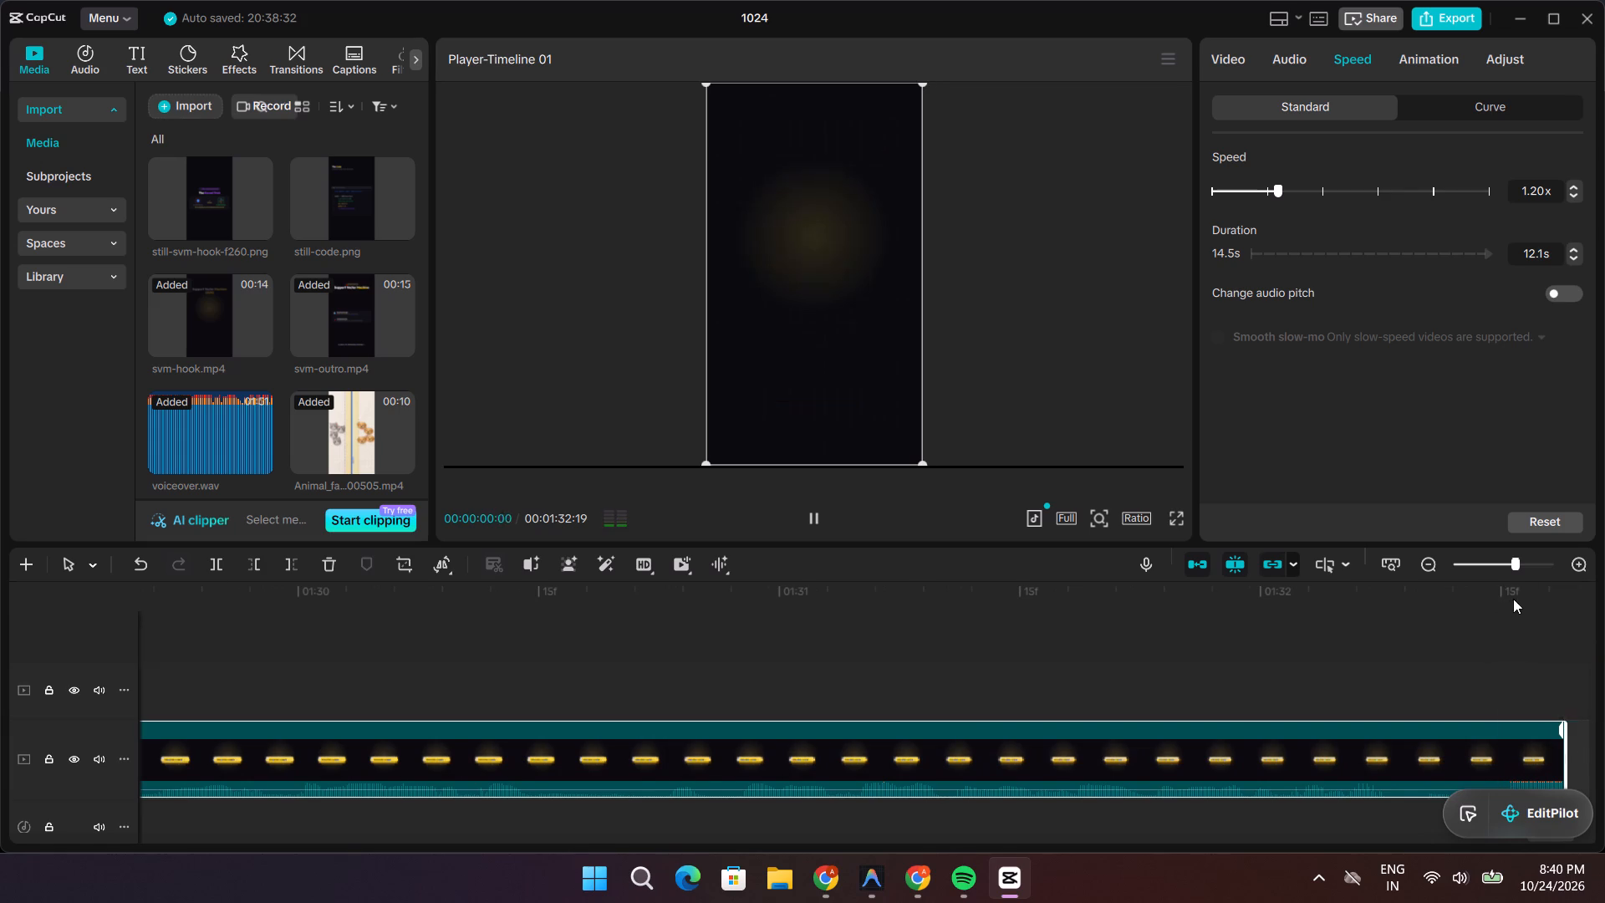
key(space)
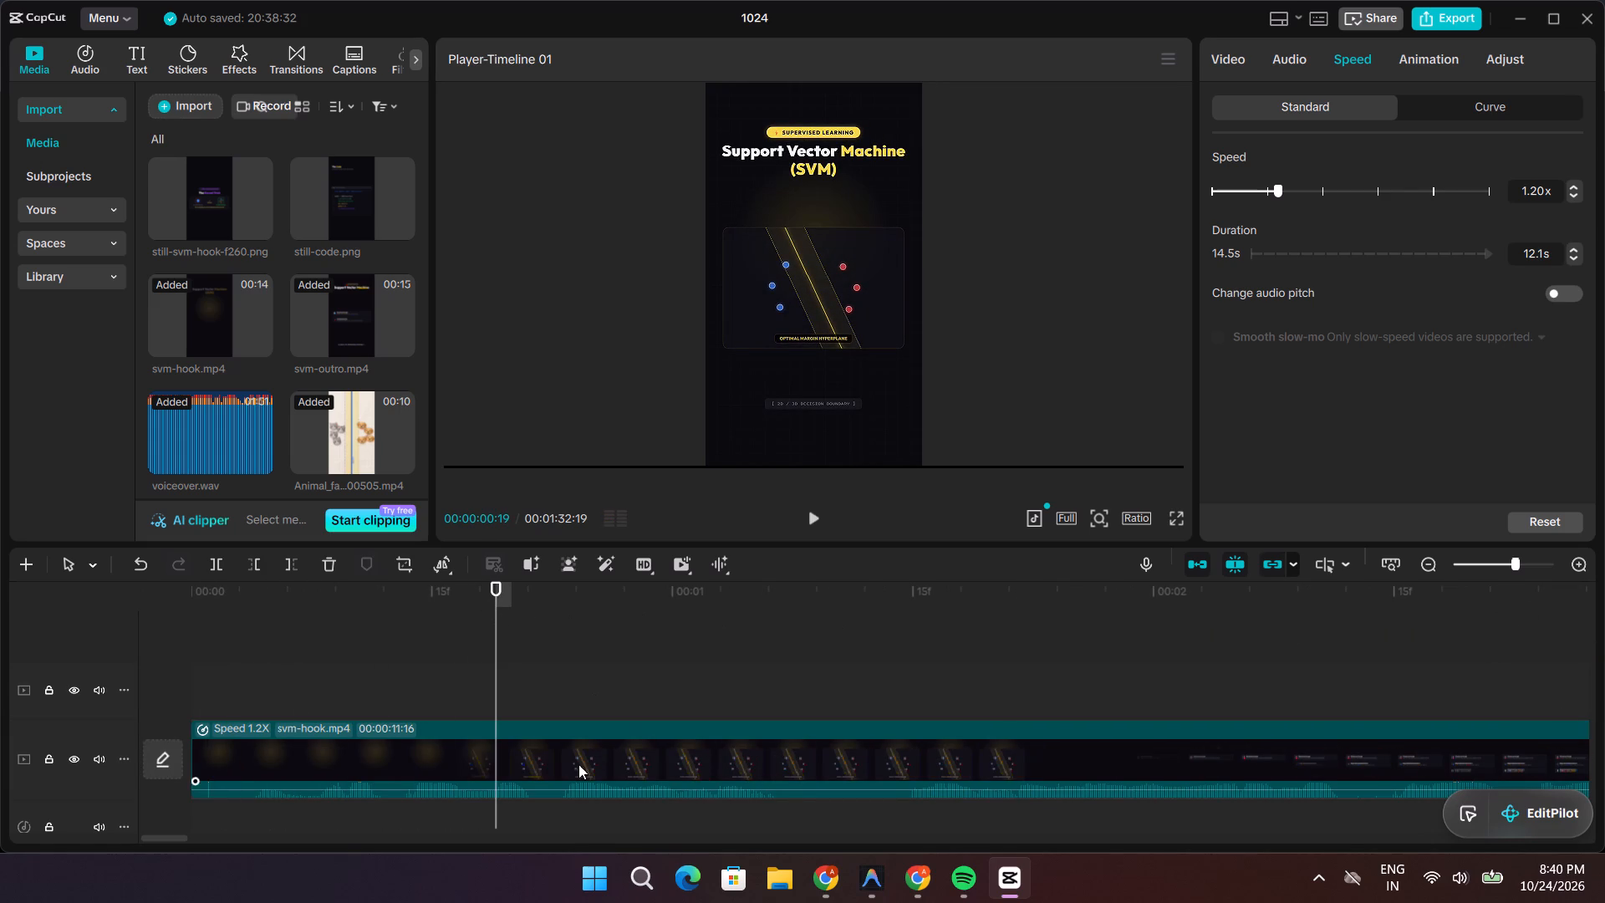
key(space)
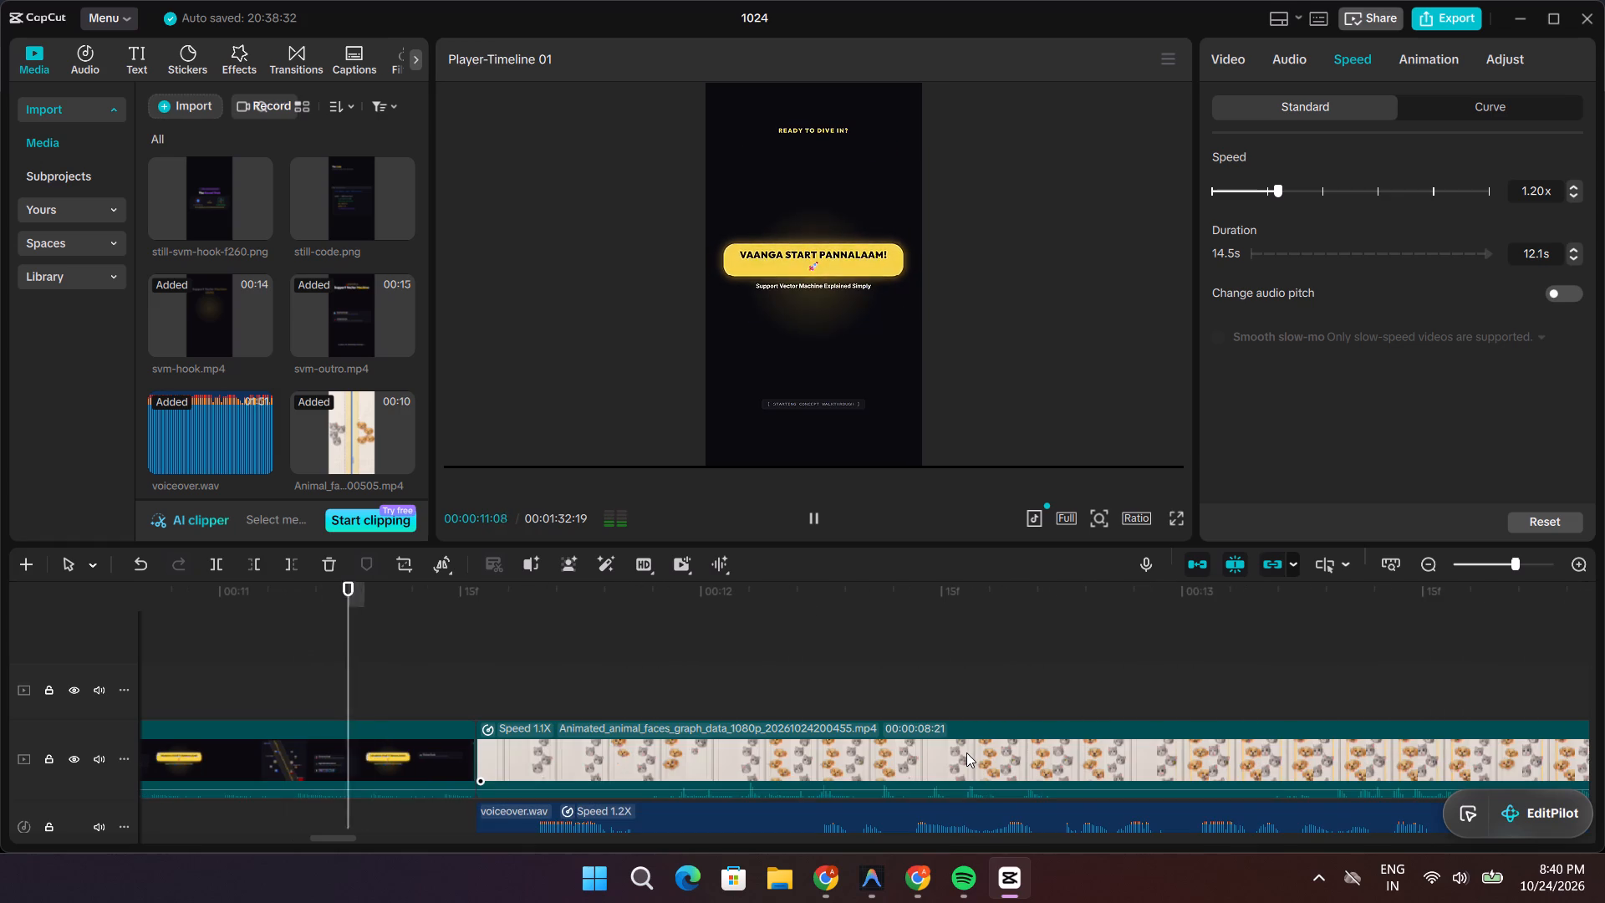
key(space)
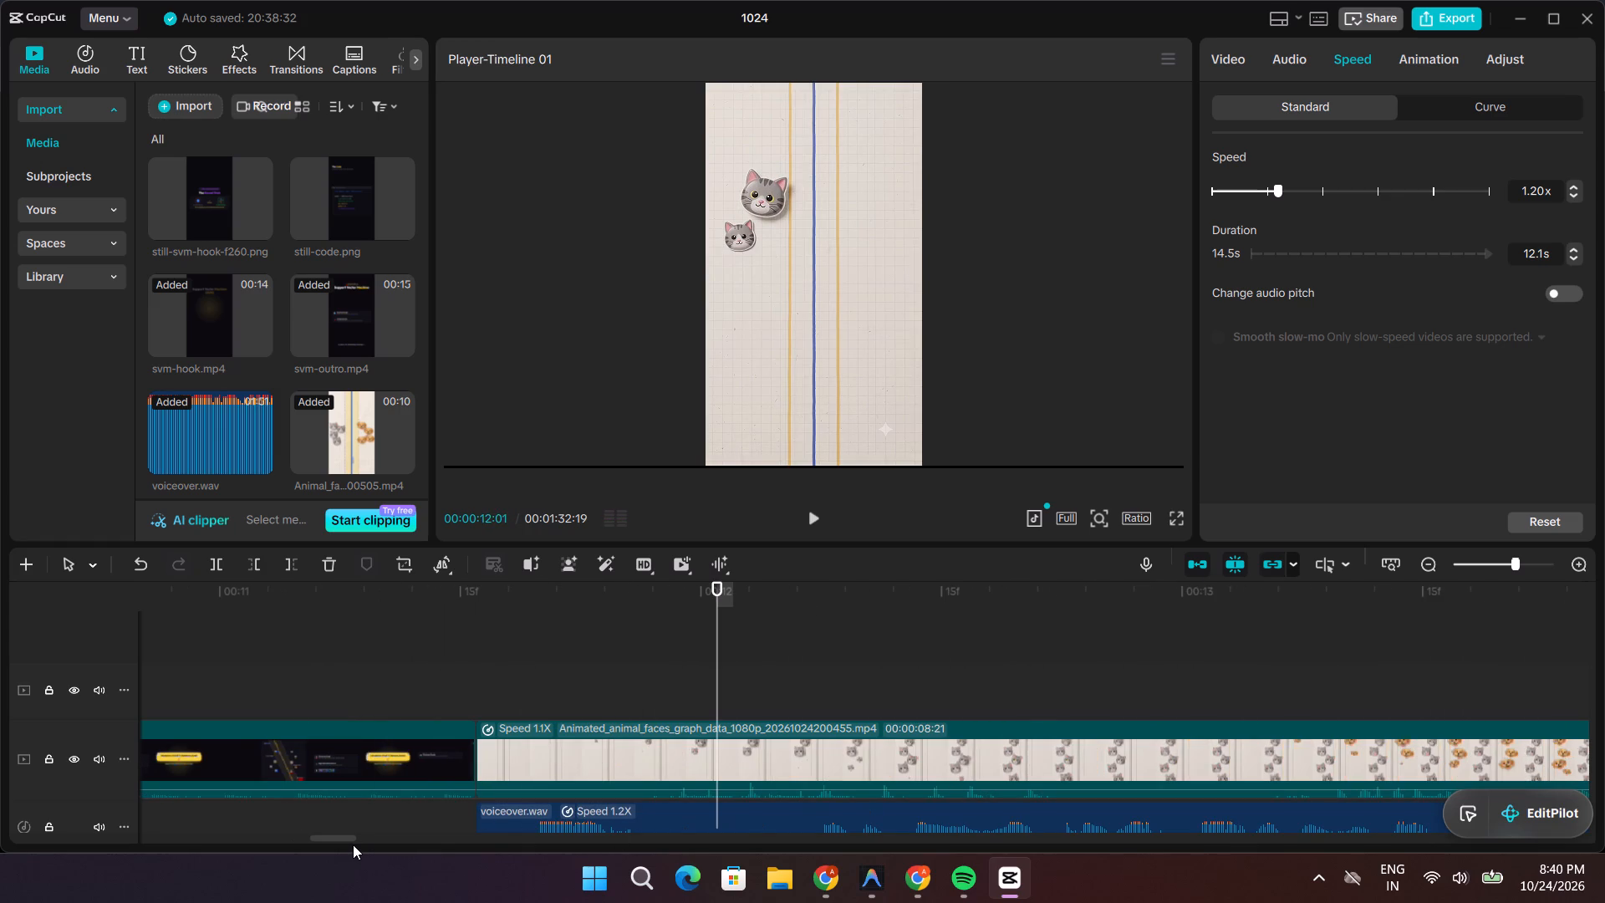
Split the svm-outro.mp4 clip at 00:01:32:15 and delete the short leftover piece at its end.
drag(351, 843, 1604, 847)
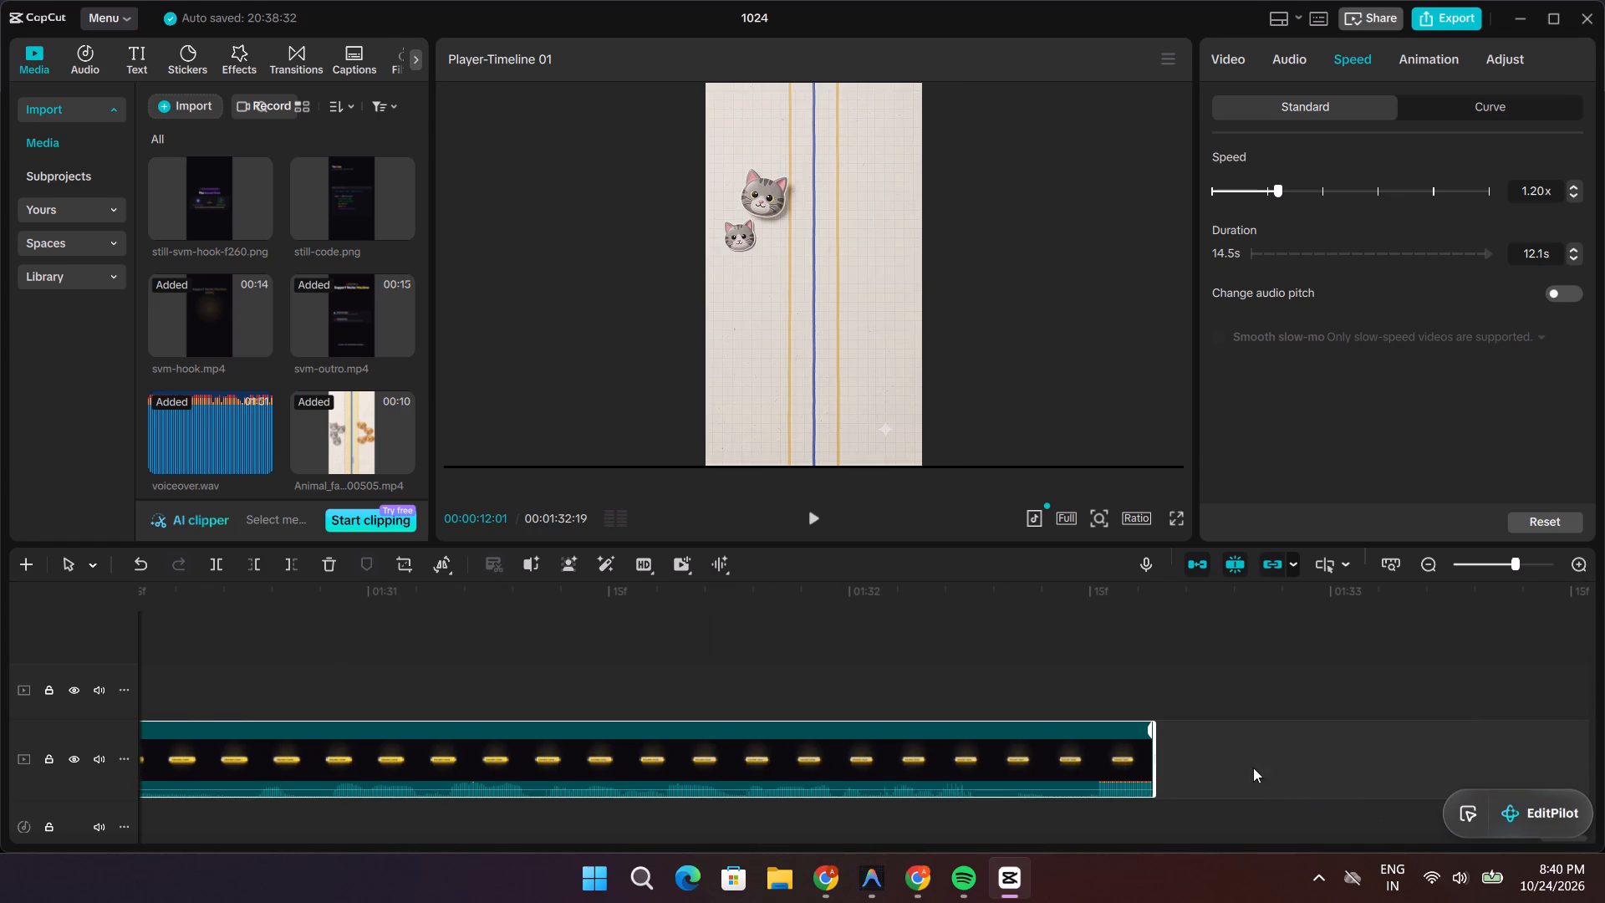
click(1091, 742)
click(1078, 611)
drag(1078, 611, 1089, 613)
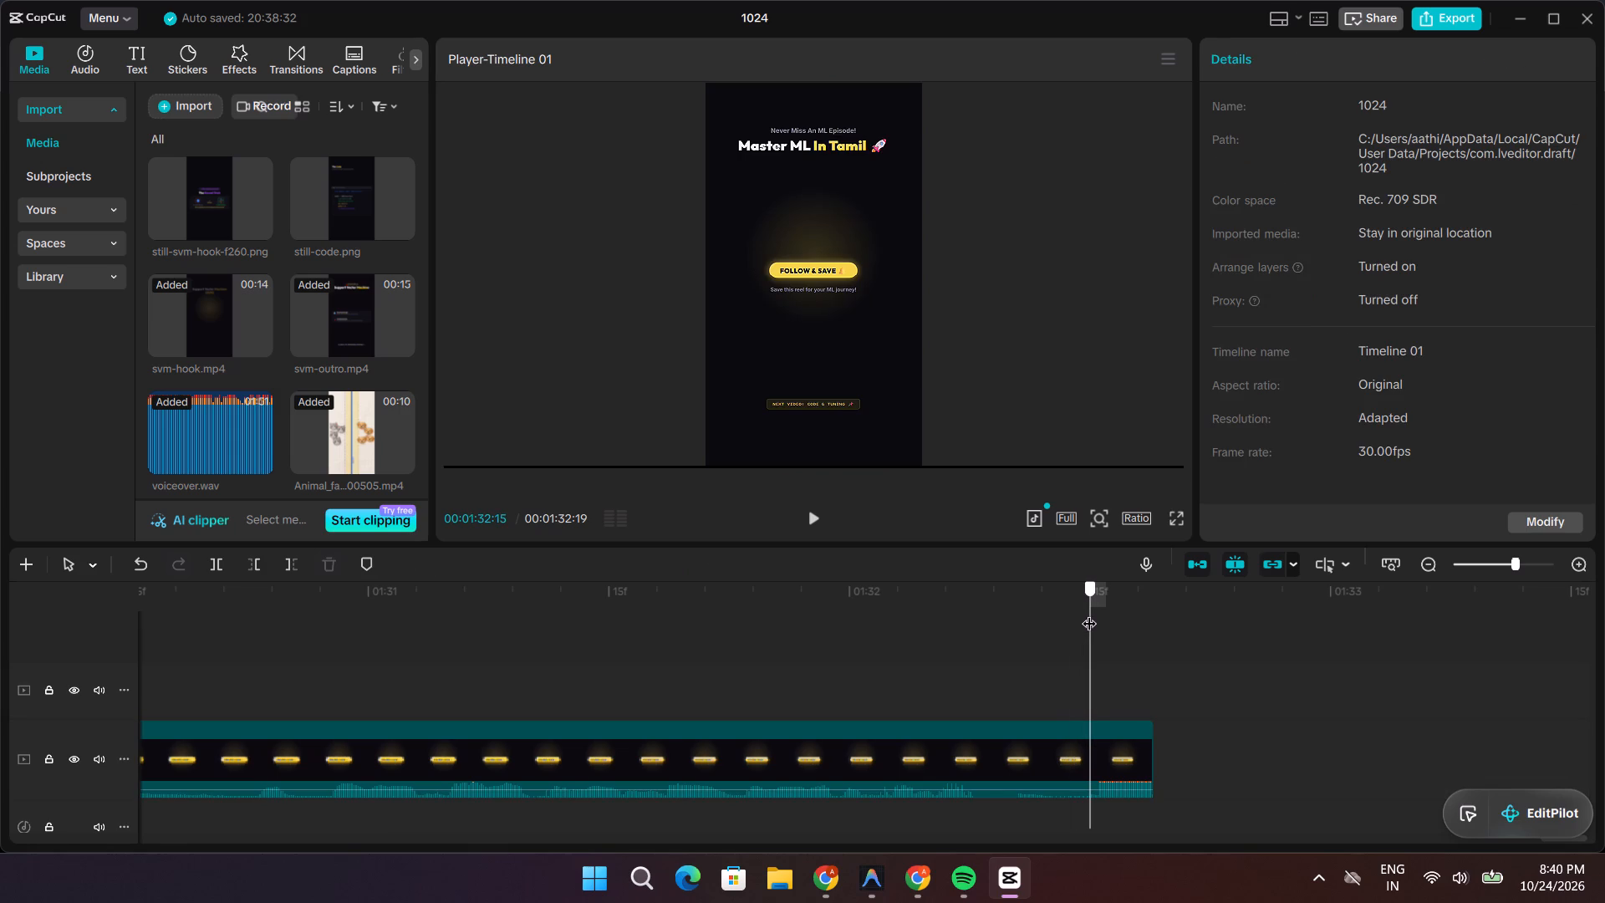
drag(1089, 613, 1090, 613)
click(1109, 754)
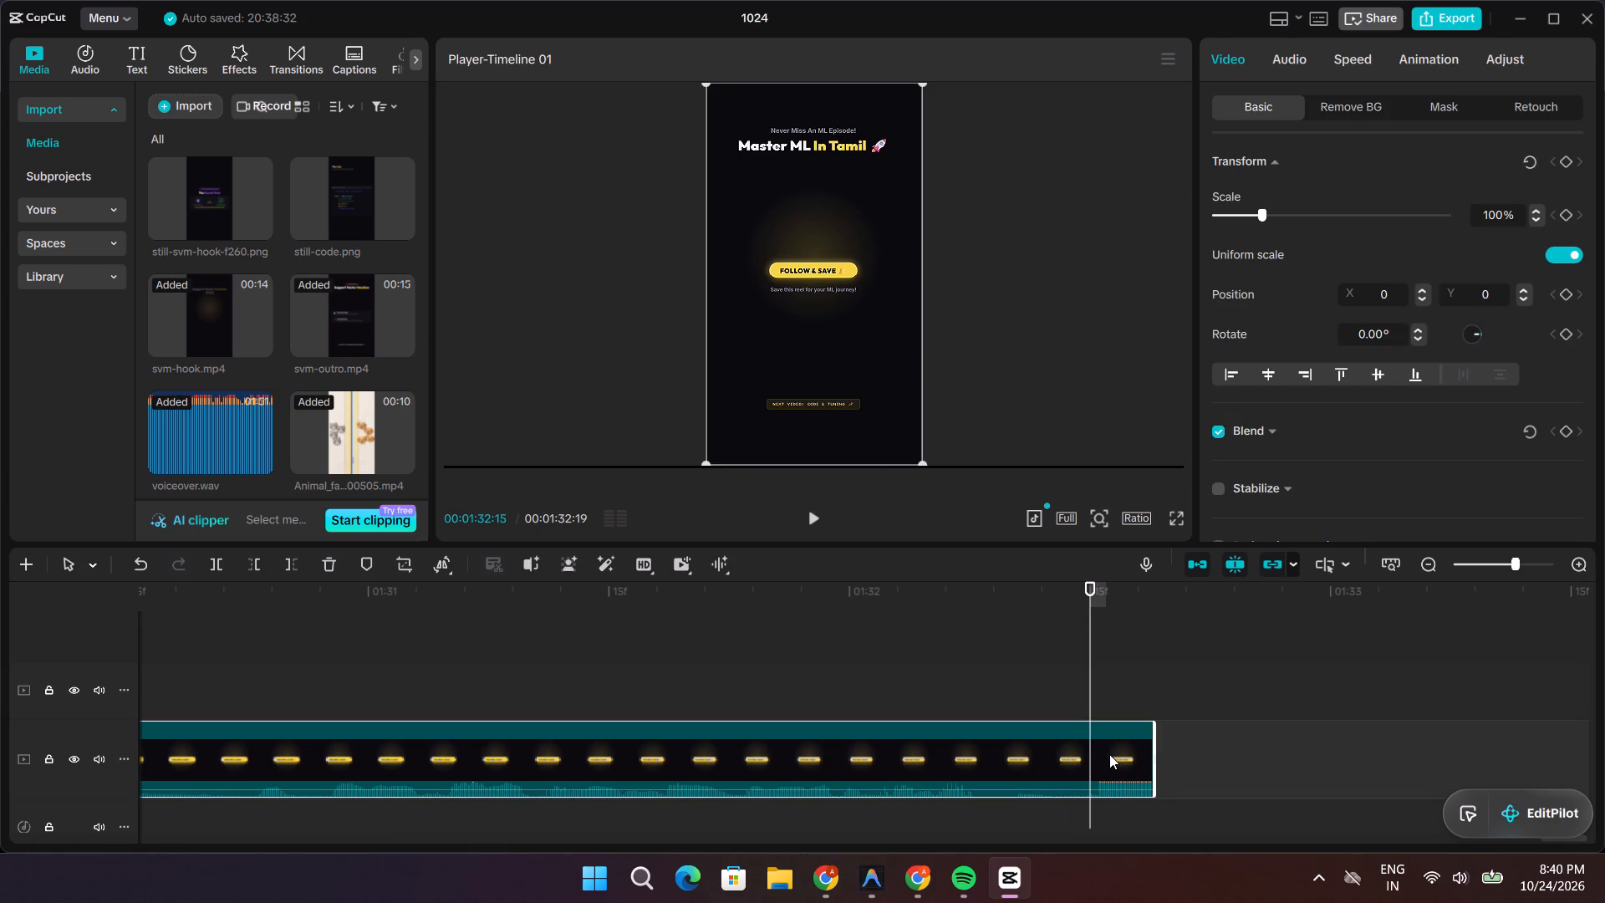
key(ctrl+b)
click(1116, 755)
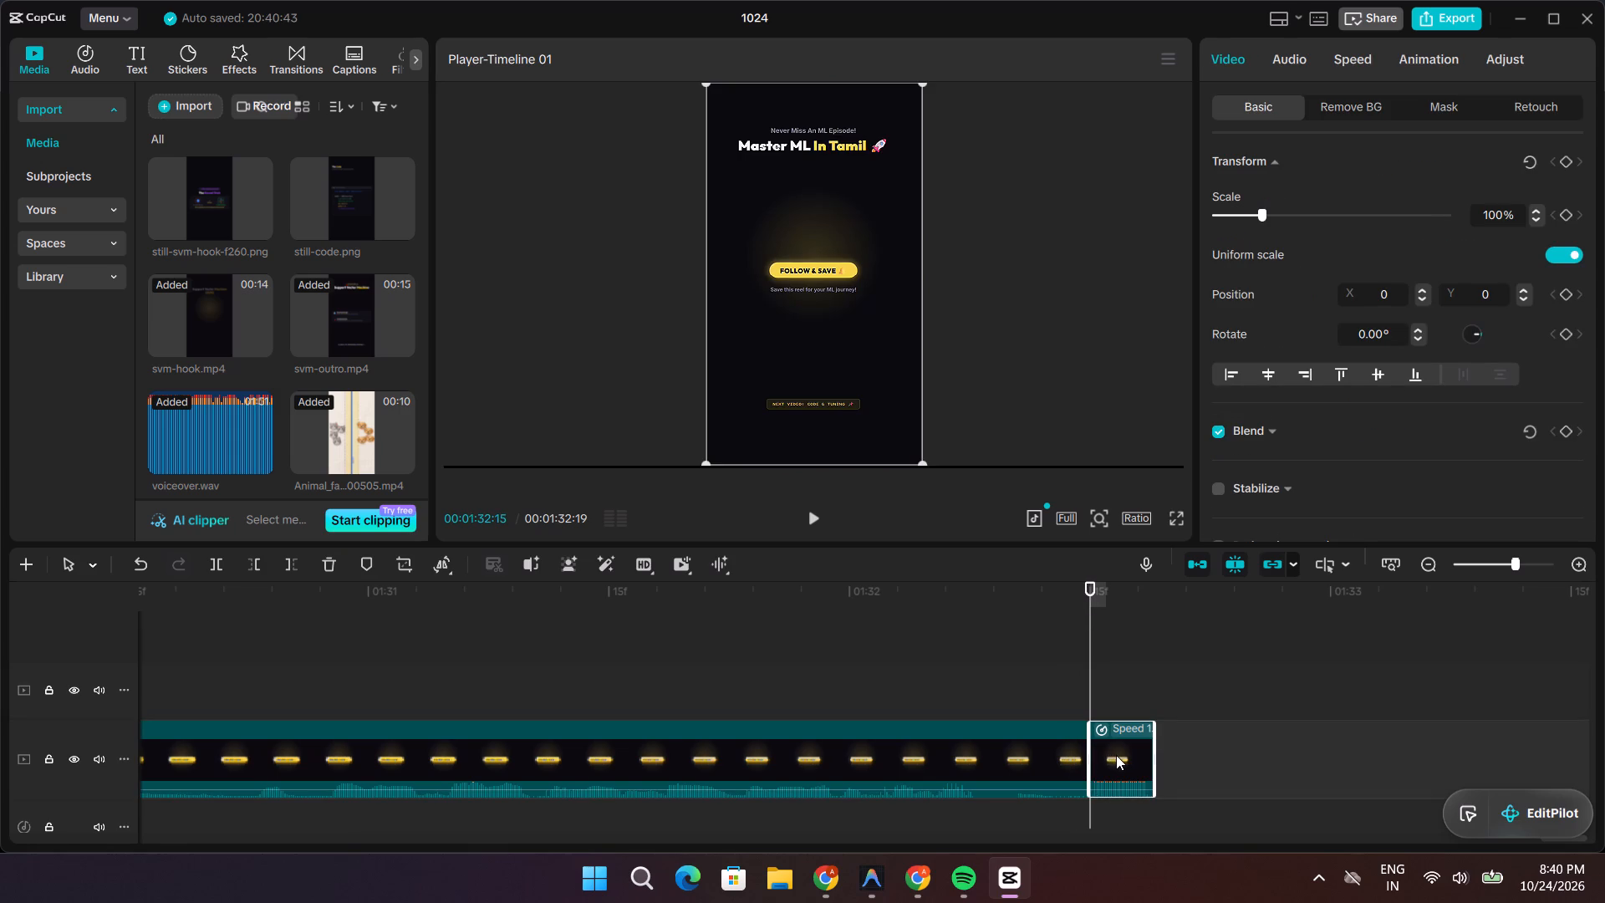
key(BackSpace)
Export the video as 1024 in 4K, H.264 mp4 format at 30fps with the Recommended bitrate.
click(1416, 8)
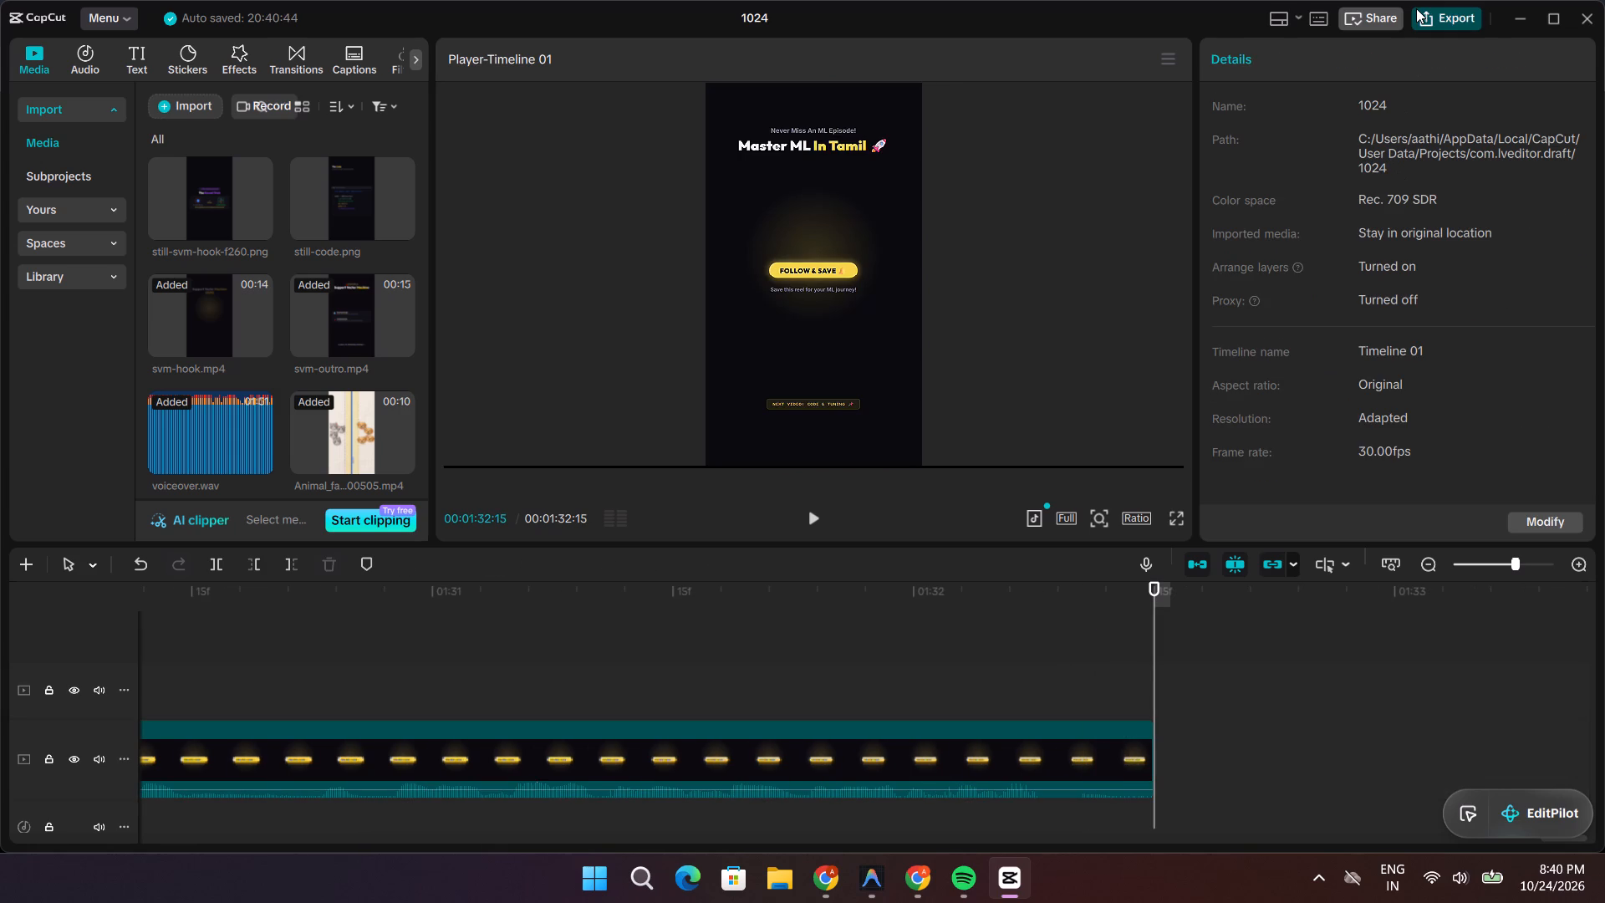
click(1057, 752)
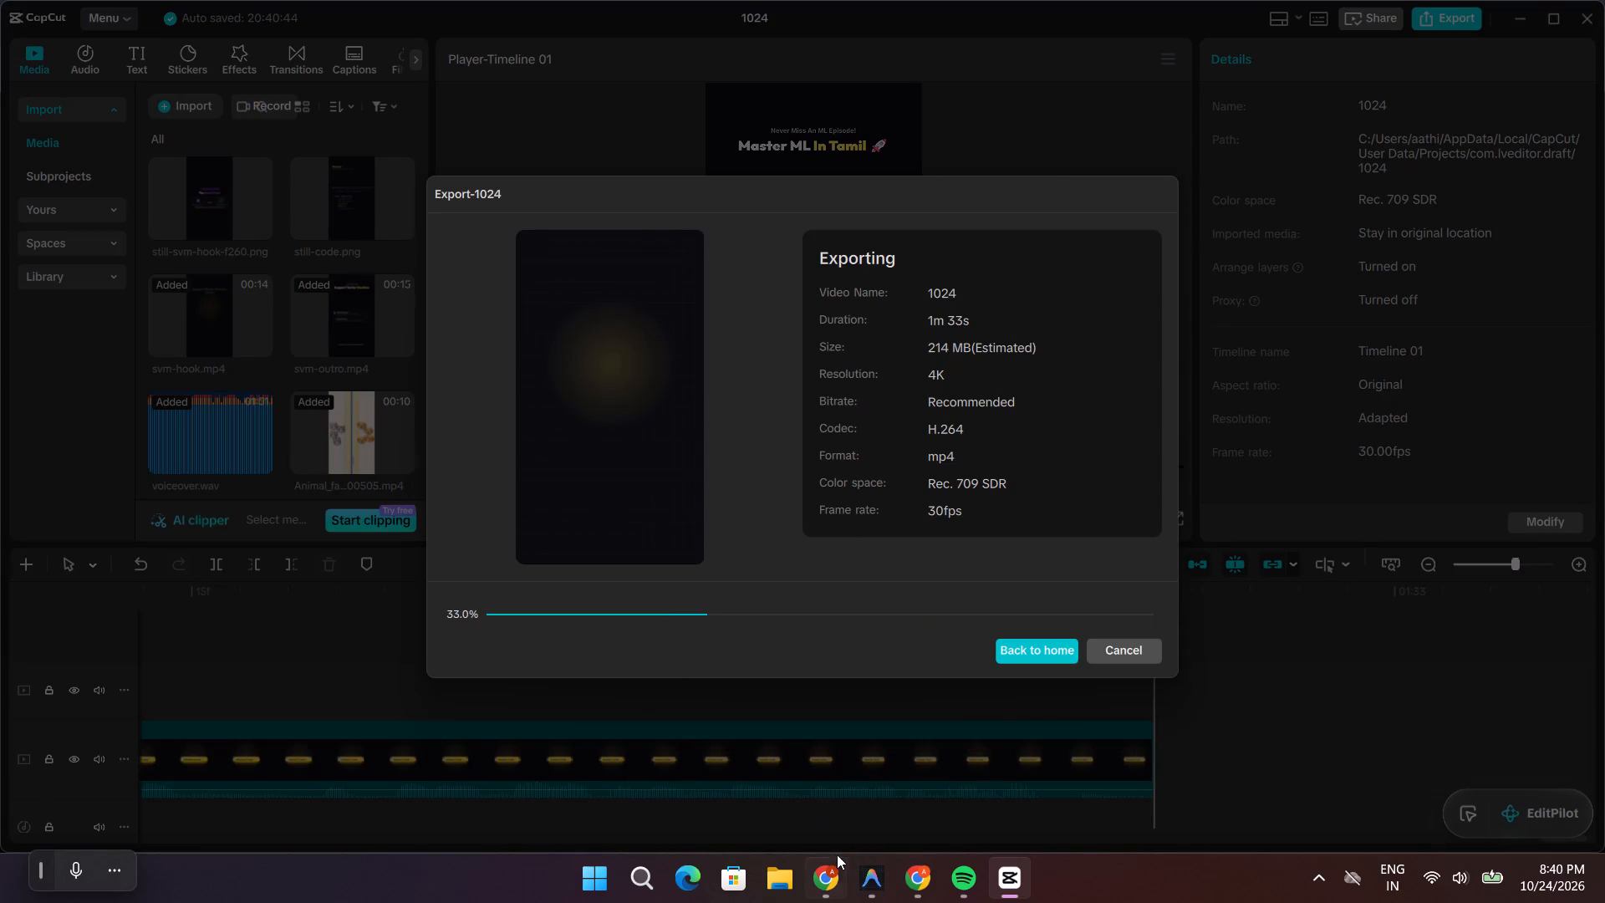
Launch the Kuro app from the Windows search while the export runs.
click(644, 895)
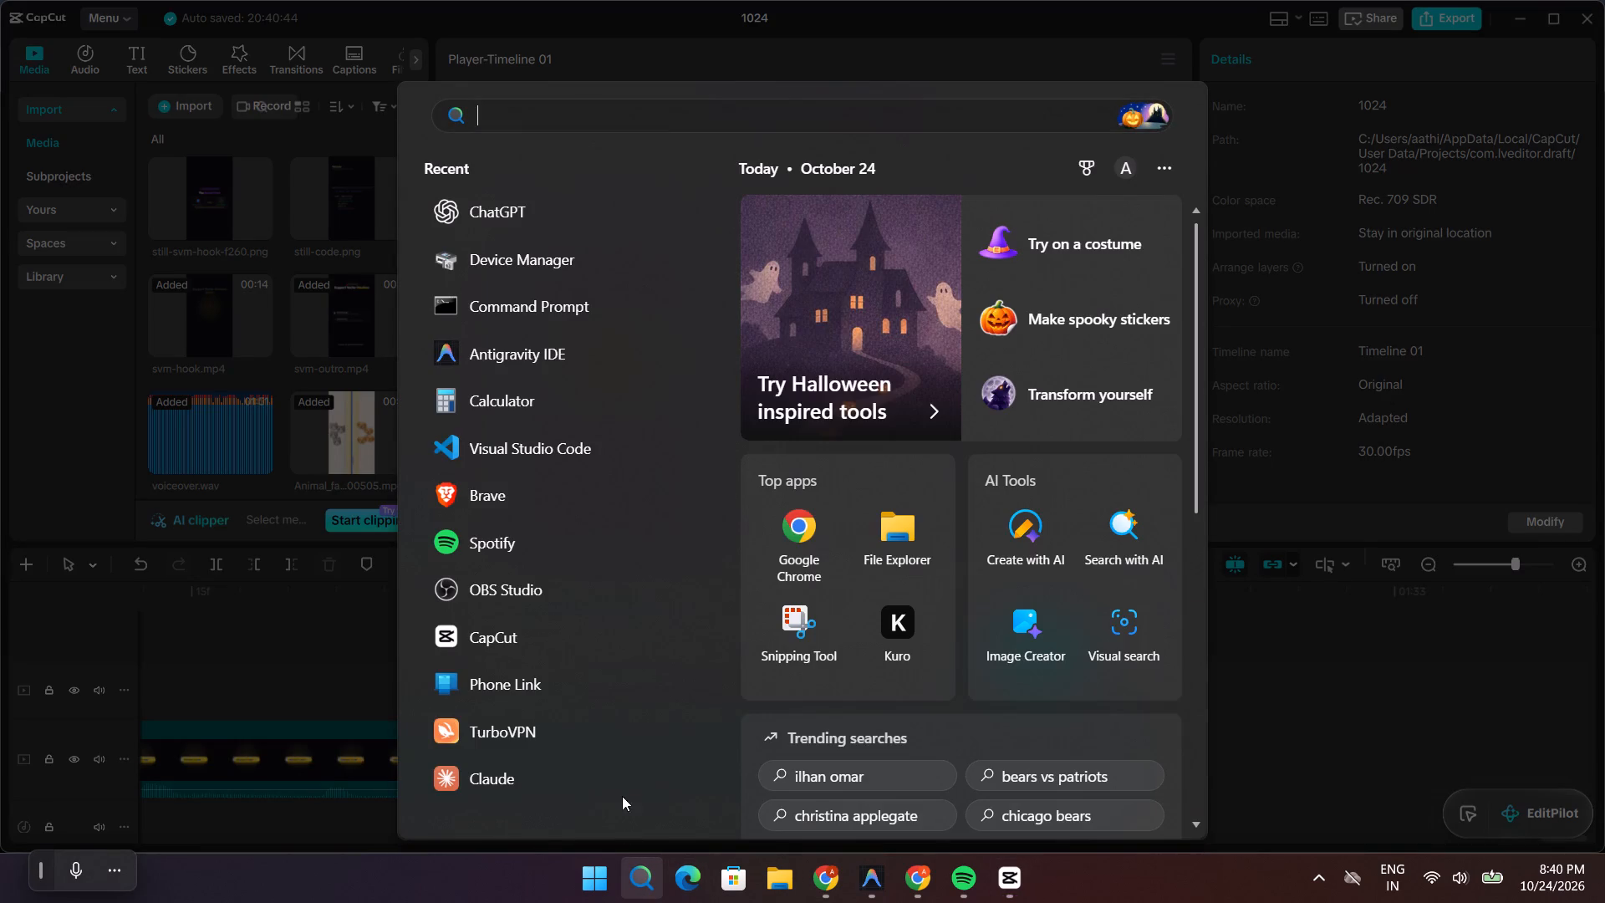
click(904, 630)
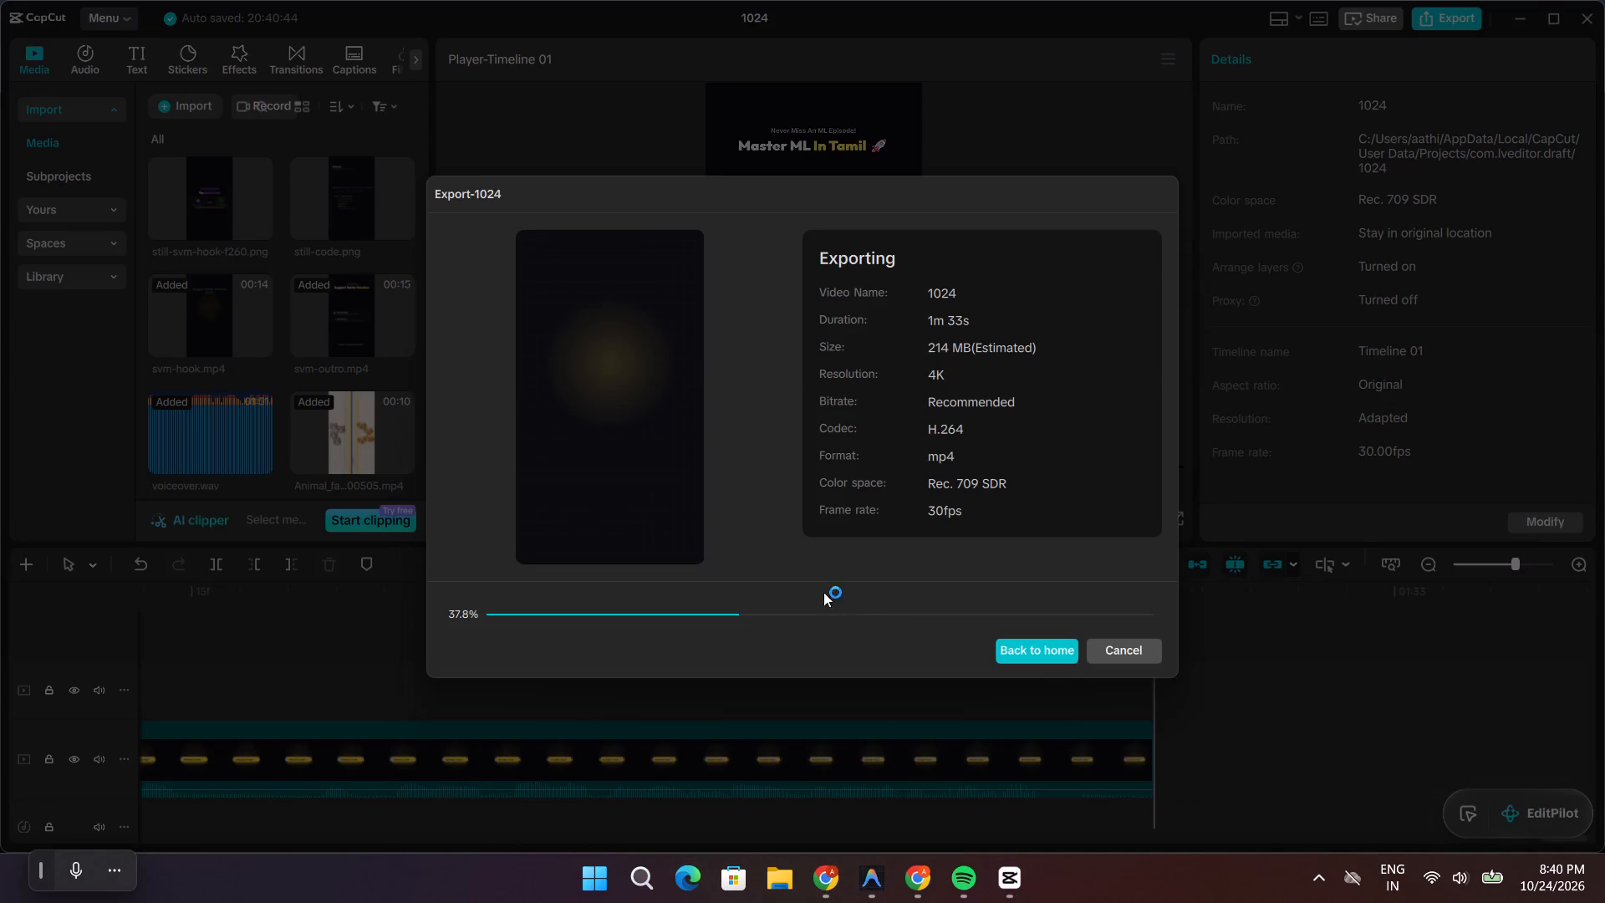